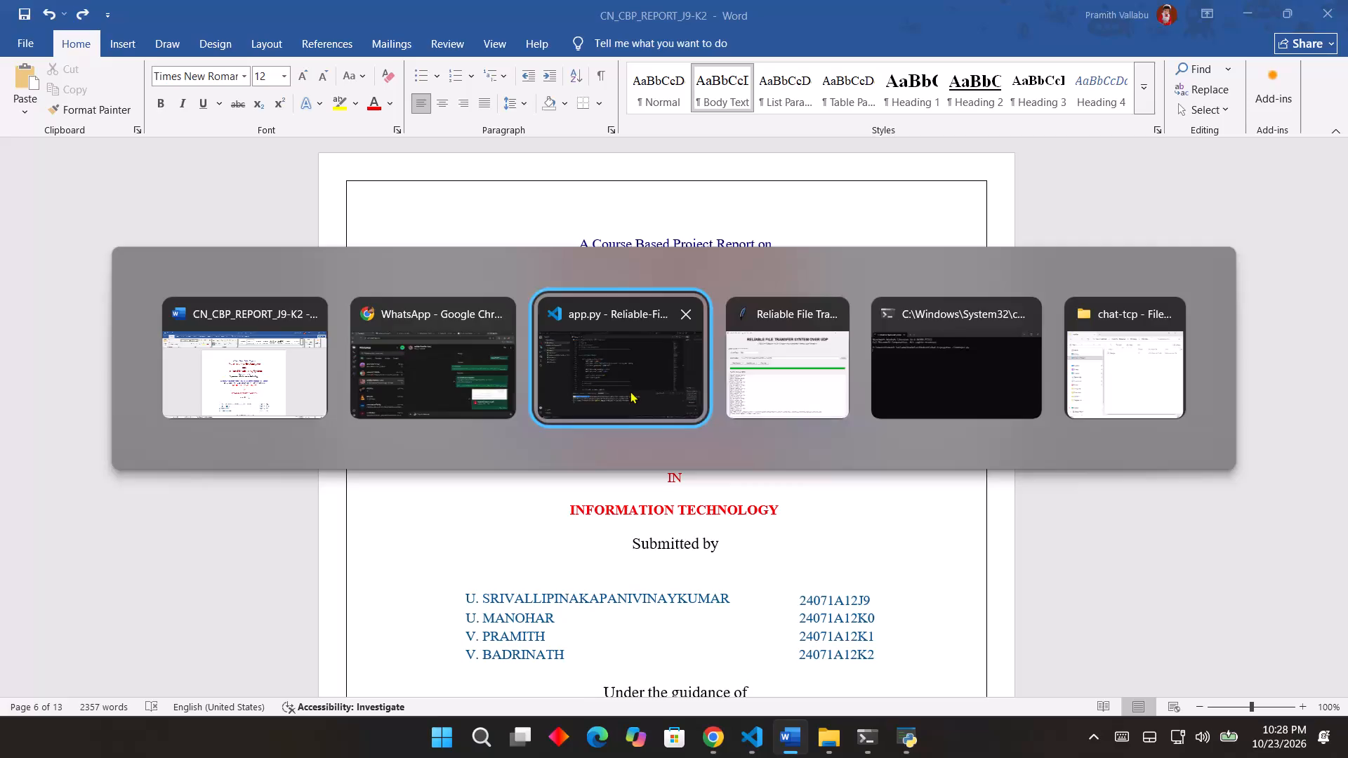
Close the unneeded command prompt, code editor and chat-tcp File Explorer windows, leaving the Word report CN_CBP_REPORT_J9-K2 open.
key(alt+Tab)
key(alt+Tab)
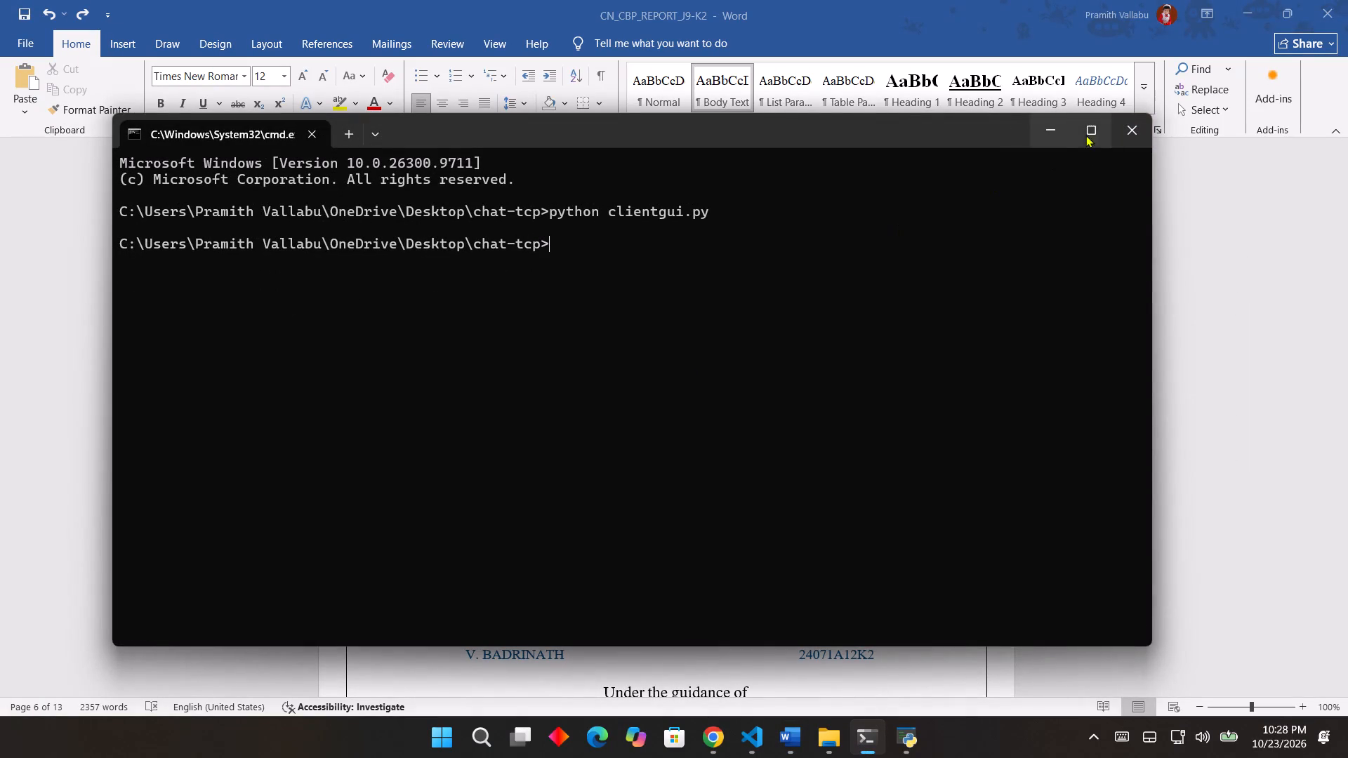
click(1112, 132)
key(alt+Tab)
key(alt+Tab)
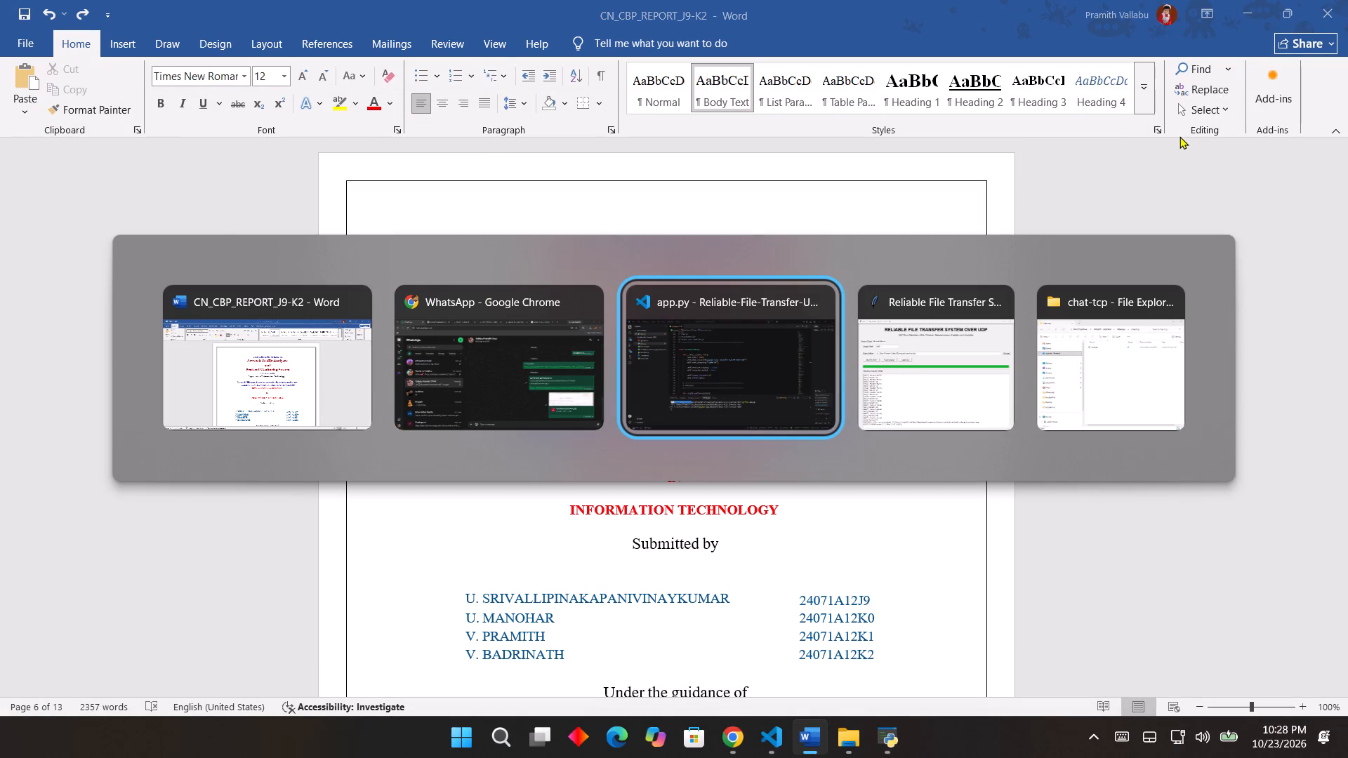
scroll(496, 425, up, 5)
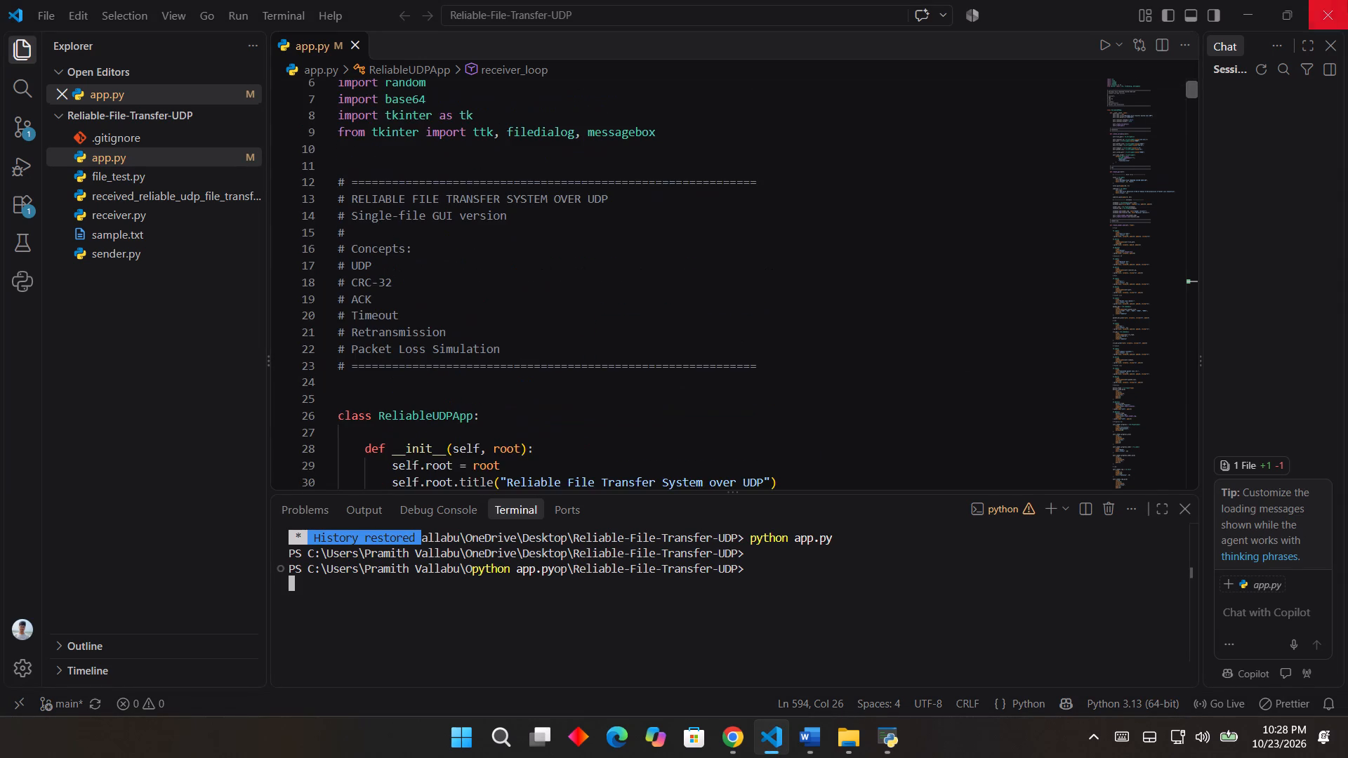
click(1347, 0)
key(alt+Tab)
key(alt+Tab)
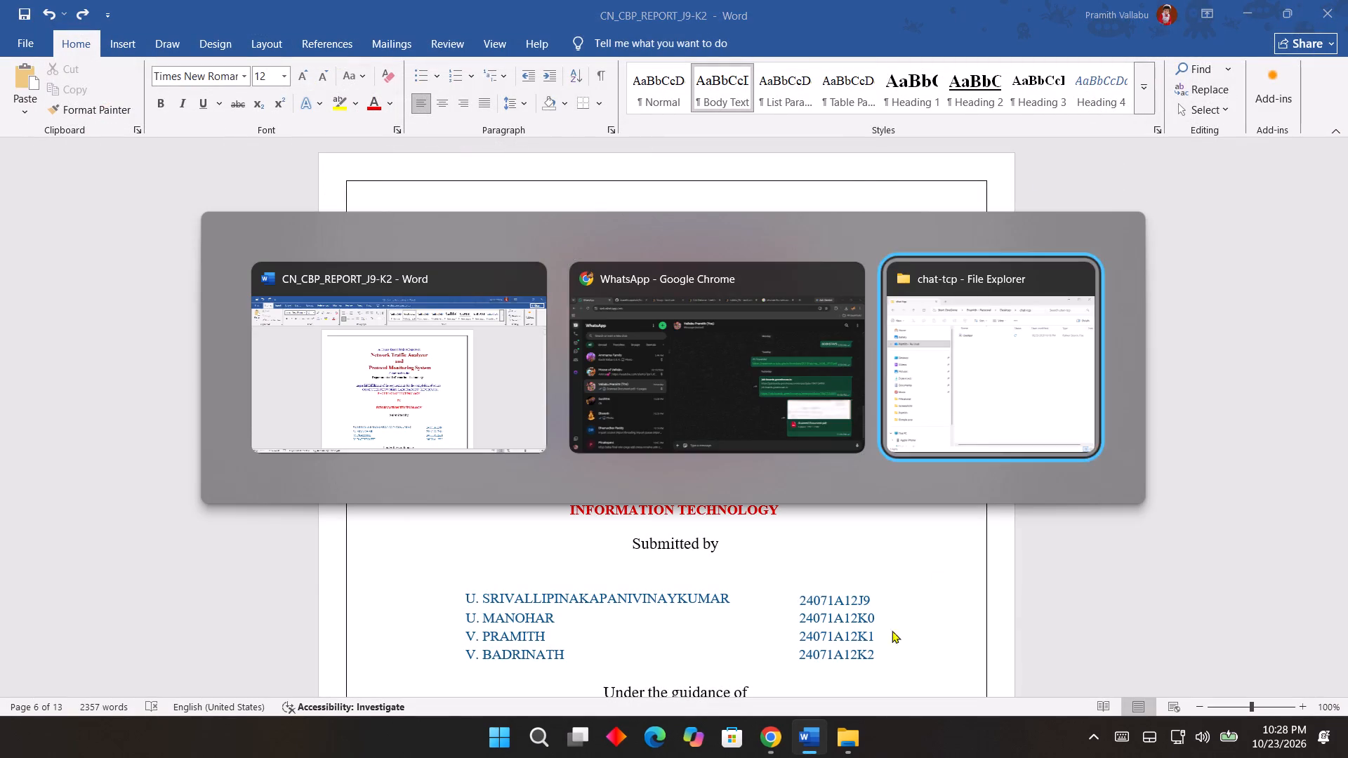
click(842, 20)
Insert nine blank lines above "Course based Projects Reviewer" on the certificate page to move it down.
scroll(670, 545, up, 6)
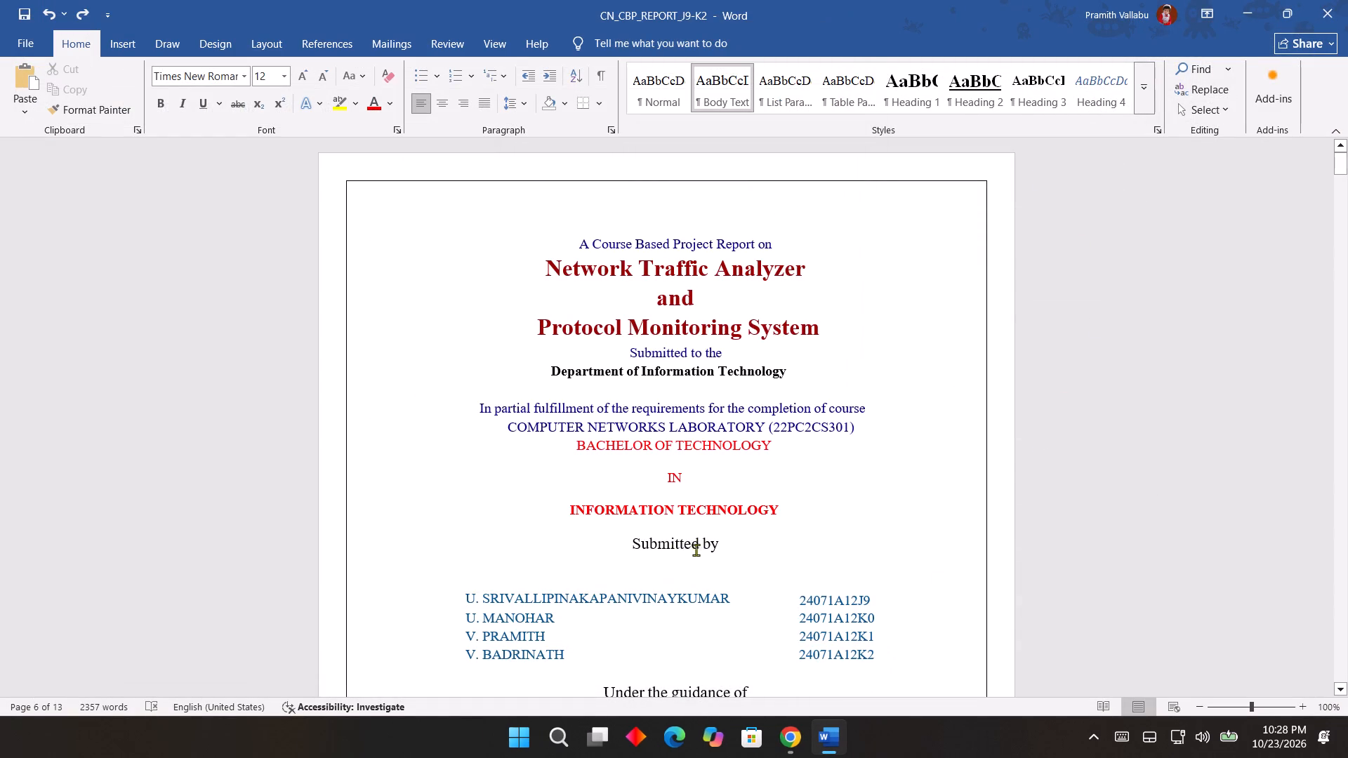
scroll(720, 523, down, 14)
scroll(707, 511, down, 7)
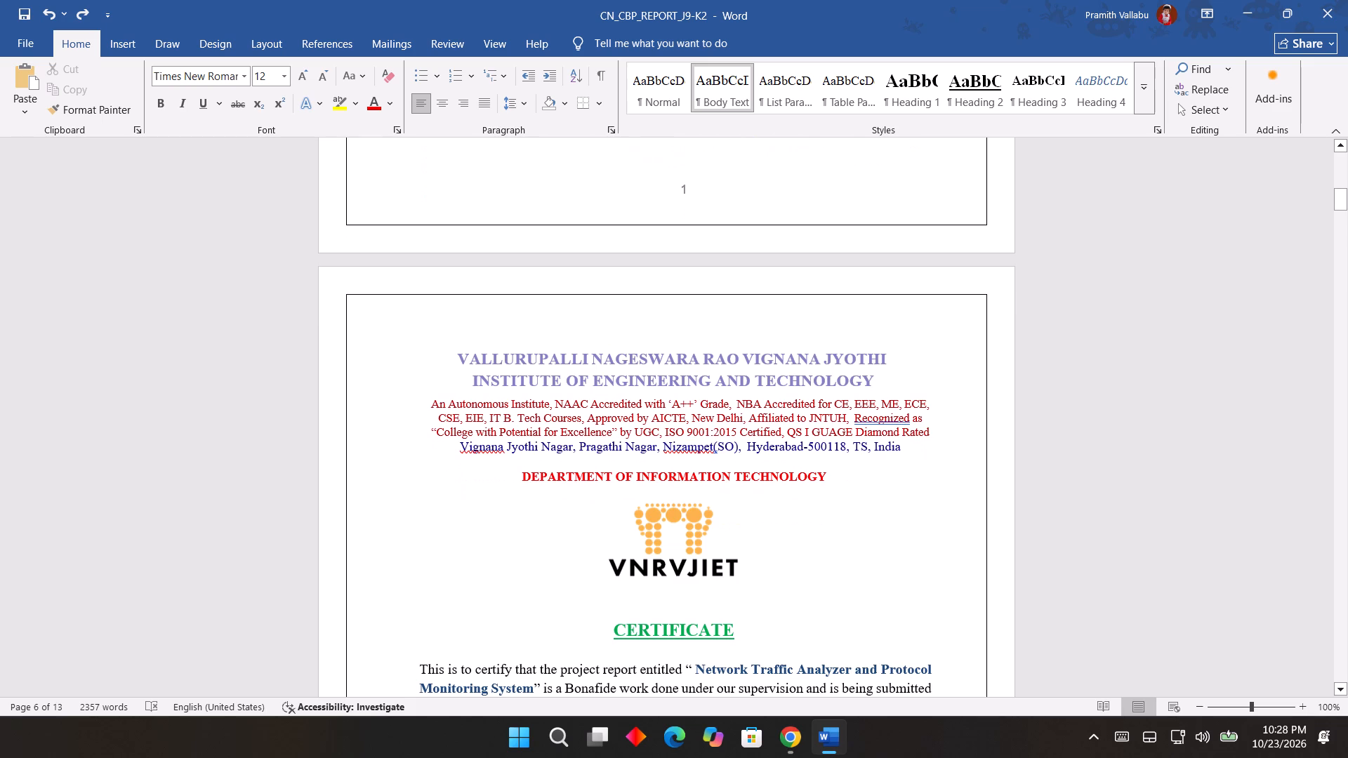
scroll(715, 529, down, 9)
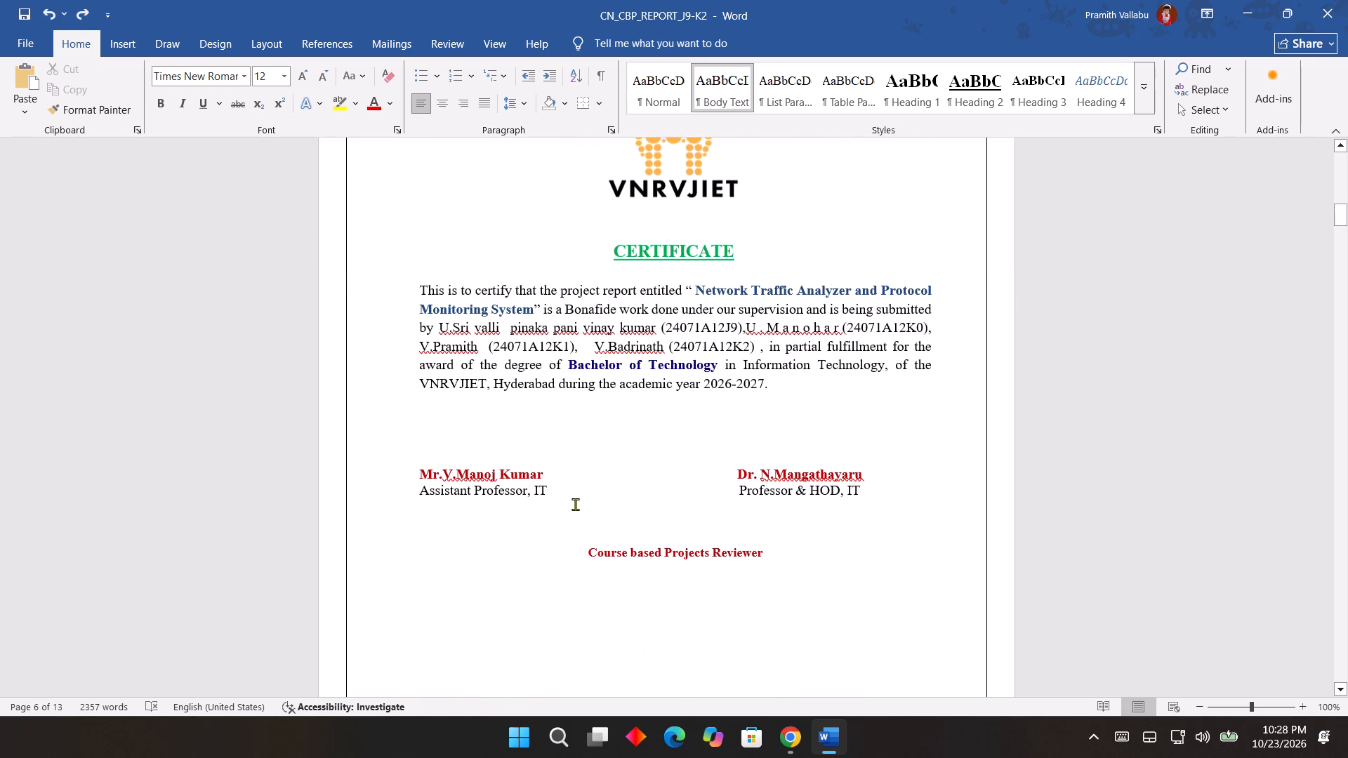
scroll(575, 505, down, 5)
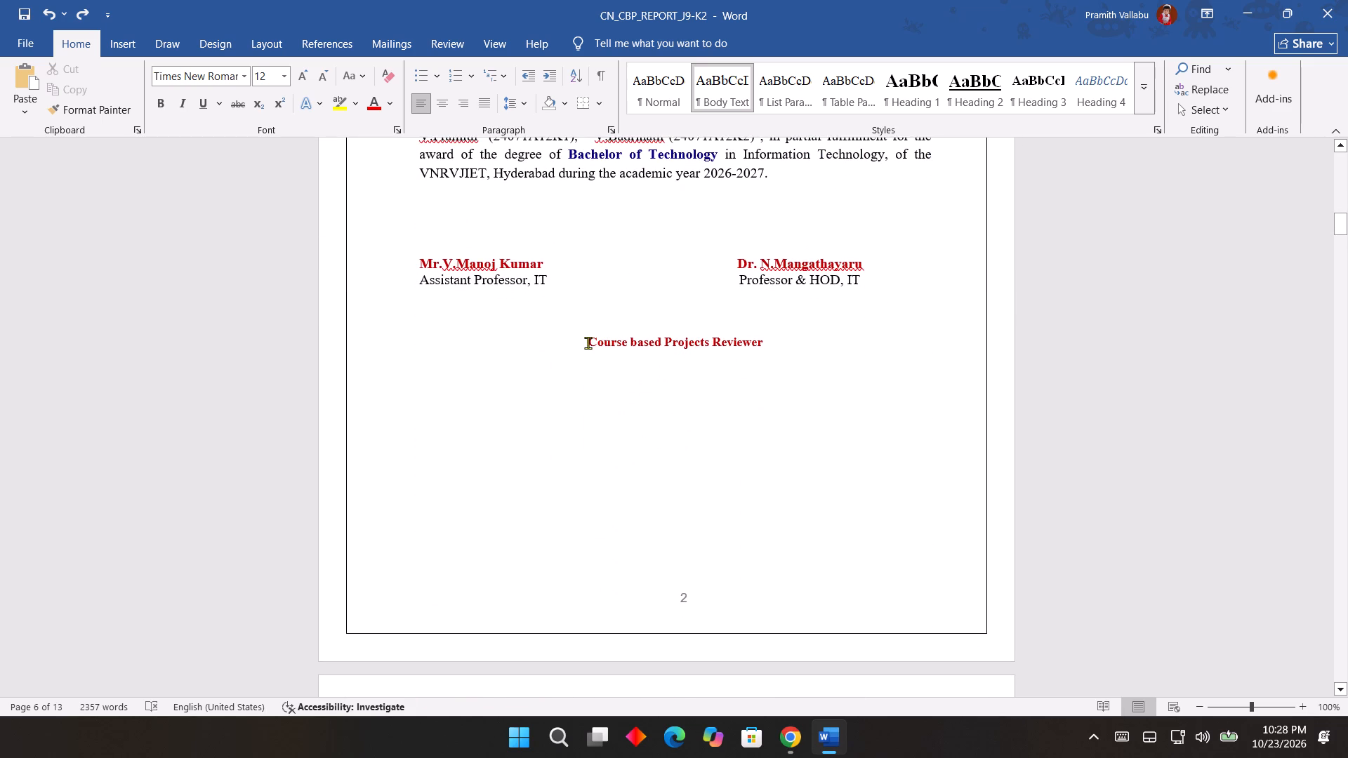
click(588, 343)
key(Return)
key(Return)
key(Return)
key(Return)
key(Return)
key(Return)
key(Return)
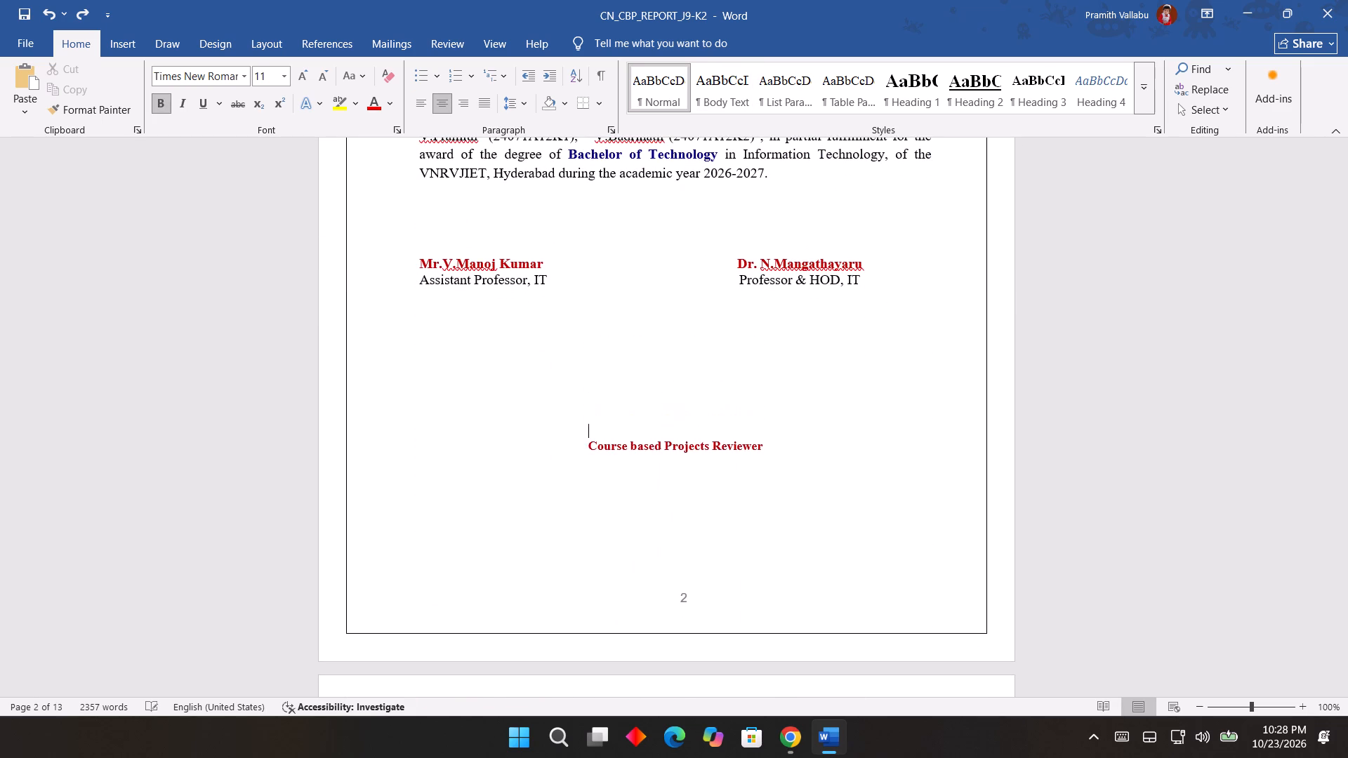
key(Return)
key(Return)
Add four more blank lines above "Course based Projects Reviewer" to bring it nearer the bottom of the certificate page.
scroll(767, 444, down, 6)
scroll(774, 449, up, 6)
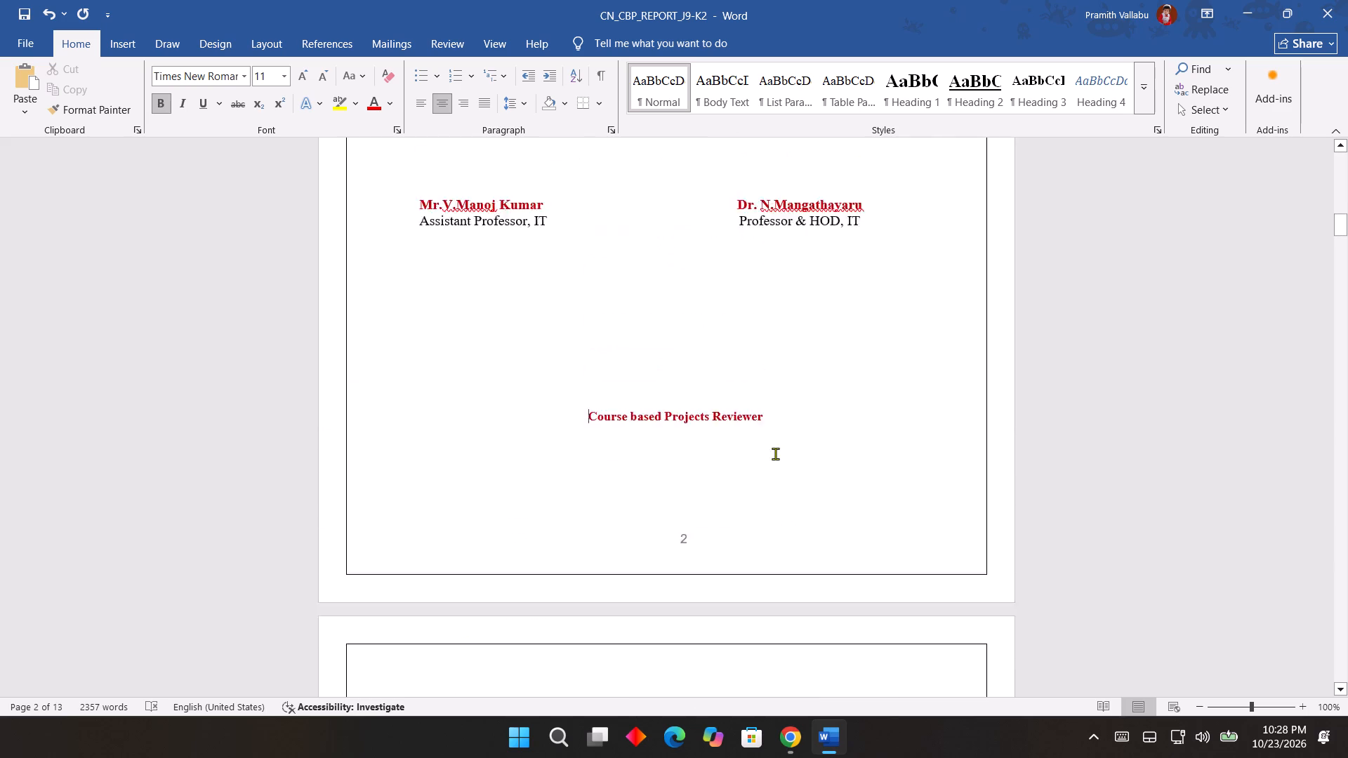
scroll(802, 484, down, 6)
scroll(791, 486, up, 6)
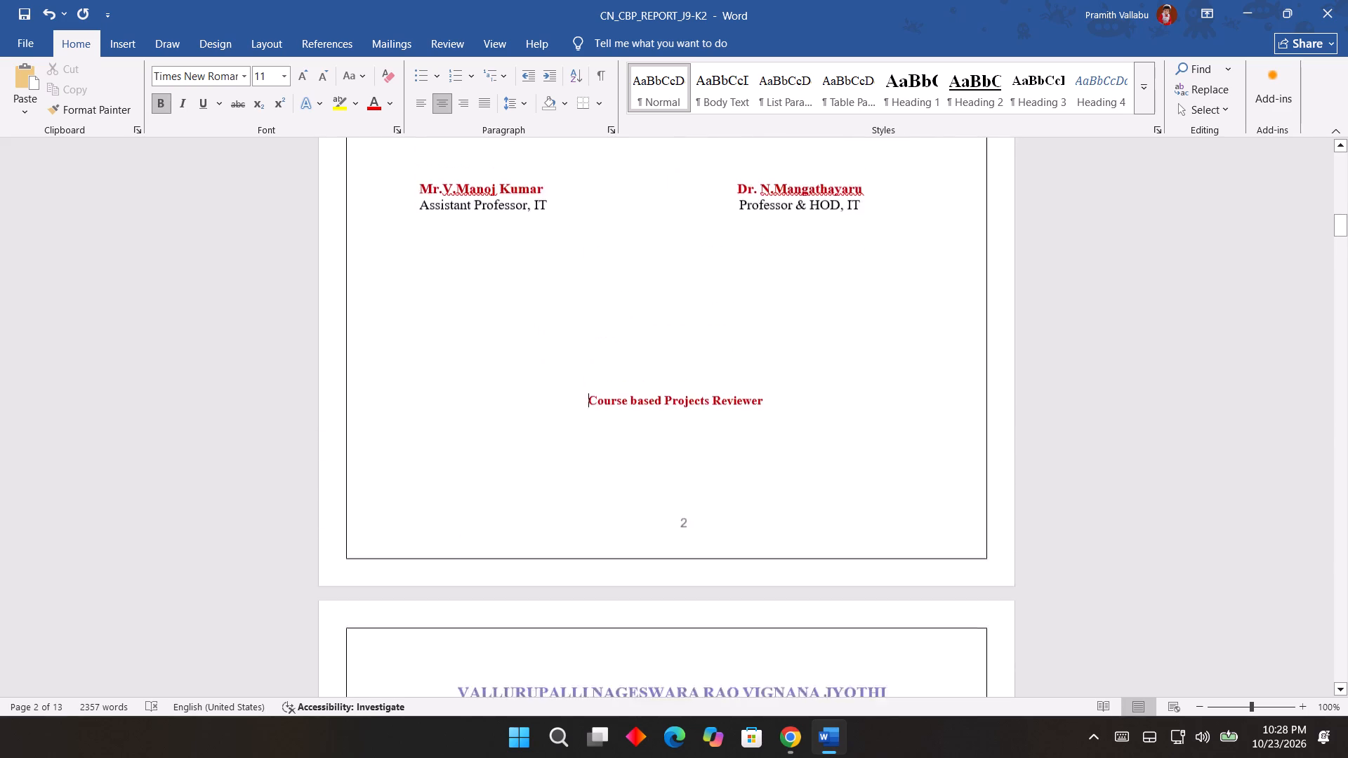
key(Return)
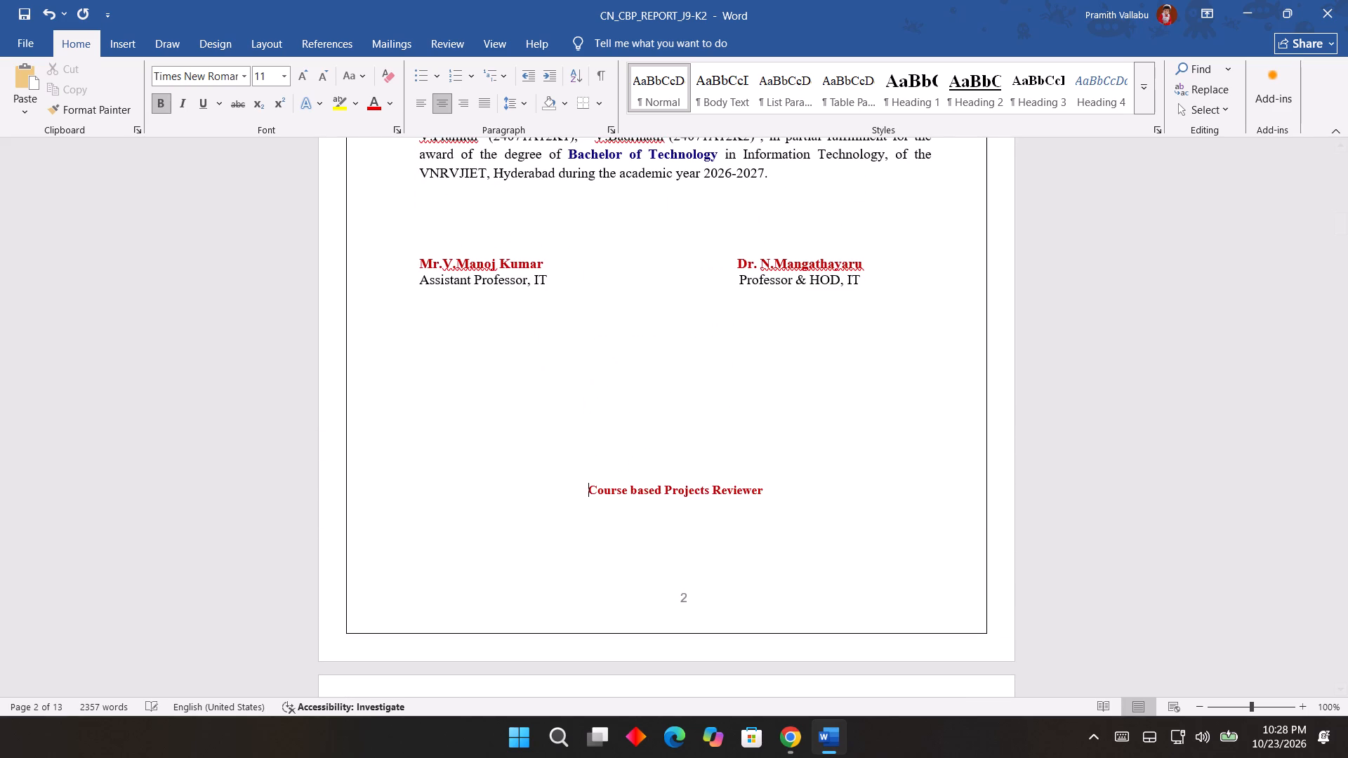
key(Return)
key(Return)
key(Return)
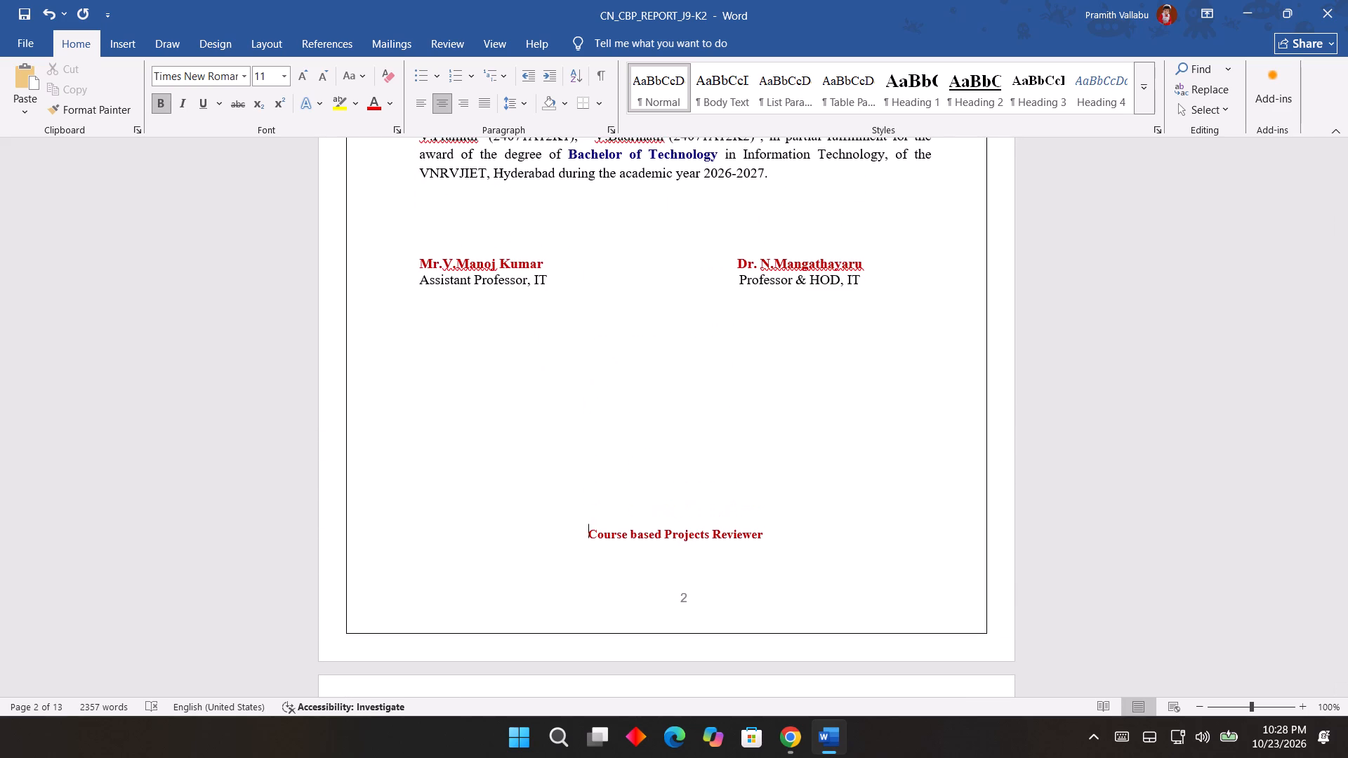
key(BackSpace)
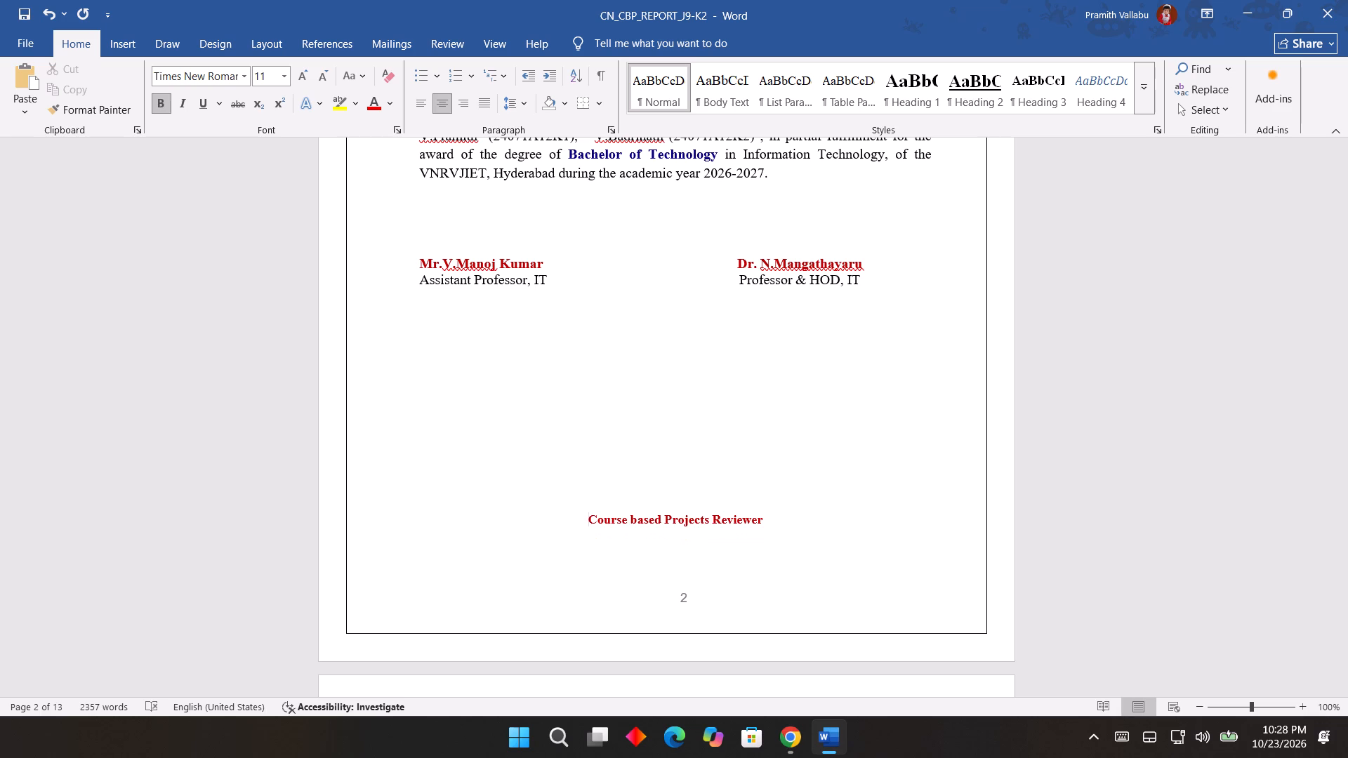
key(Return)
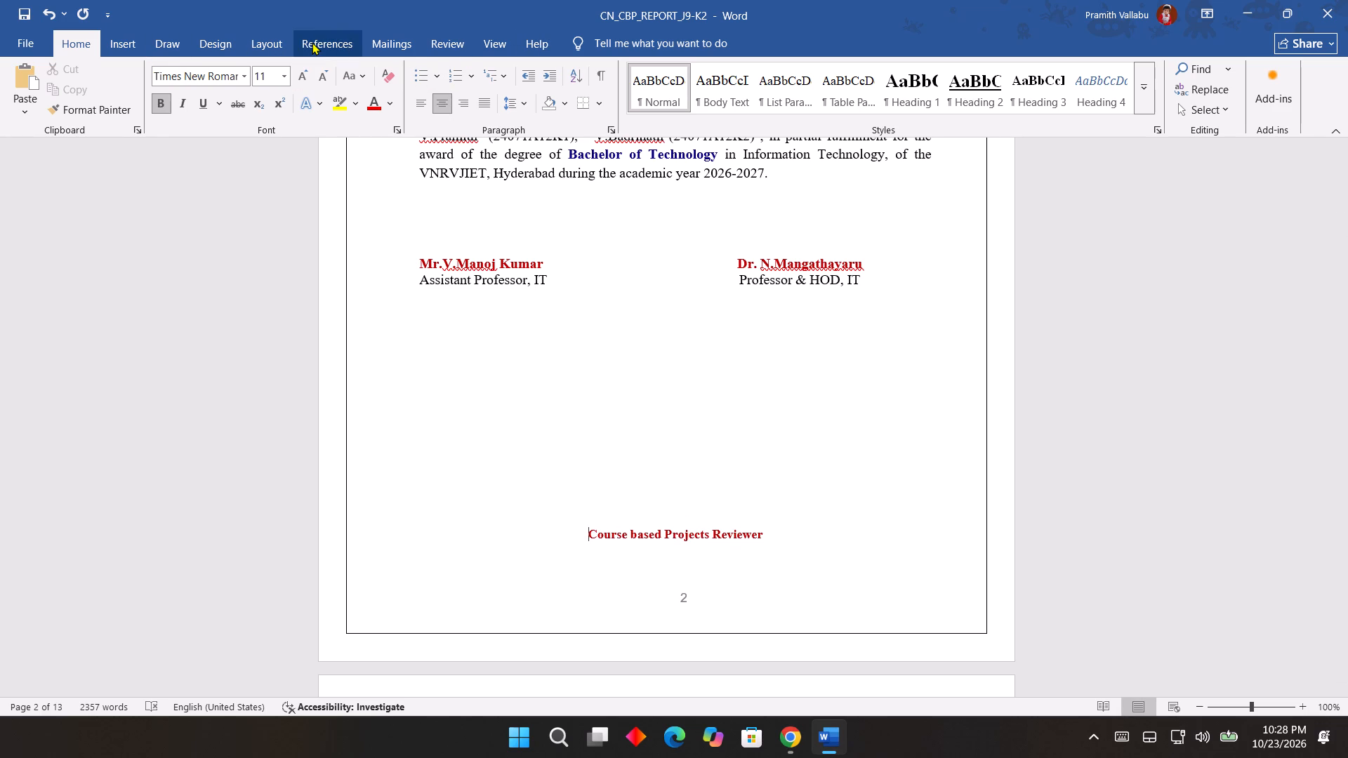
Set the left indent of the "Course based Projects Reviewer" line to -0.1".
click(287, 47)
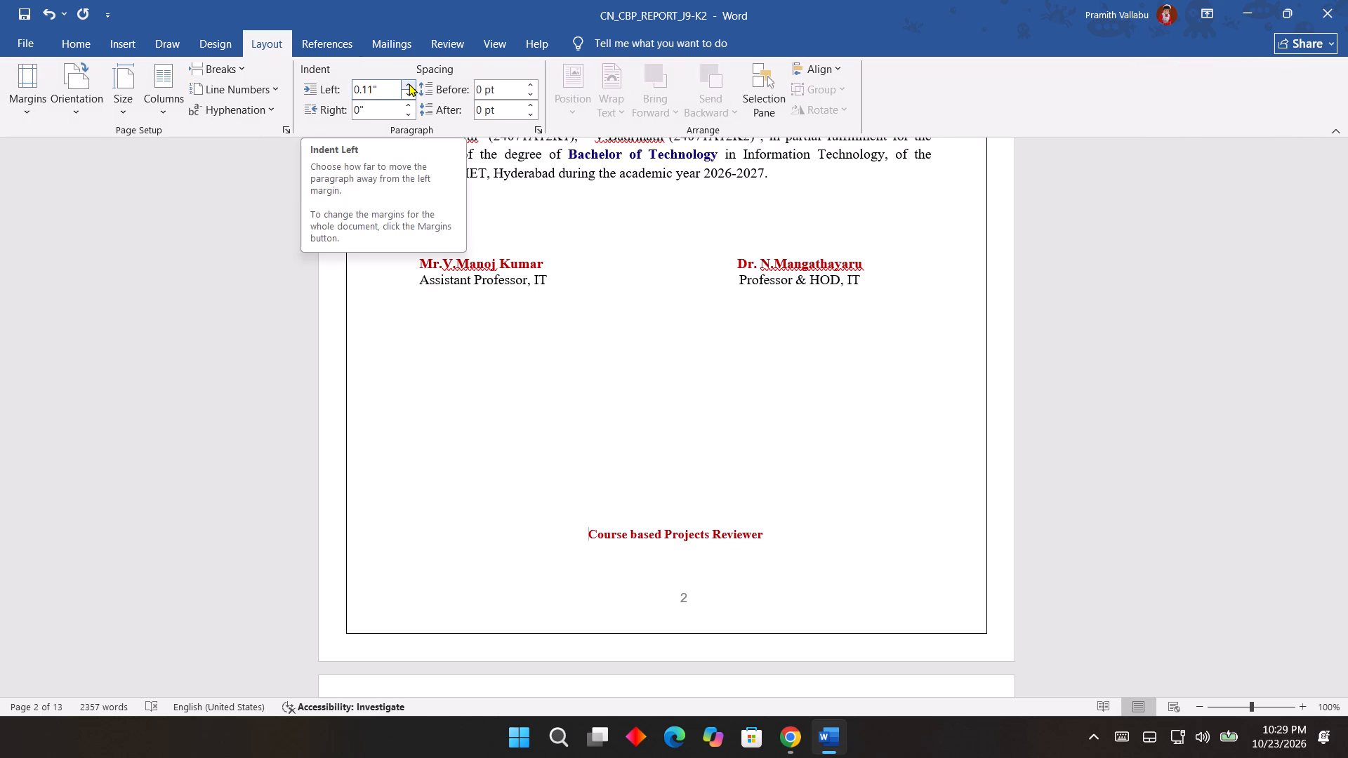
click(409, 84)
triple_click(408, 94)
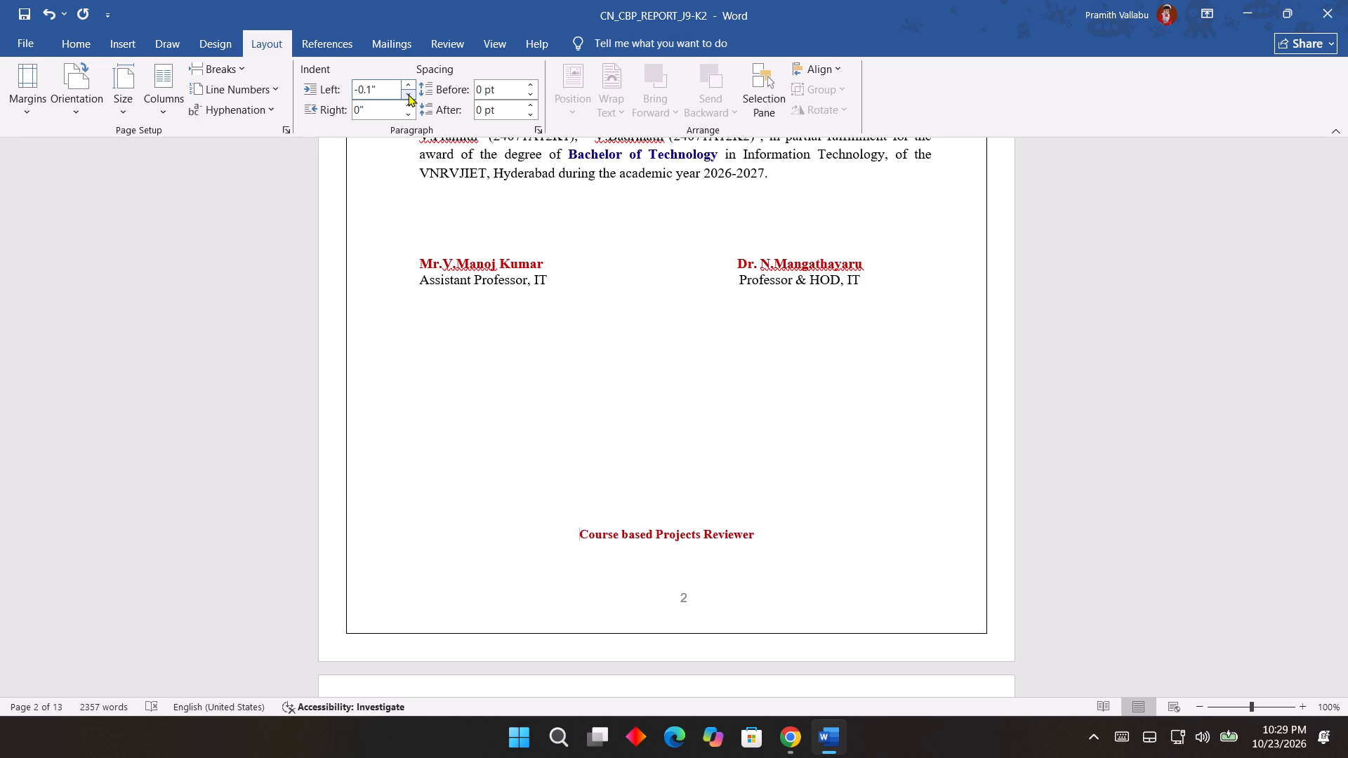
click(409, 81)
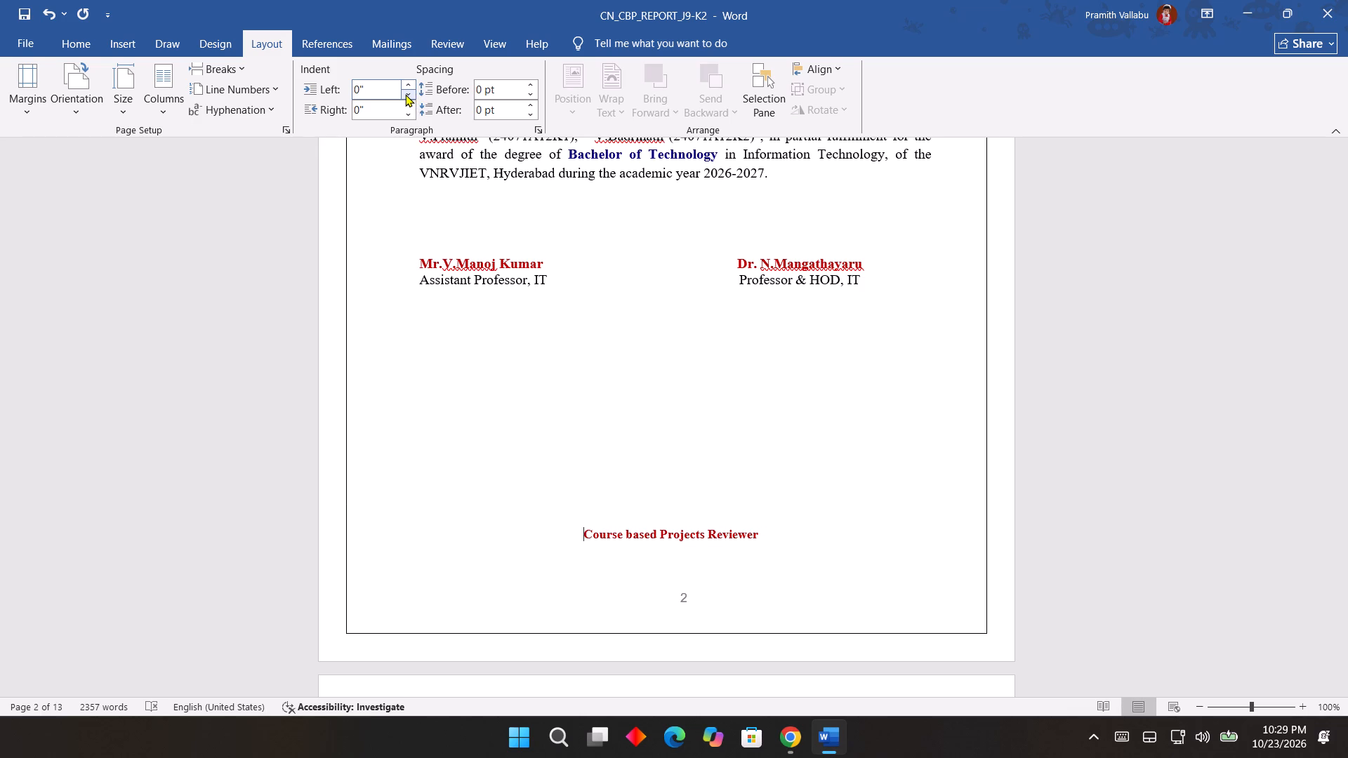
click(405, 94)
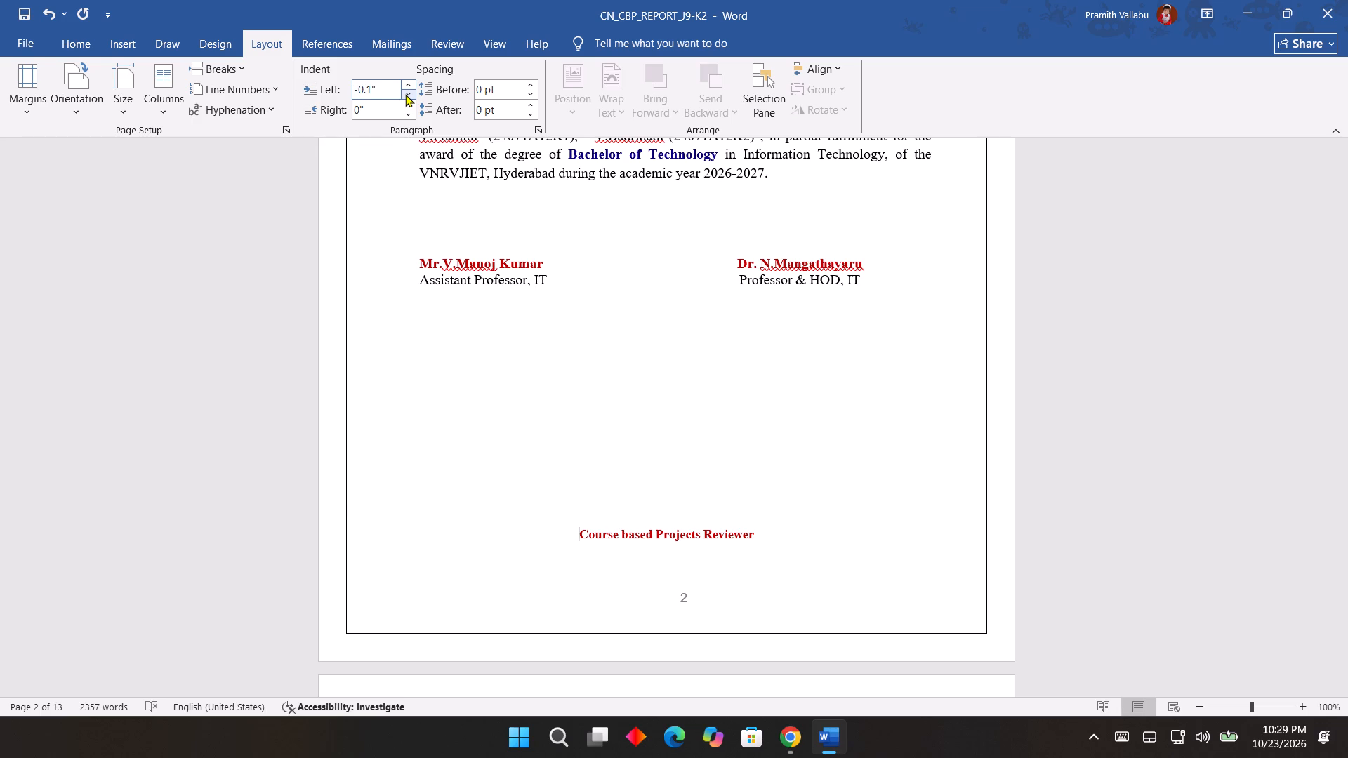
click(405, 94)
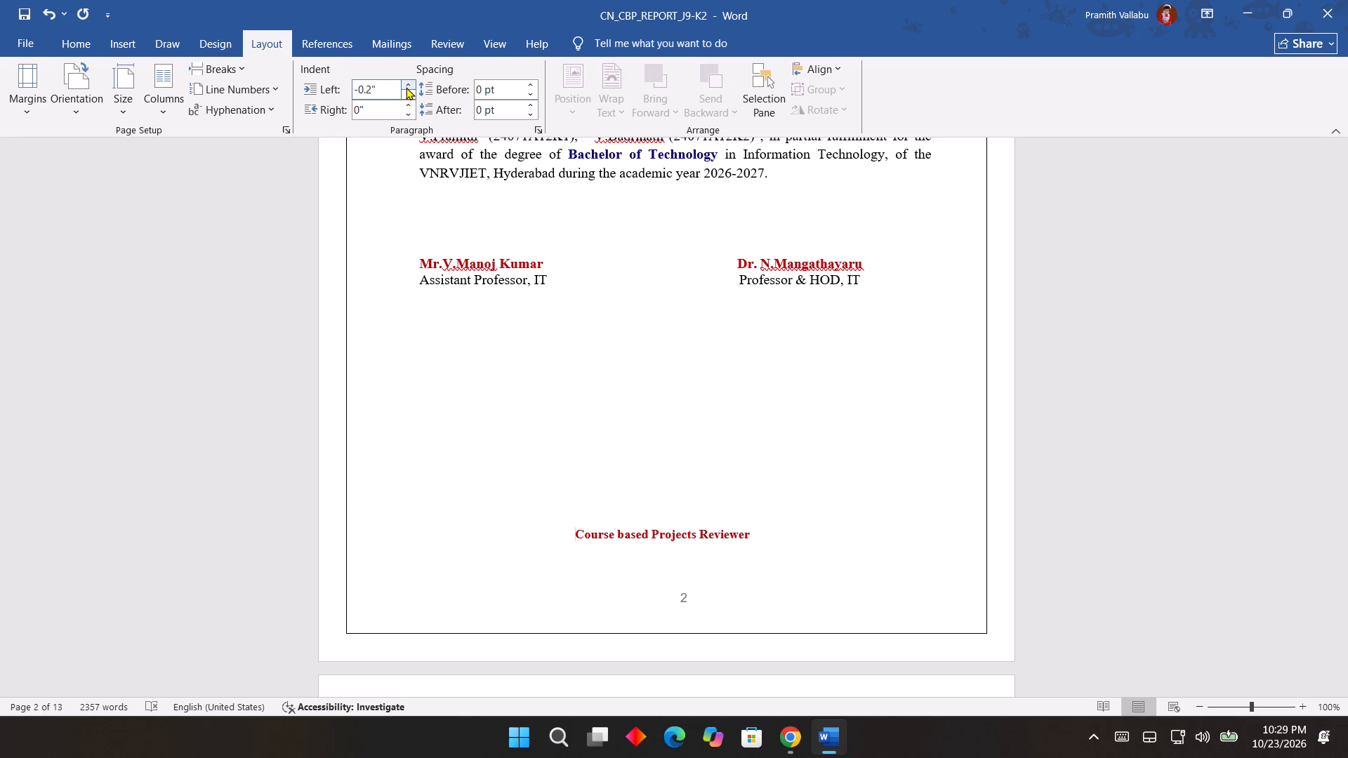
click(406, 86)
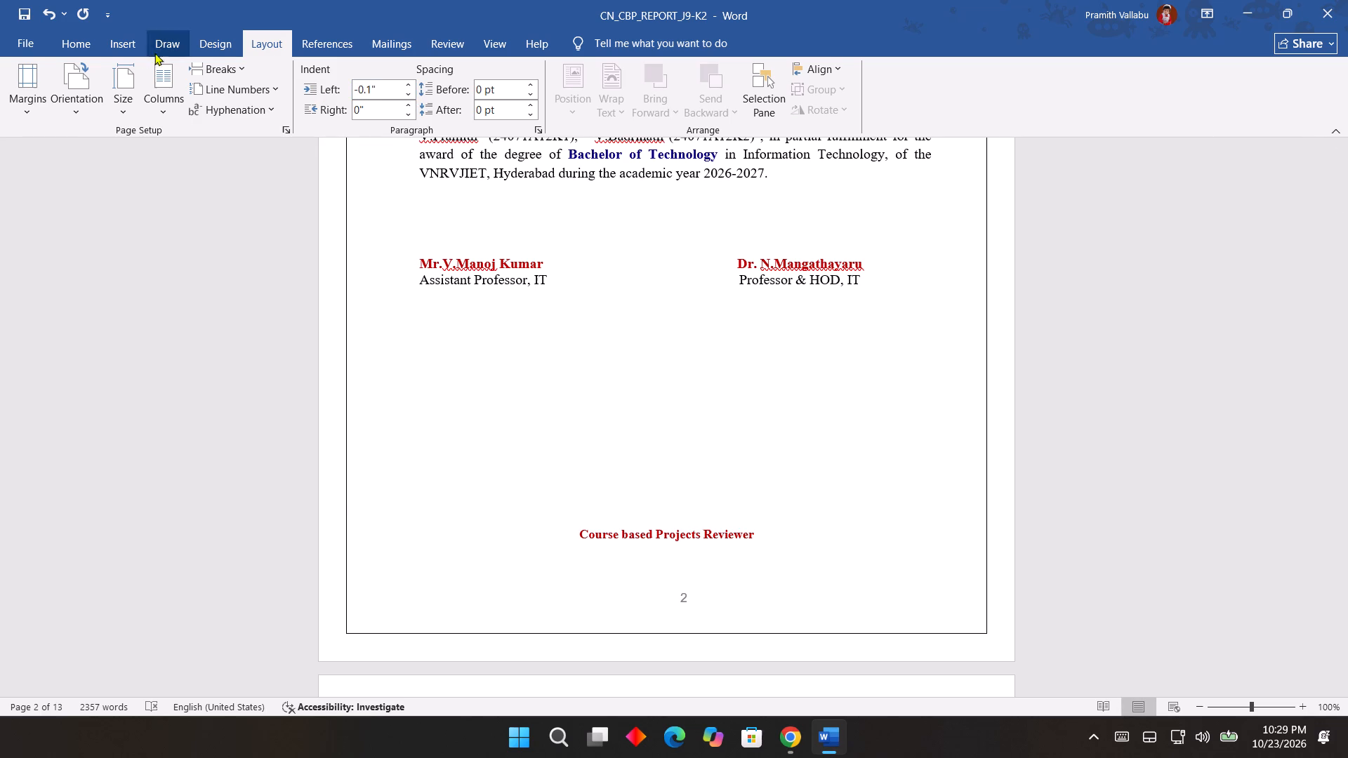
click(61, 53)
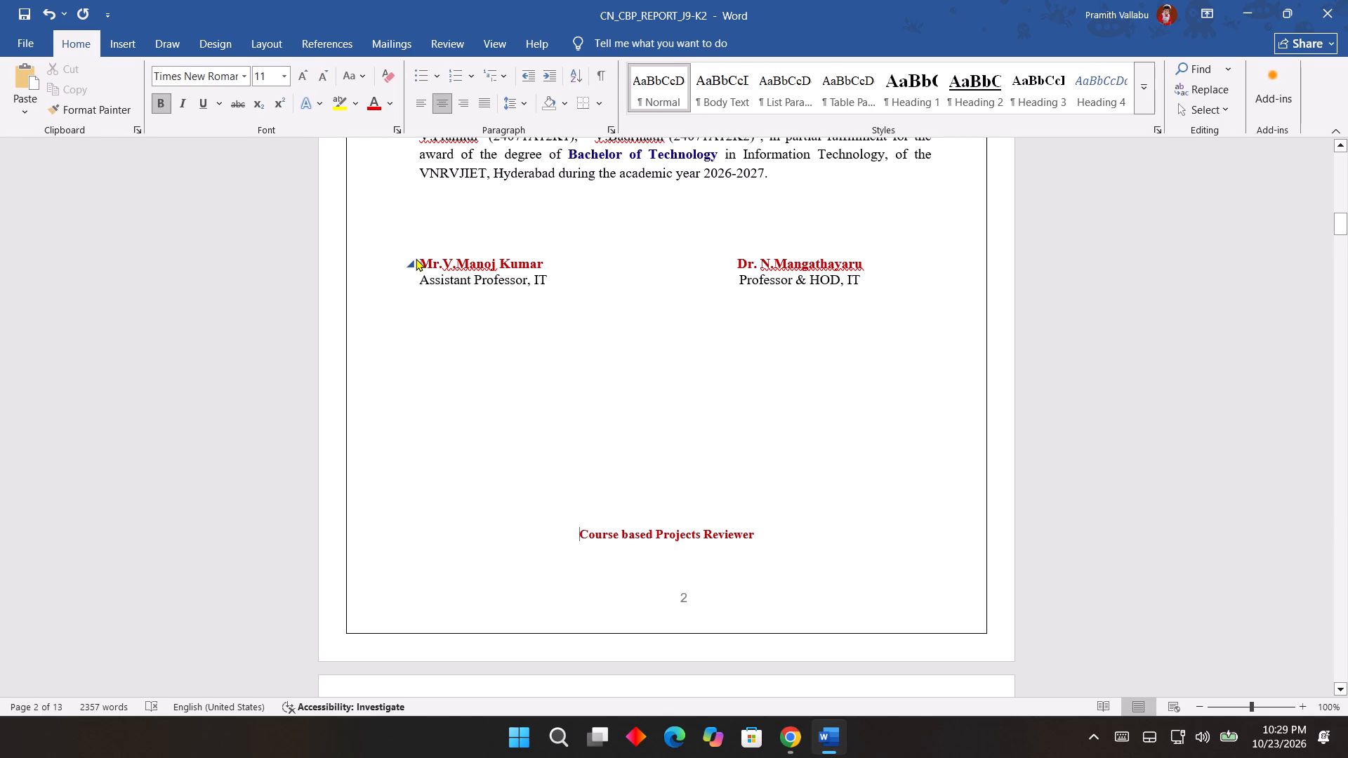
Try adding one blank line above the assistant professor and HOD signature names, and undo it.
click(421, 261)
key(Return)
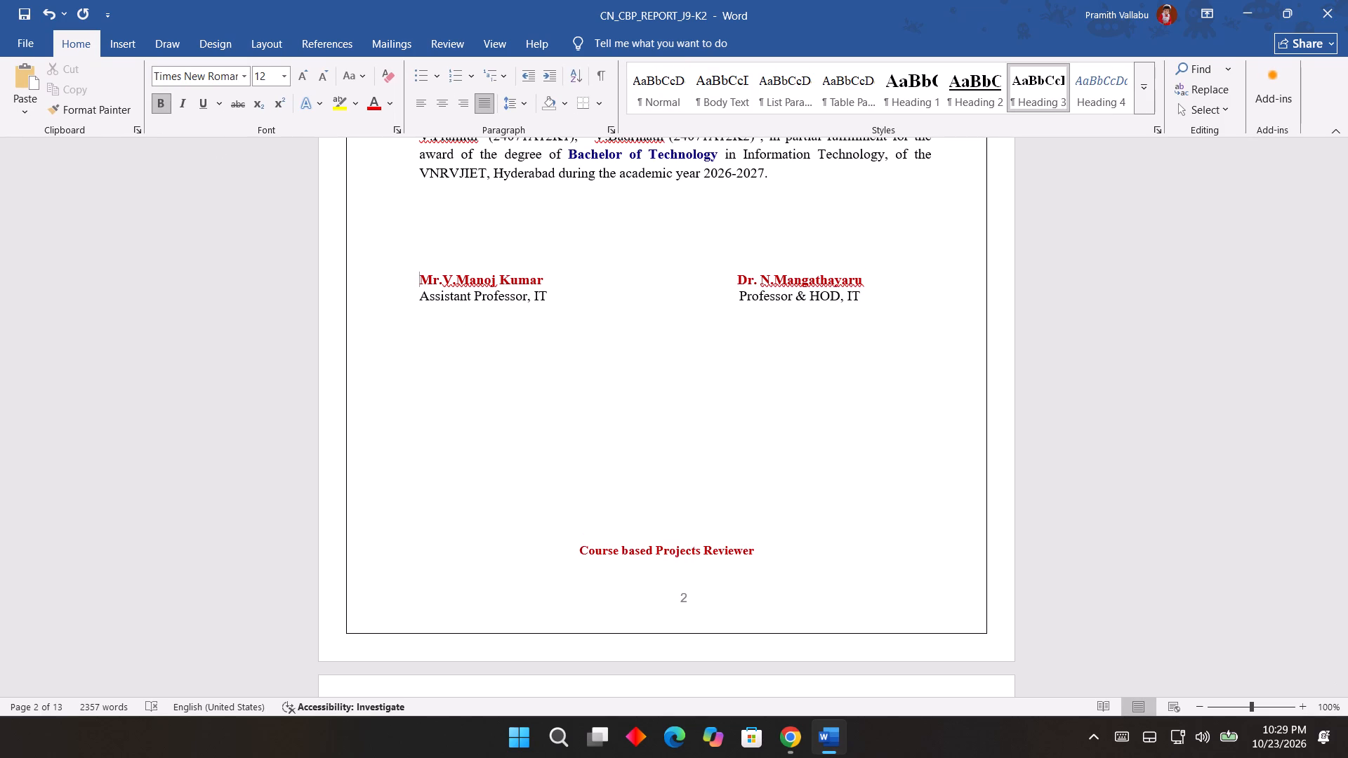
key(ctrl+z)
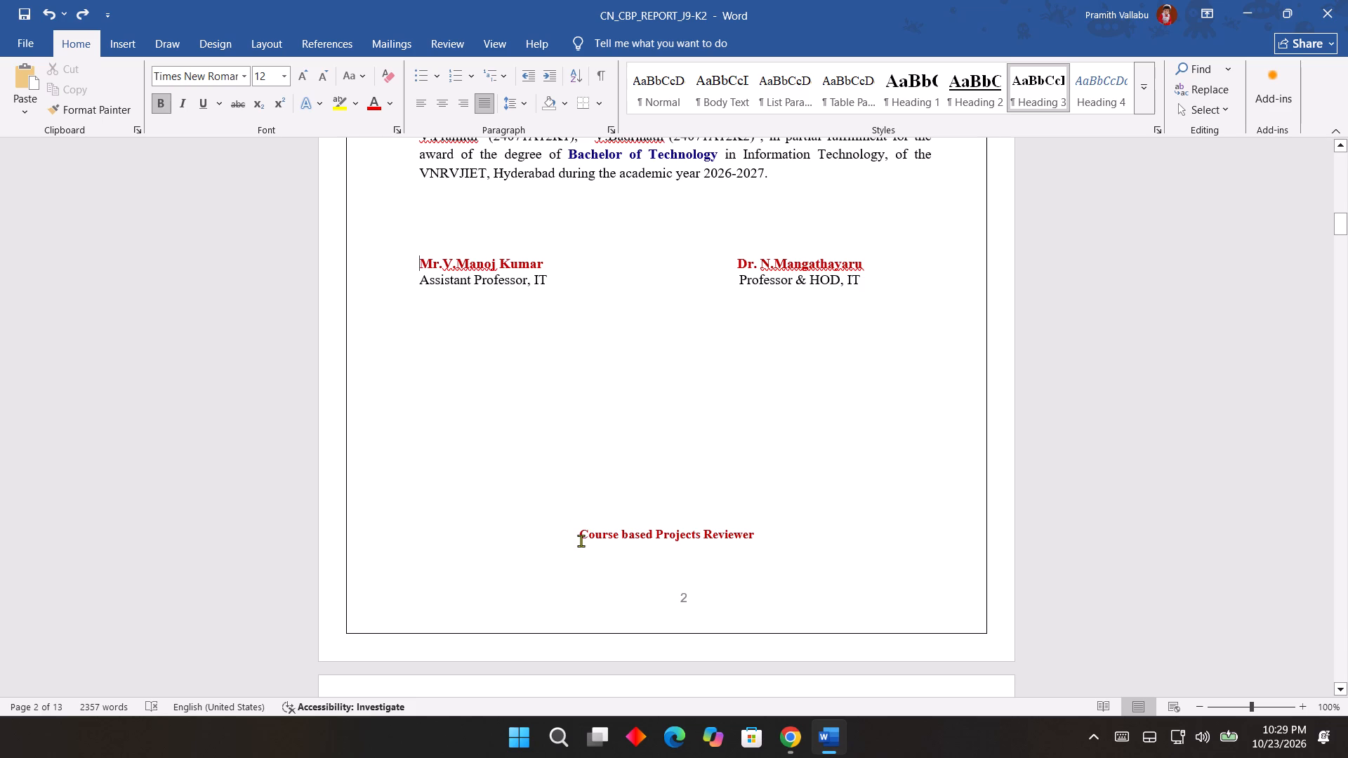
Clear the centring of the "Course based Projects Reviewer" line and delete ten blank lines above it.
click(580, 536)
key(BackSpace)
key(BackSpace)
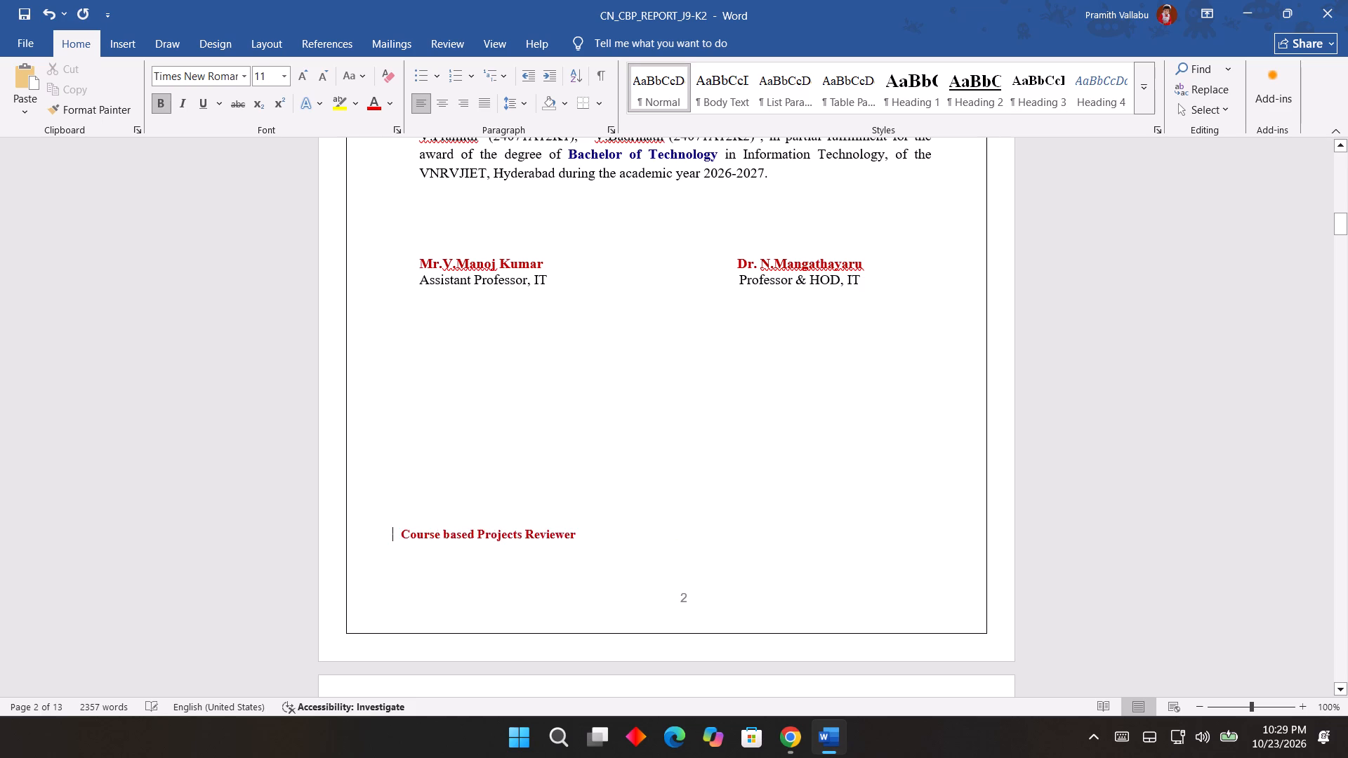
key(BackSpace)
key(BackSpace)
key(BackSpace)
key(BackSpace)
key(BackSpace)
key(BackSpace)
key(BackSpace)
key(BackSpace)
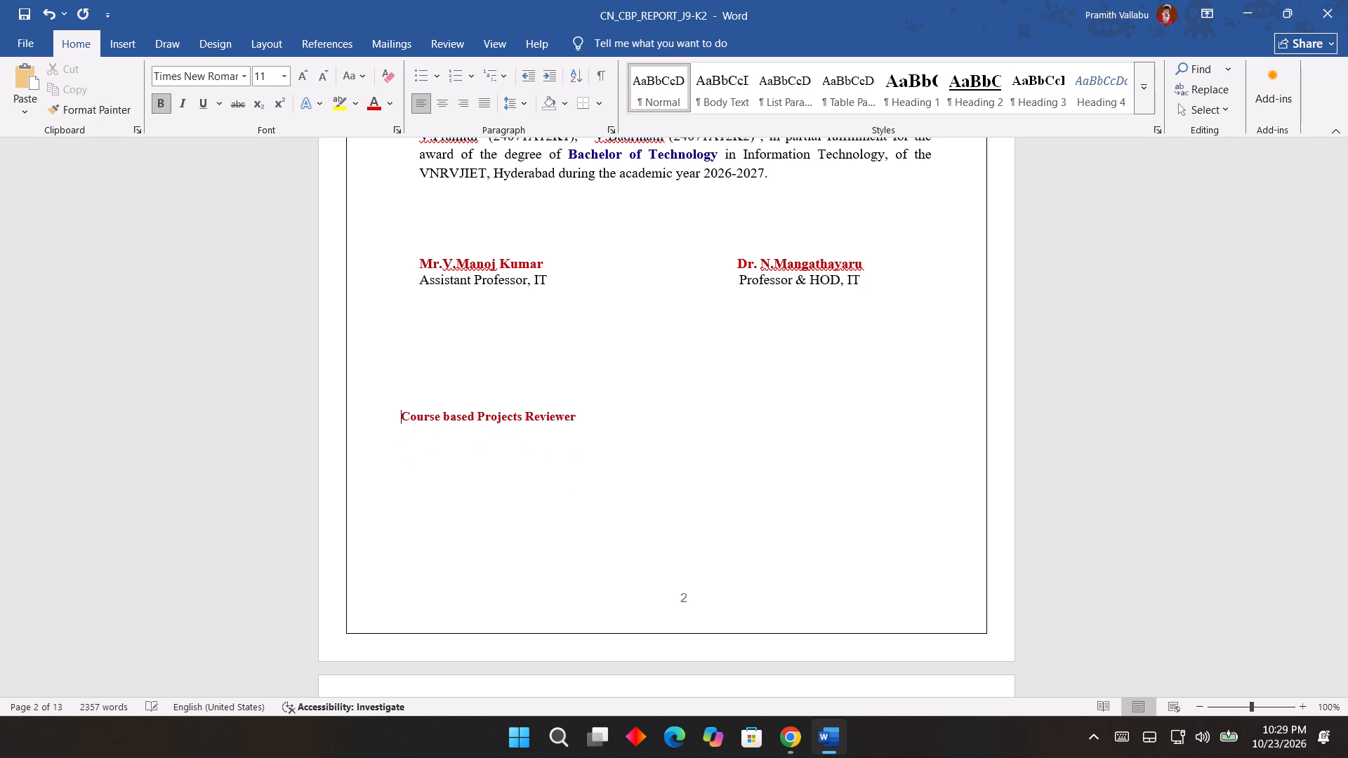
key(BackSpace)
key(BackSpace)
Indent the left-aligned "Course based Projects Reviewer" line with tab spacing until it sits near the page centre.
key(Tab)
key(Tab)
key(Tab)
key(Tab)
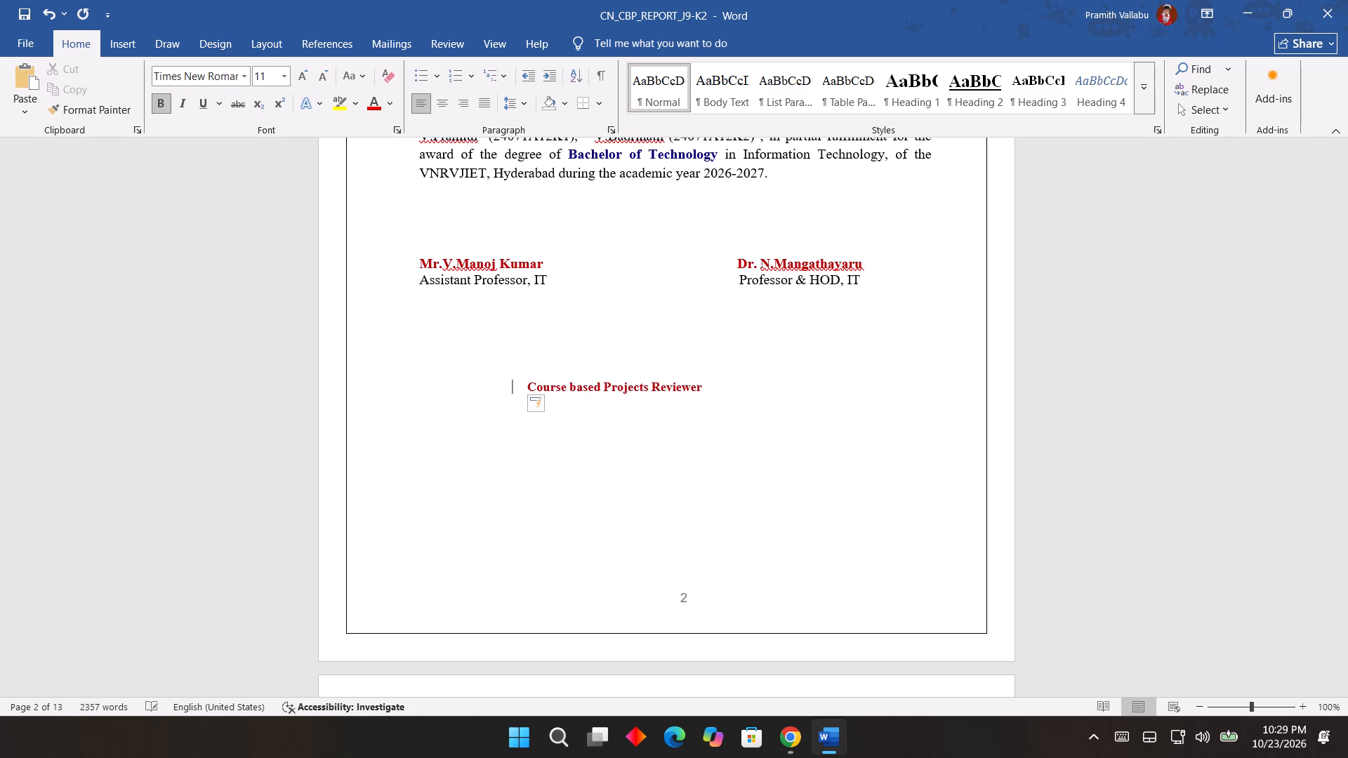
key(Tab)
key(Tab)
key(BackSpace)
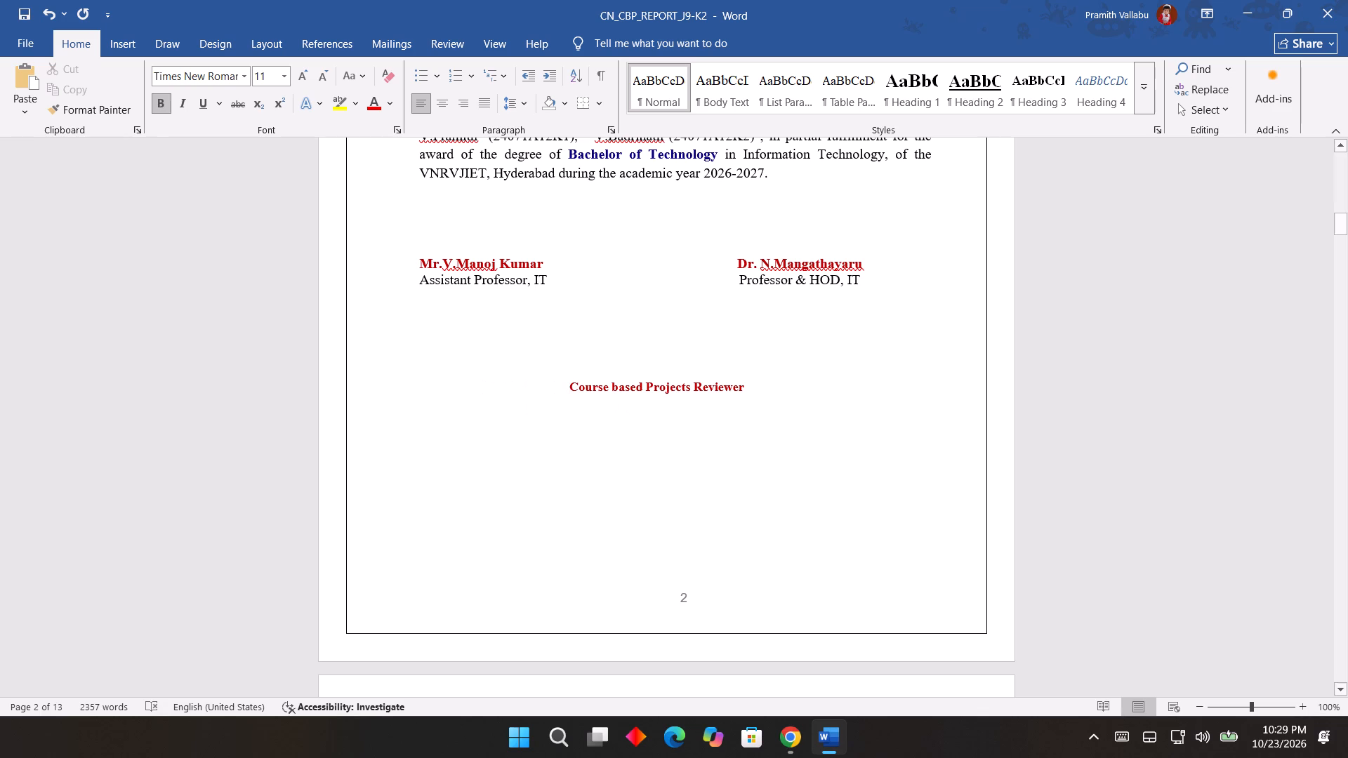
Insert six blank lines above the assistant professor and HOD signature names to move the signature block down.
click(421, 265)
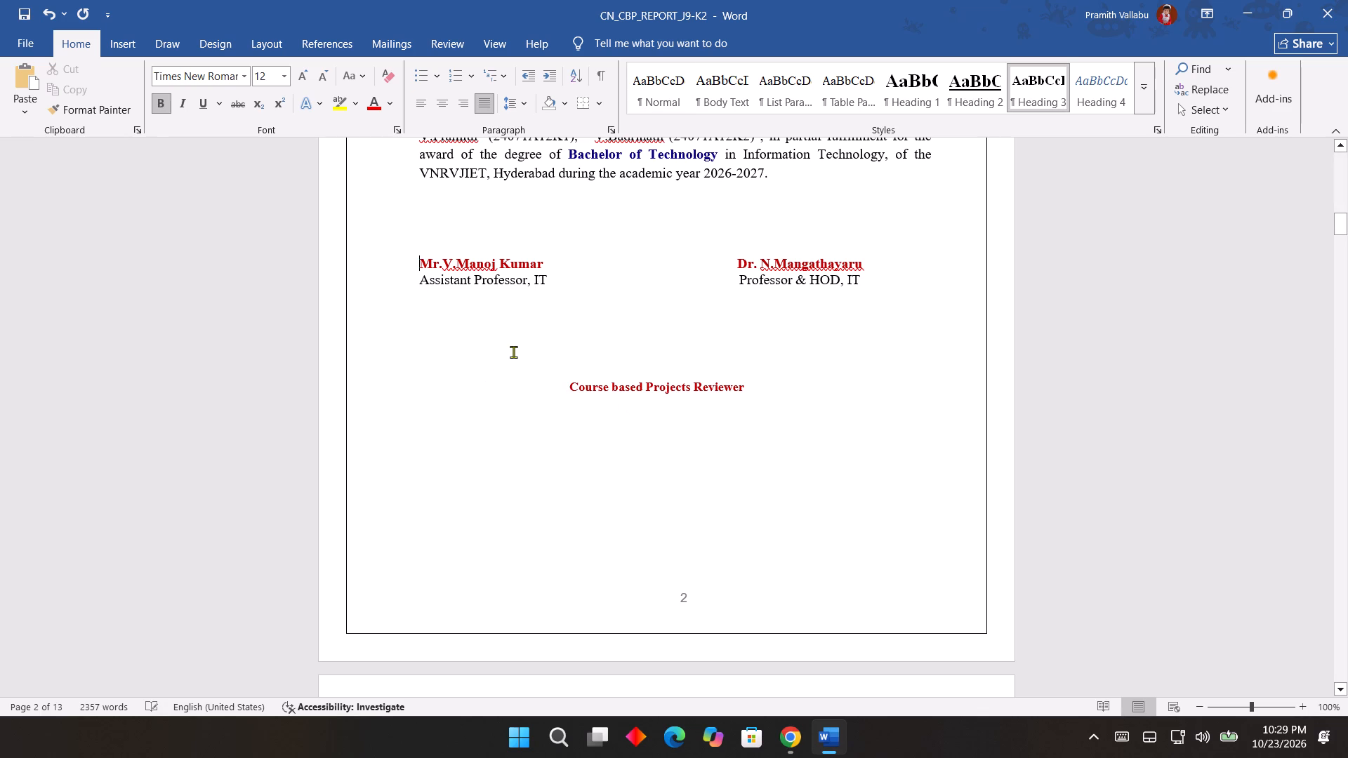
key(Return)
key(Return)
key(Return)
key(Return)
key(Return)
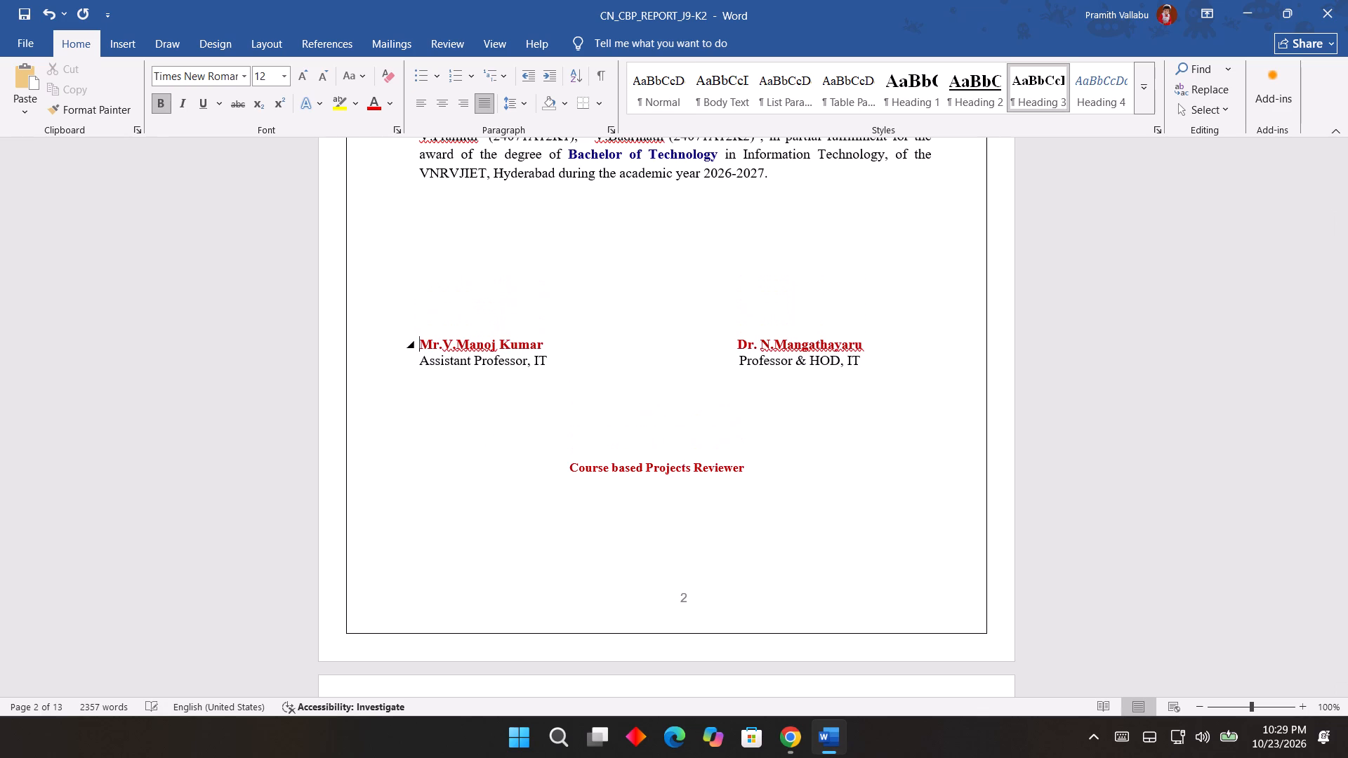
key(Return)
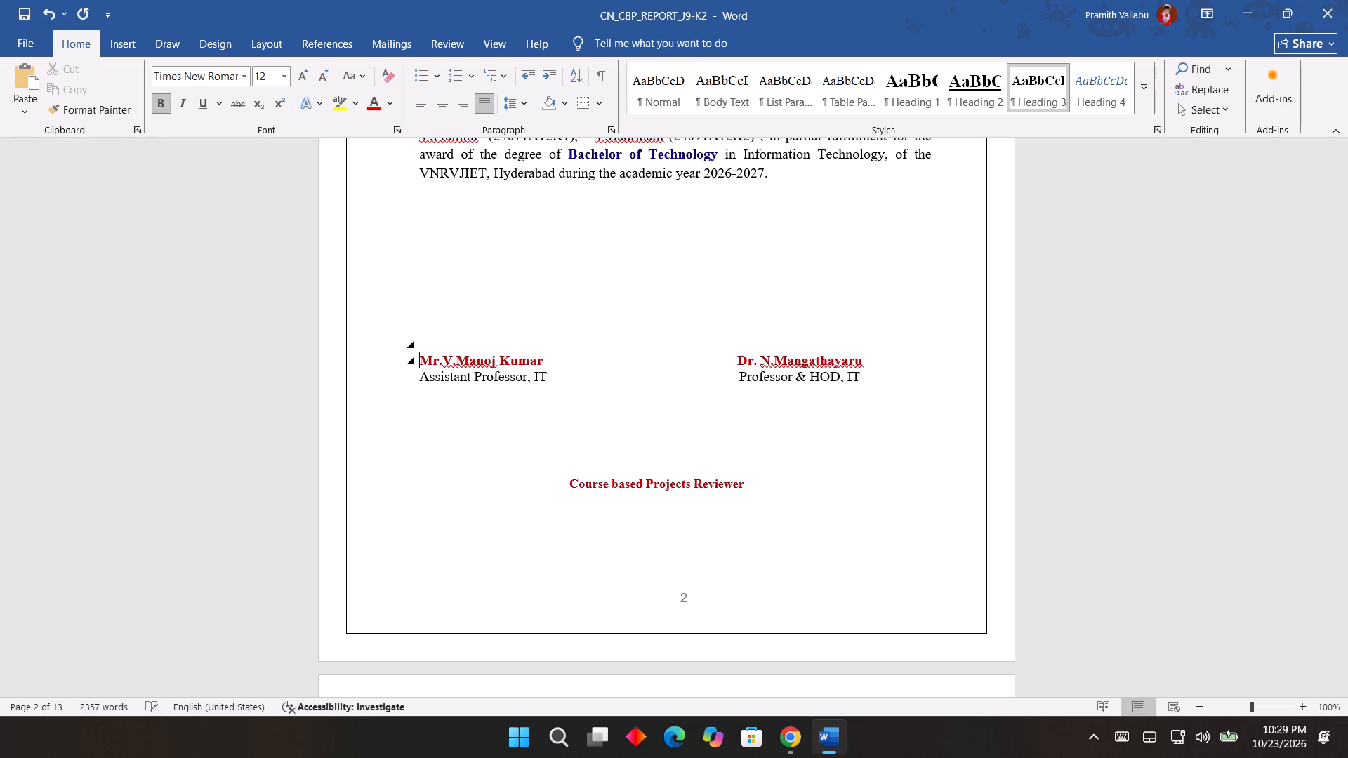
Insert three blank lines between the signature block and the "Course based Projects Reviewer" line.
click(571, 480)
key(Return)
key(Return)
key(Return)
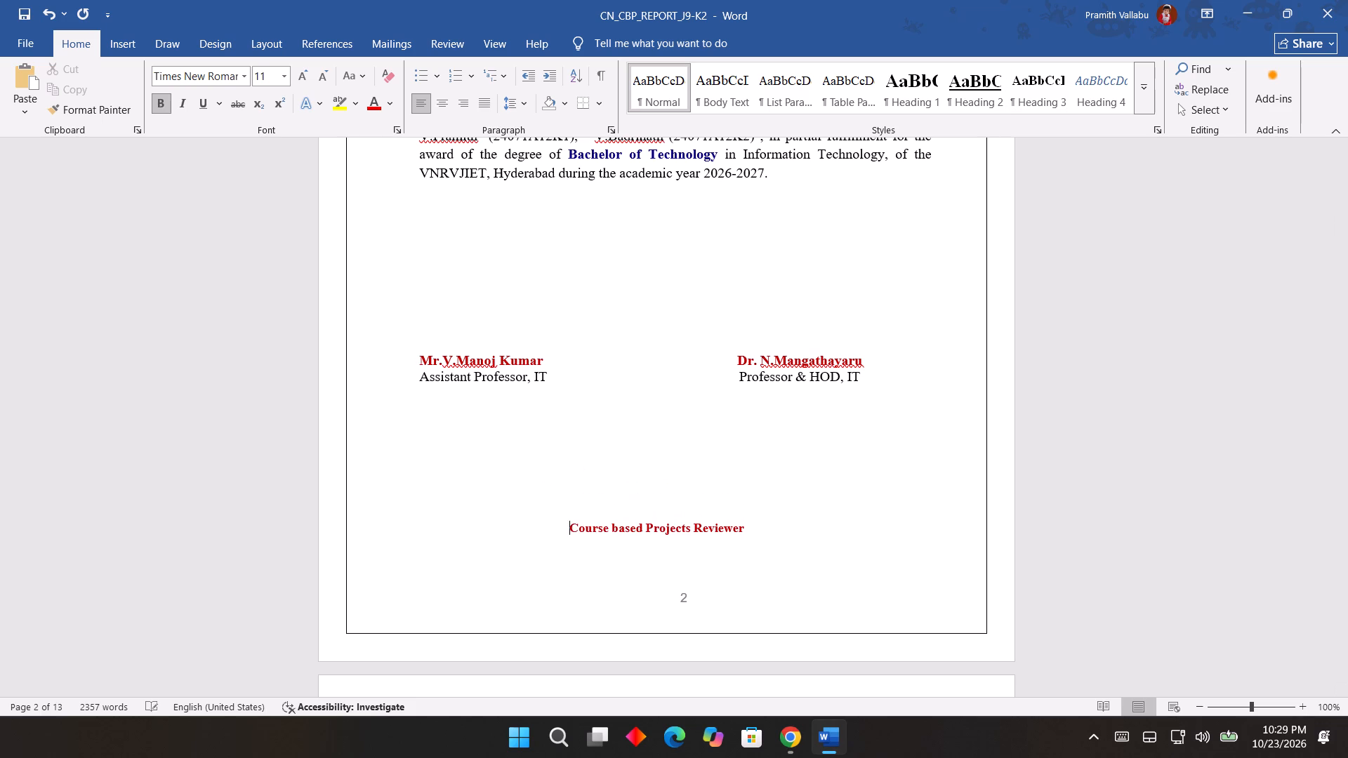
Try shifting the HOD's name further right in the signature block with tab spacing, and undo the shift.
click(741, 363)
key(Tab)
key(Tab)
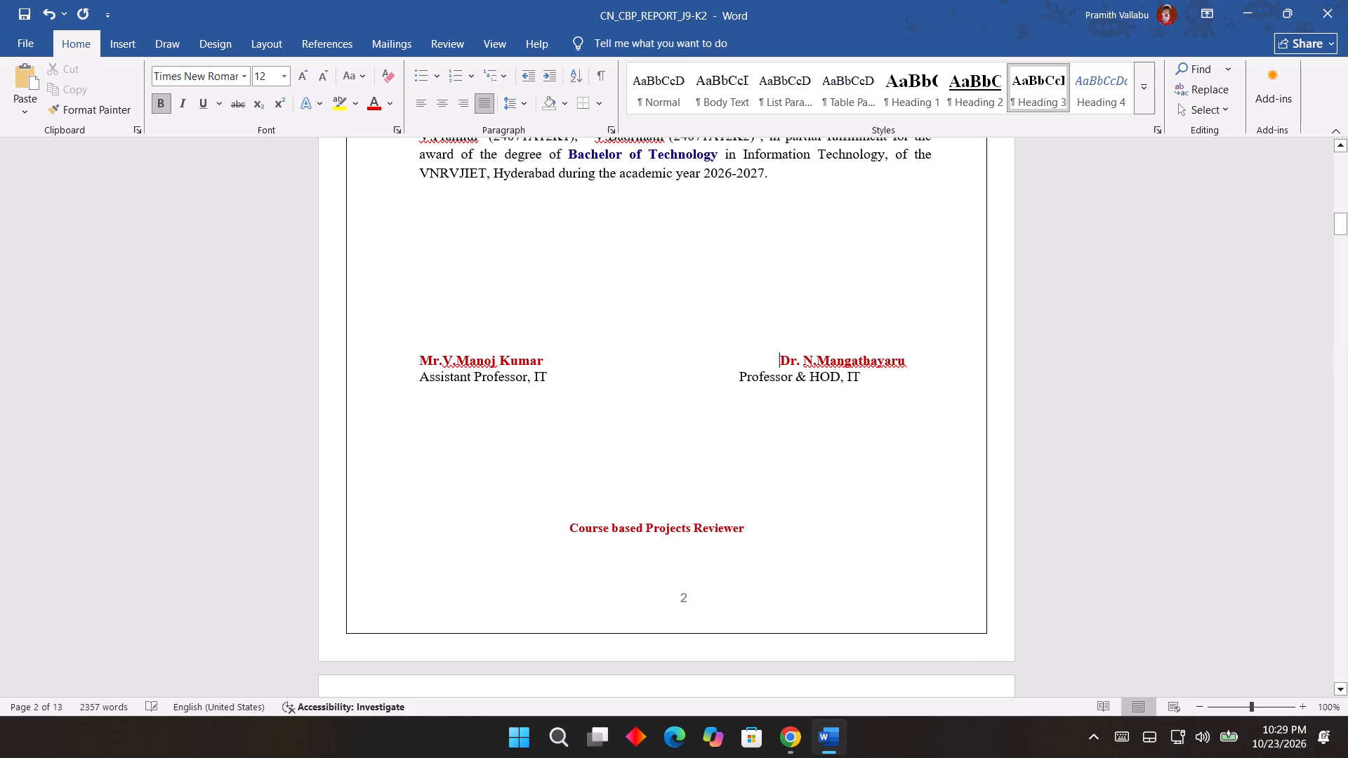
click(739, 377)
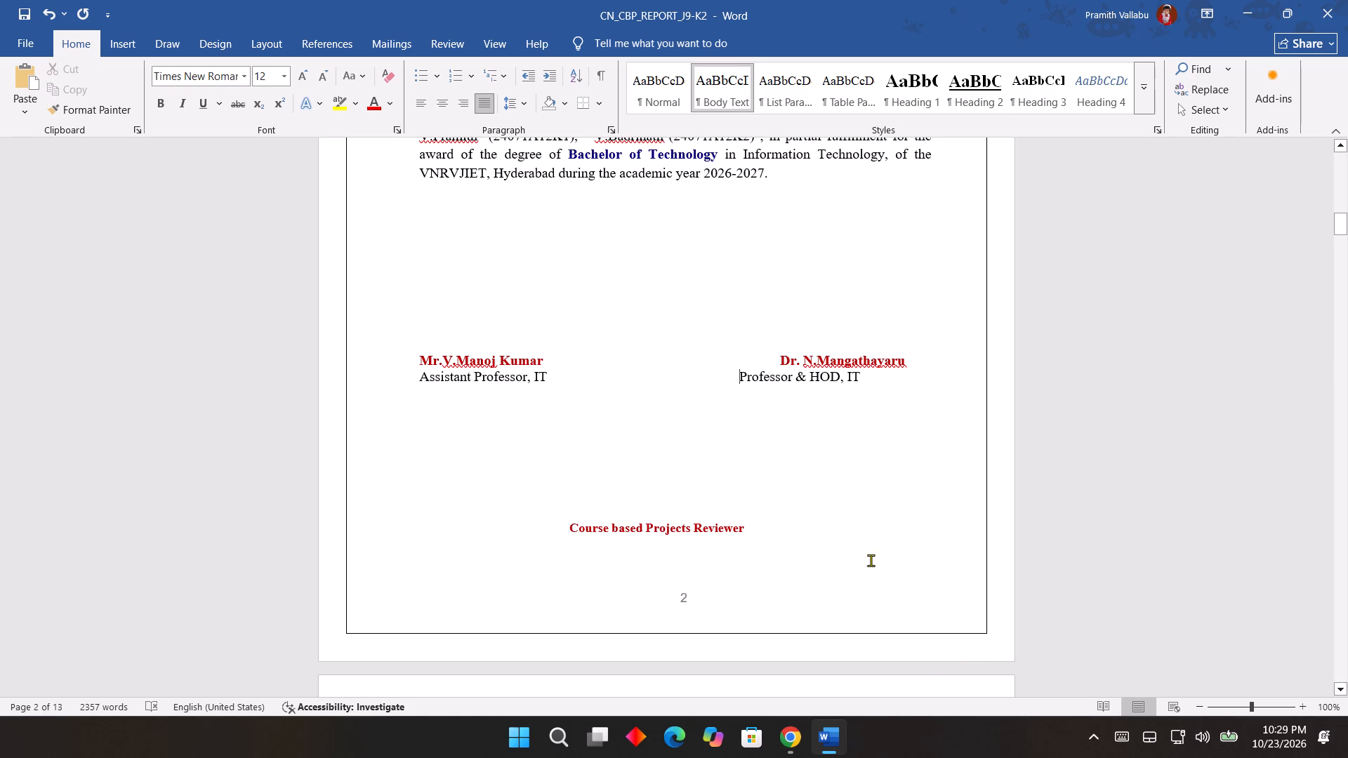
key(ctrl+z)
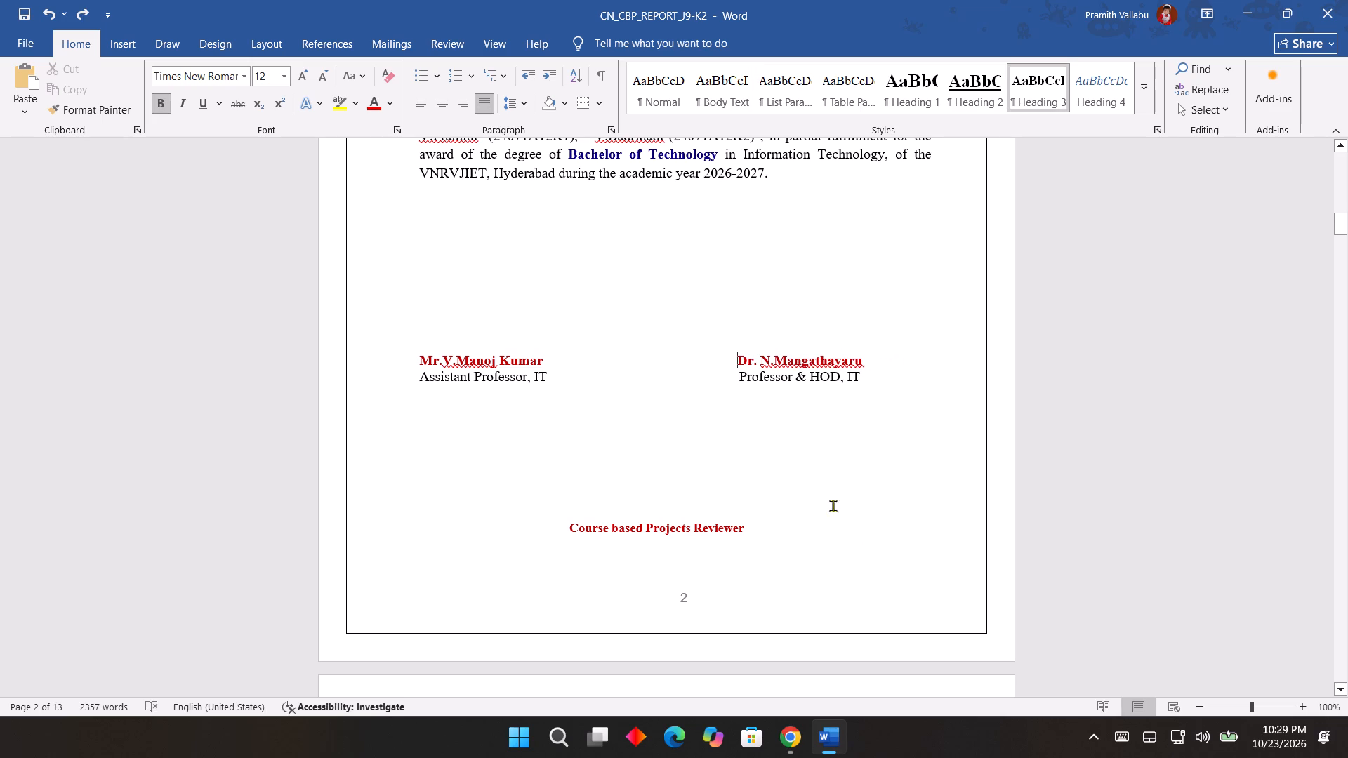
Add a space after "Mr." and after the initial "V." in the assistant professor's name in the signature block.
click(1123, 531)
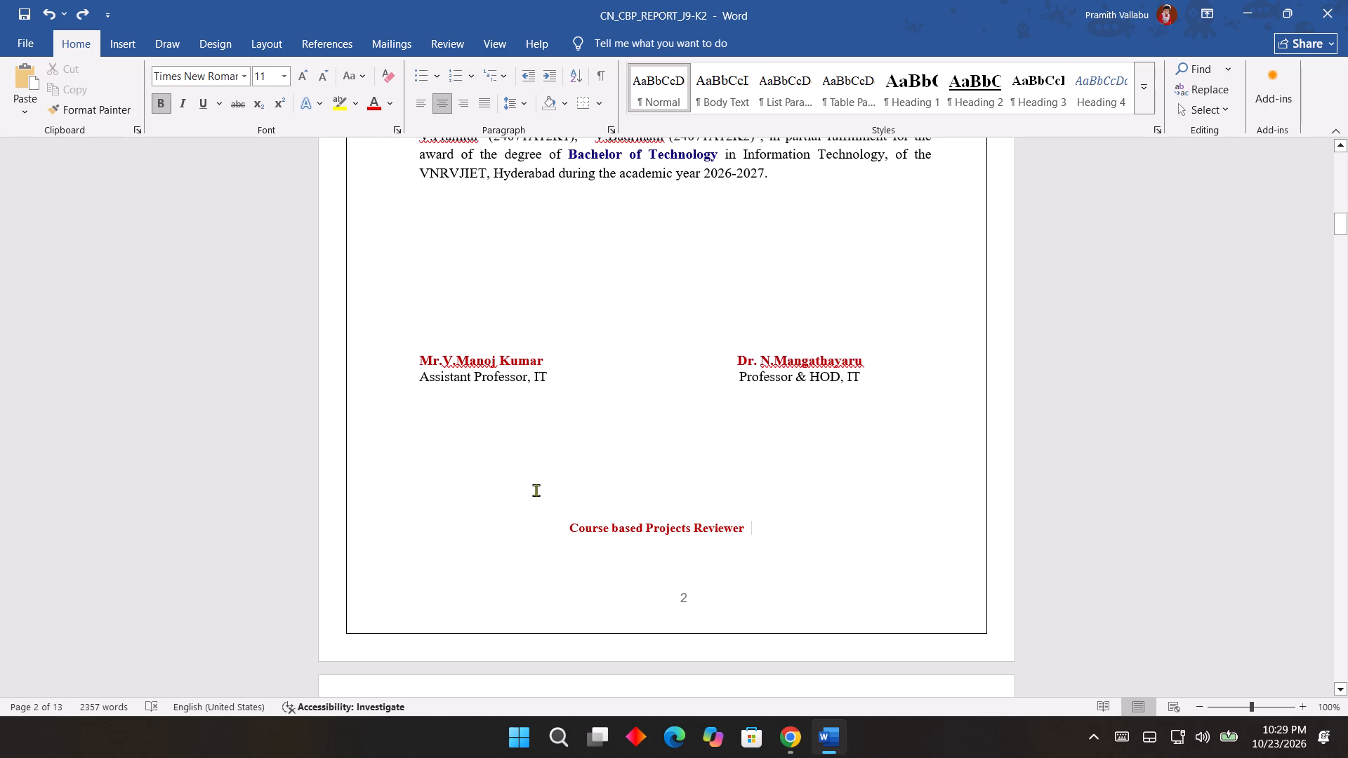
click(458, 365)
key(space)
key(Left)
key(Left)
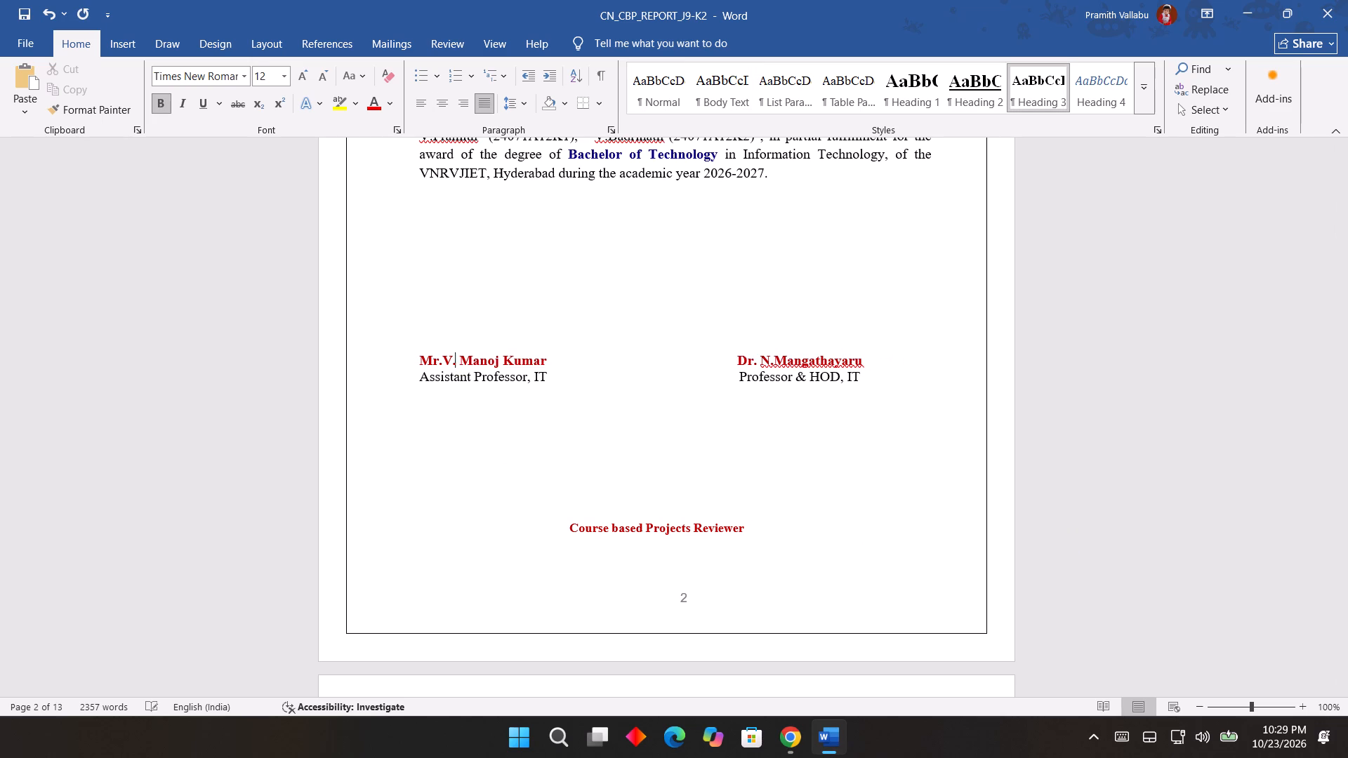
key(Left)
key(space)
Add a space after the initial "N." in the HOD's name in the signature block.
key(Right)
key(Right)
key(Right)
key(Right)
key(Right)
key(Right)
key(Right)
key(Right)
key(Right)
key(Right)
key(Right)
key(Right)
key(Right)
key(Right)
key(Right)
key(Right)
key(Right)
key(Right)
key(Right)
key(Right)
key(Right)
key(Right)
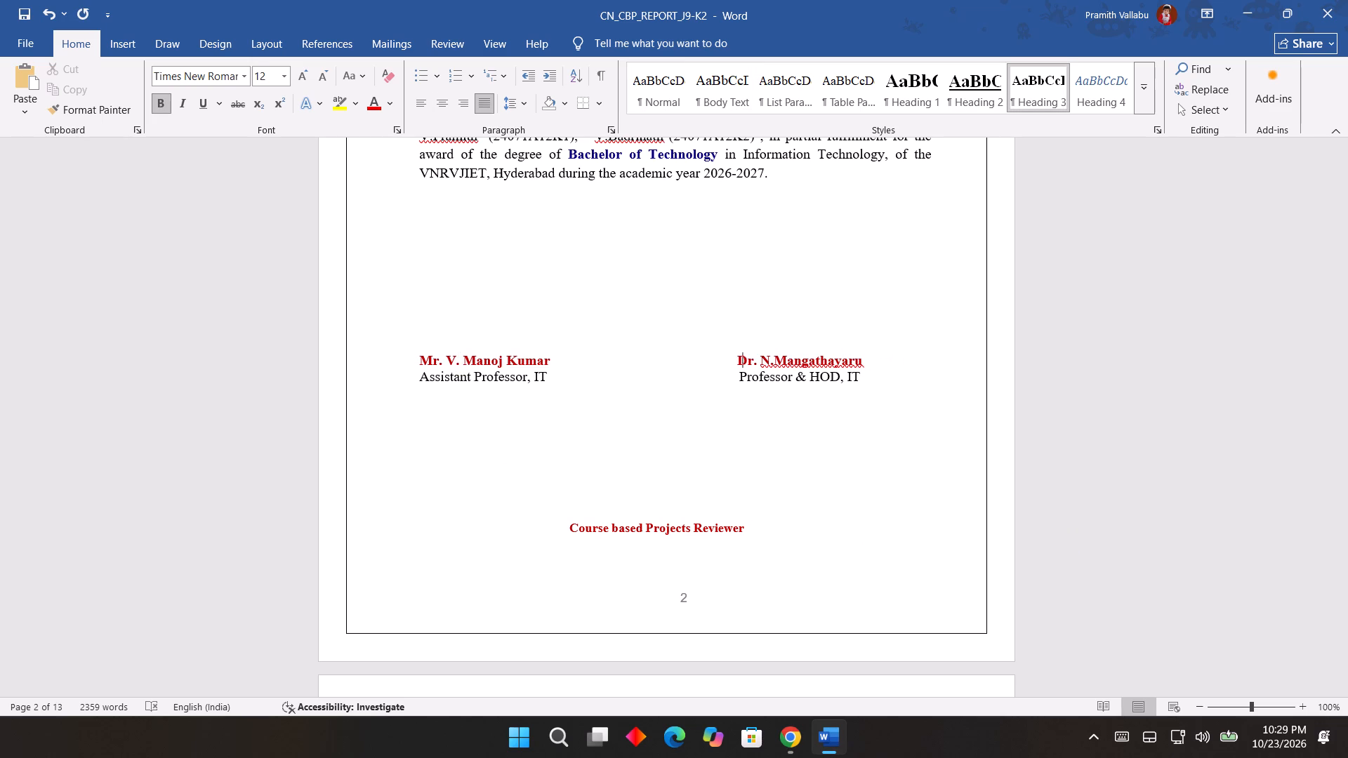
key(Left)
key(Left)
key(Left)
key(Left)
key(Left)
key(Left)
key(Left)
key(Right)
key(space)
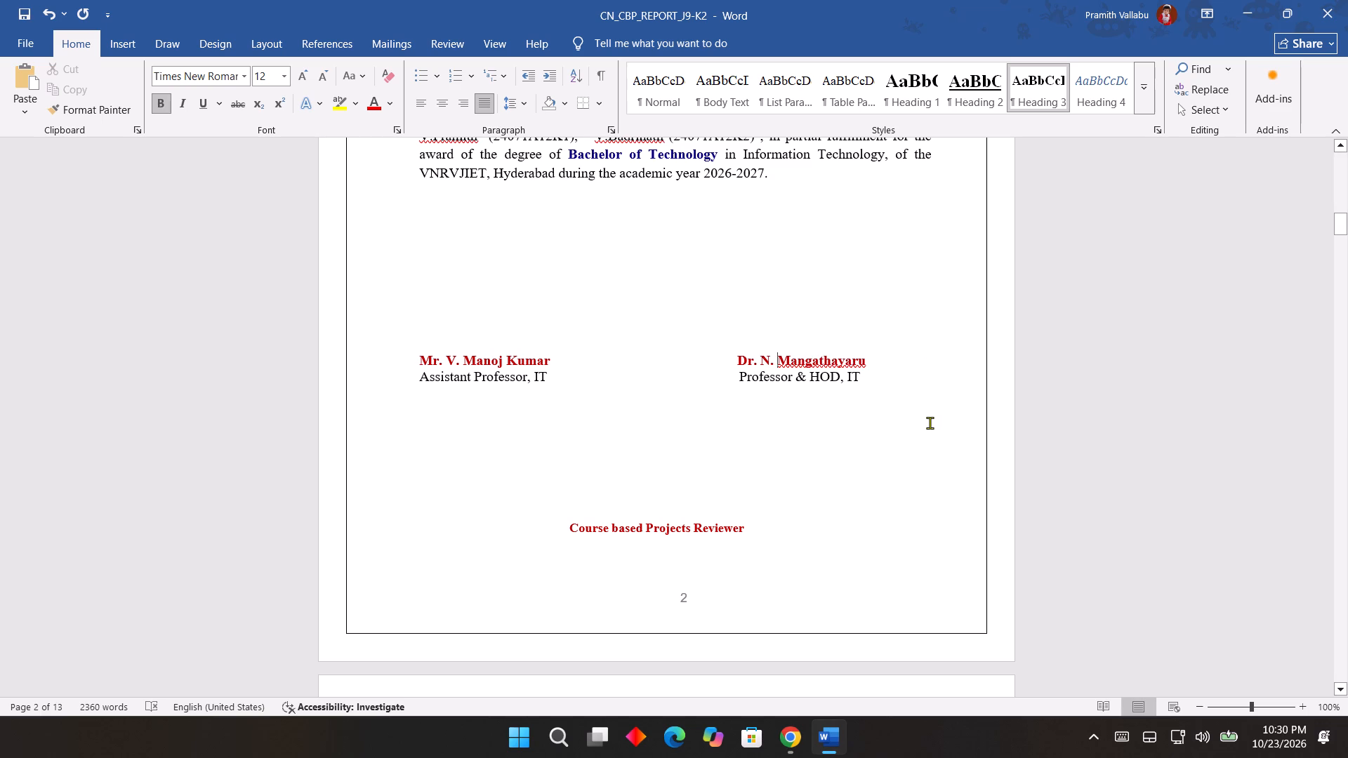
Review the rest of the report from the declaration page through the Conclusion, checking page layout and headings.
scroll(829, 453, down, 9)
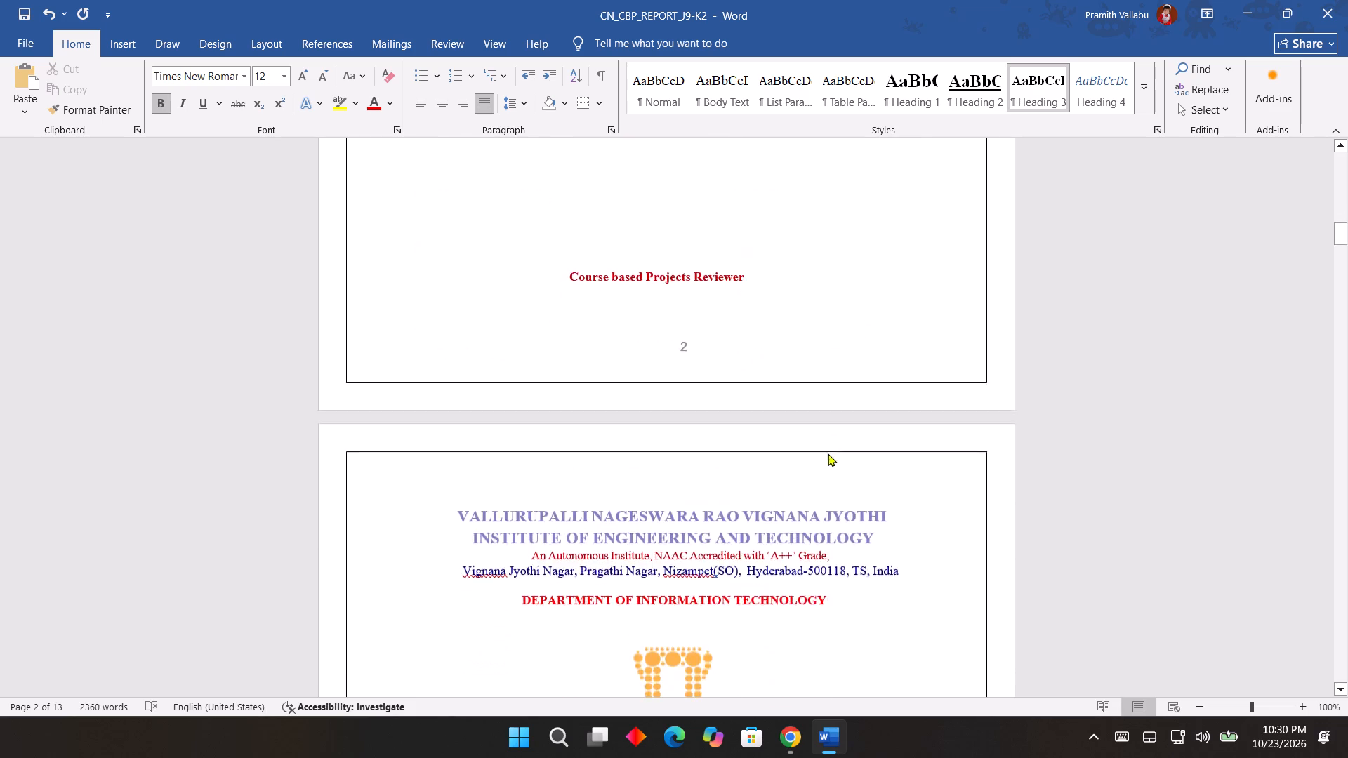
scroll(828, 453, down, 8)
scroll(838, 452, up, 4)
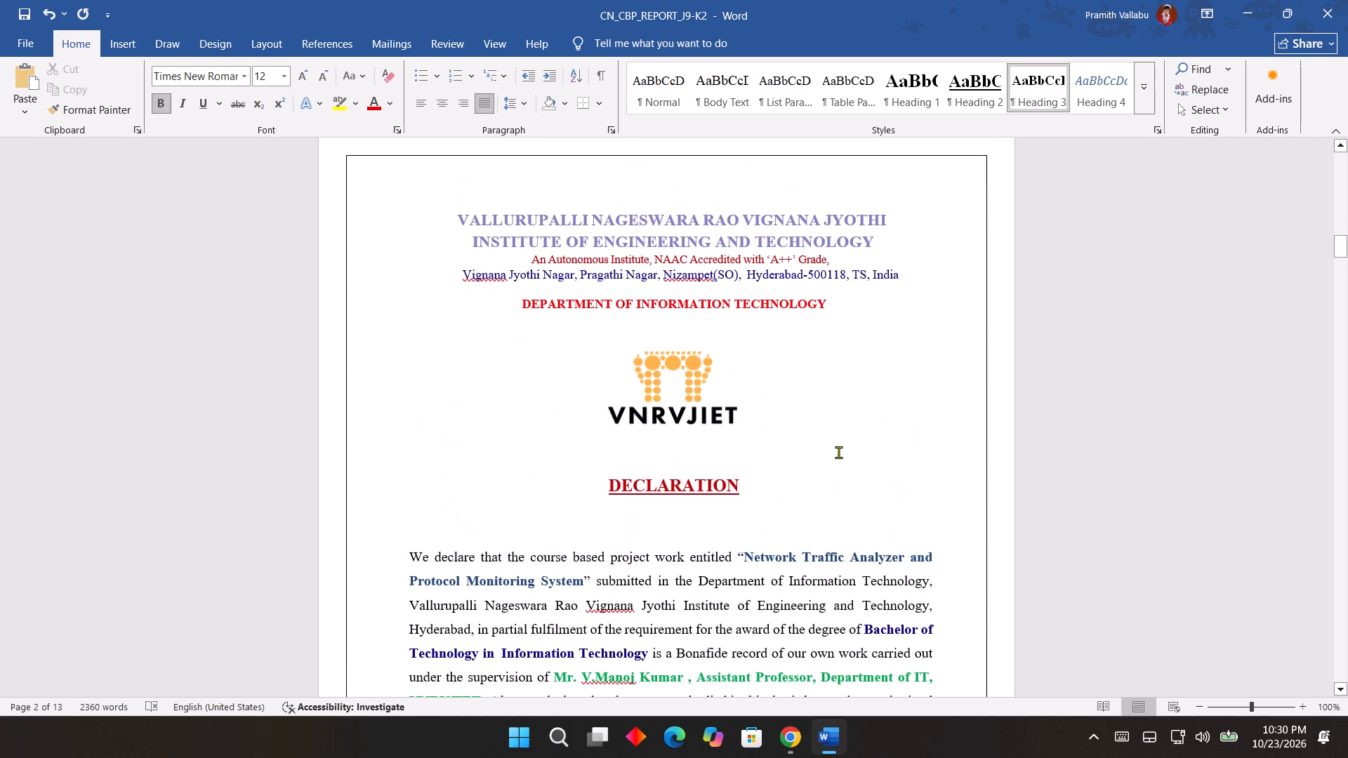
scroll(838, 452, down, 14)
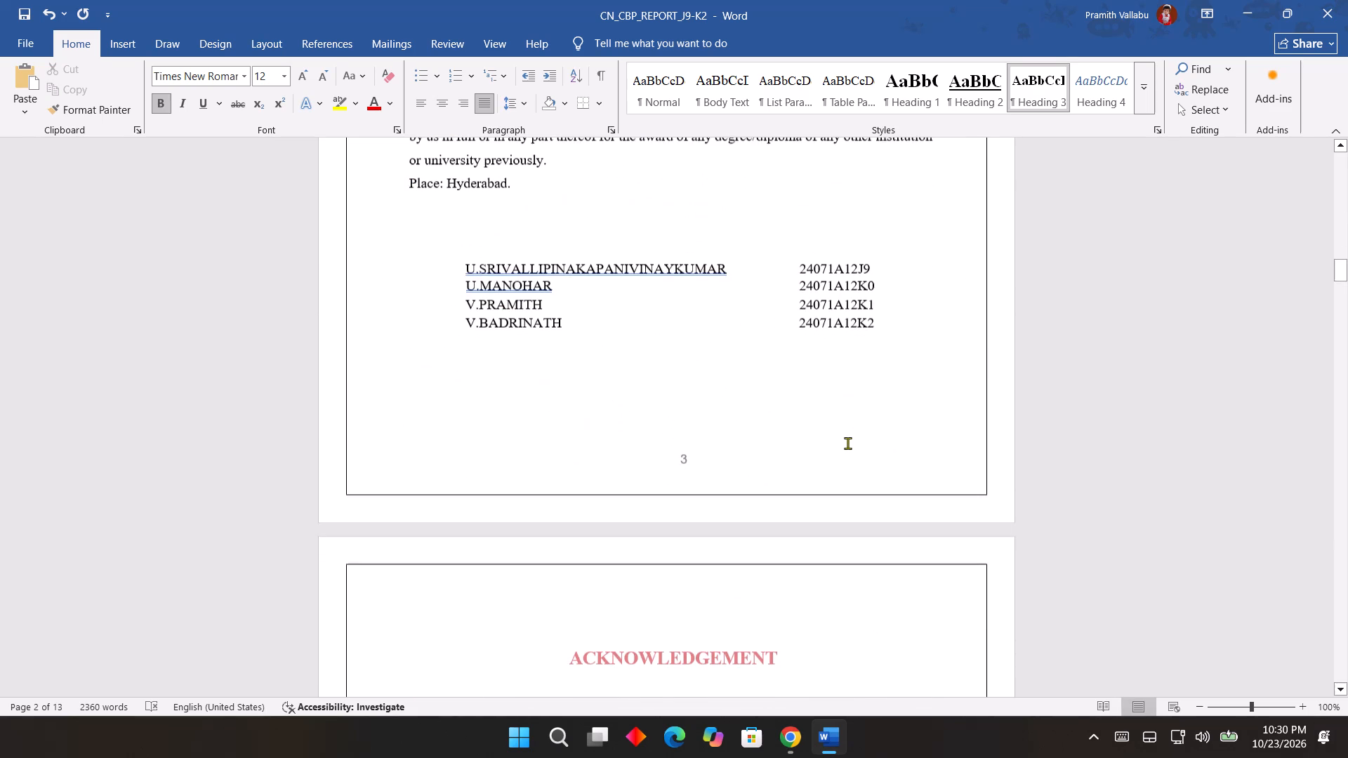
scroll(864, 446, down, 9)
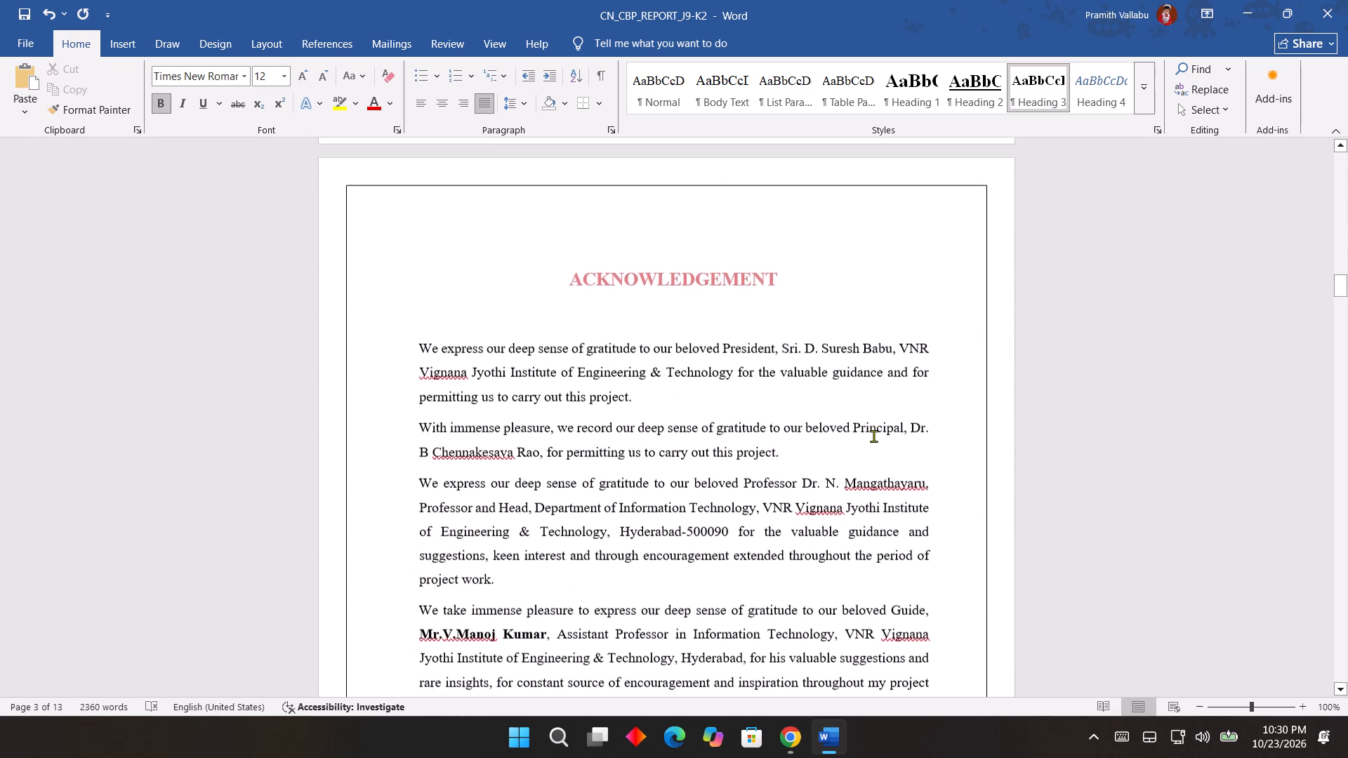
scroll(873, 435, down, 19)
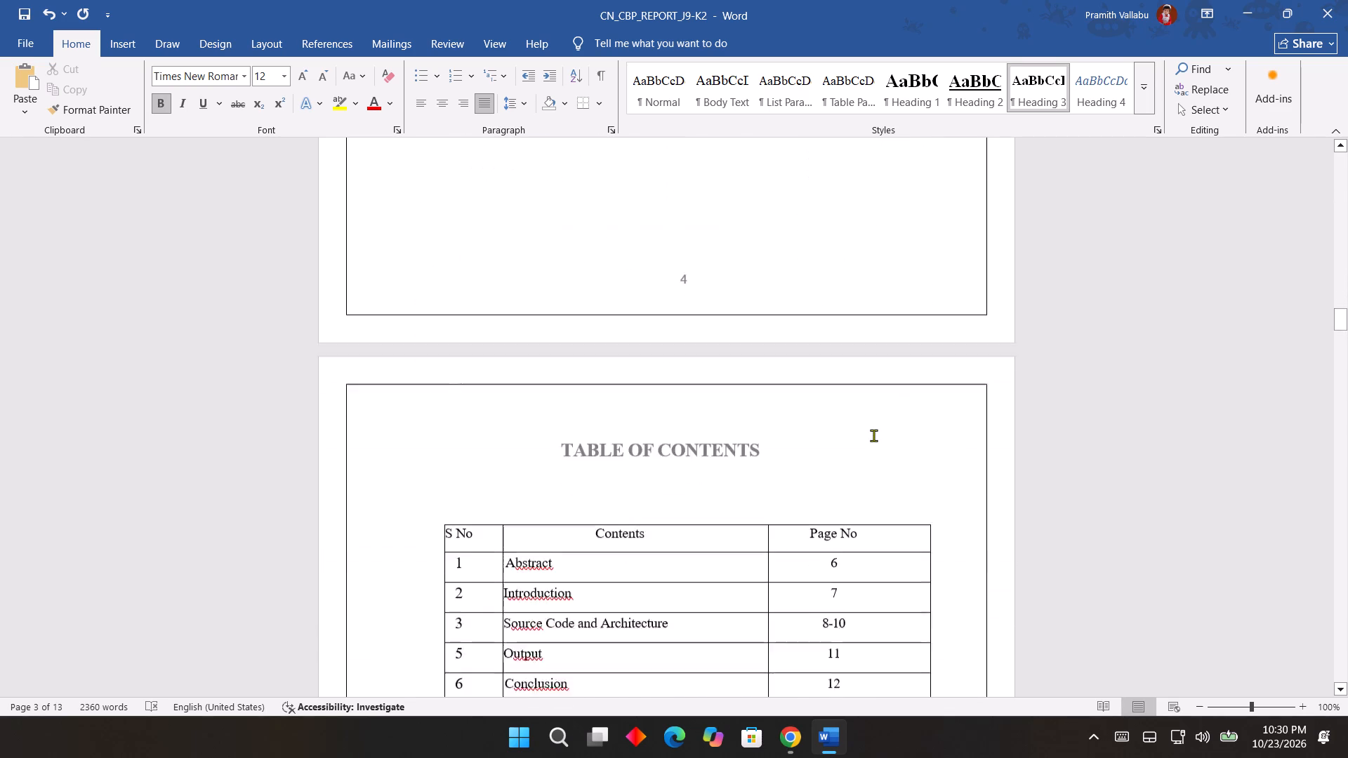
scroll(873, 435, down, 6)
scroll(875, 431, down, 20)
scroll(875, 431, down, 7)
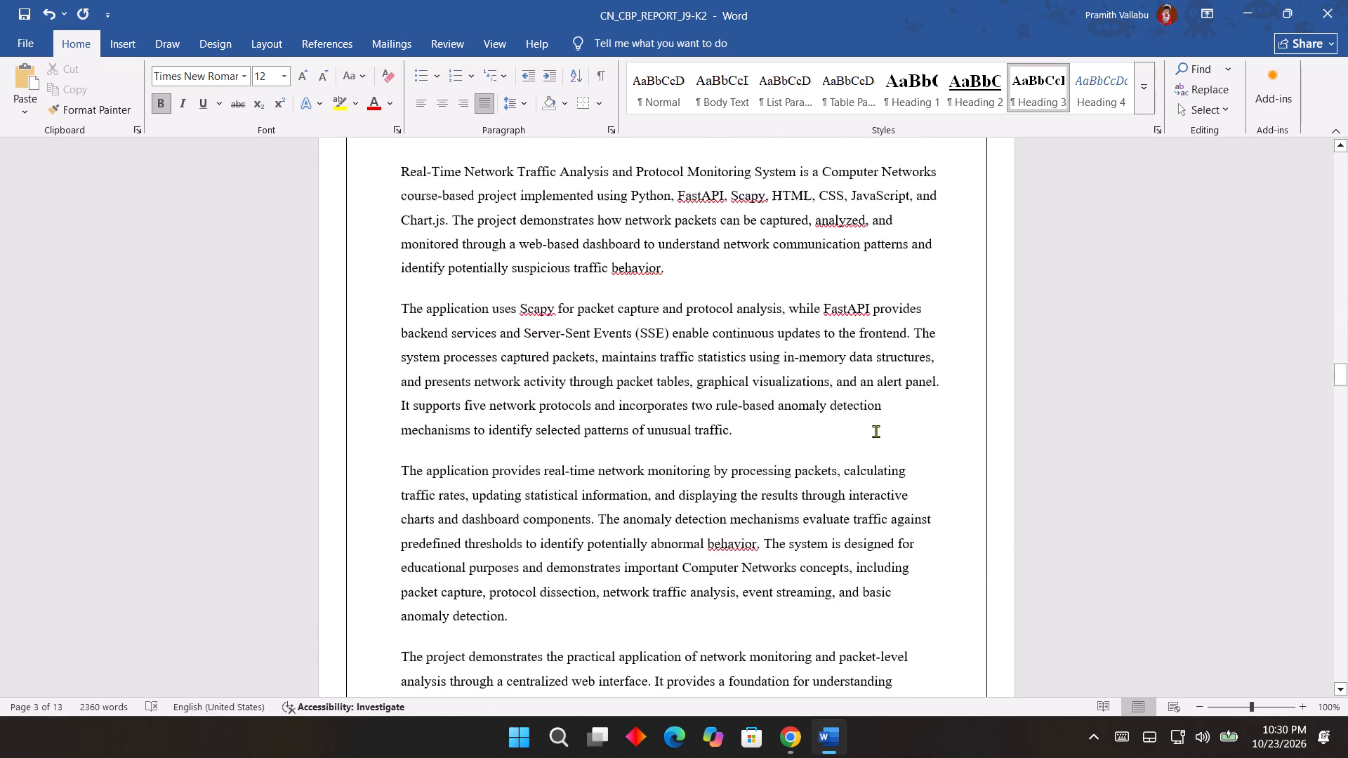
scroll(875, 431, down, 6)
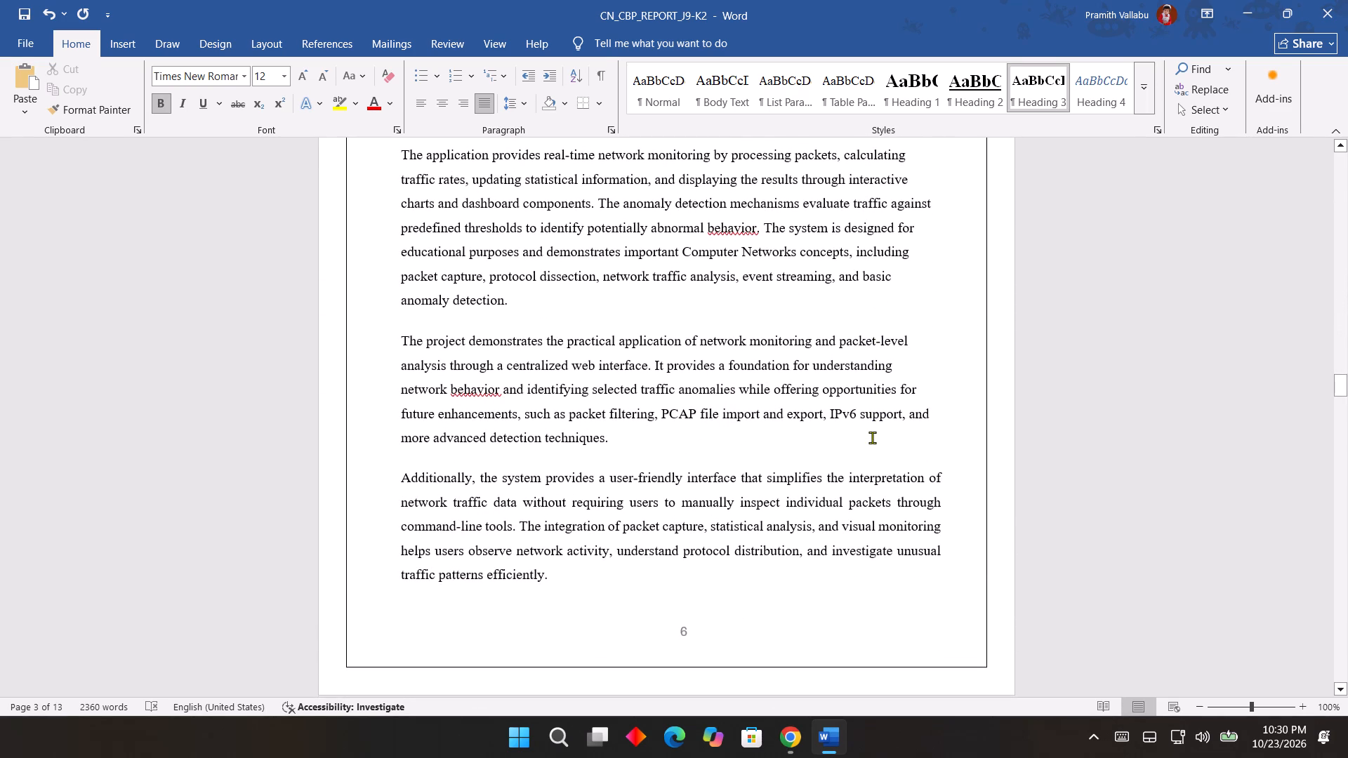
scroll(868, 437, down, 19)
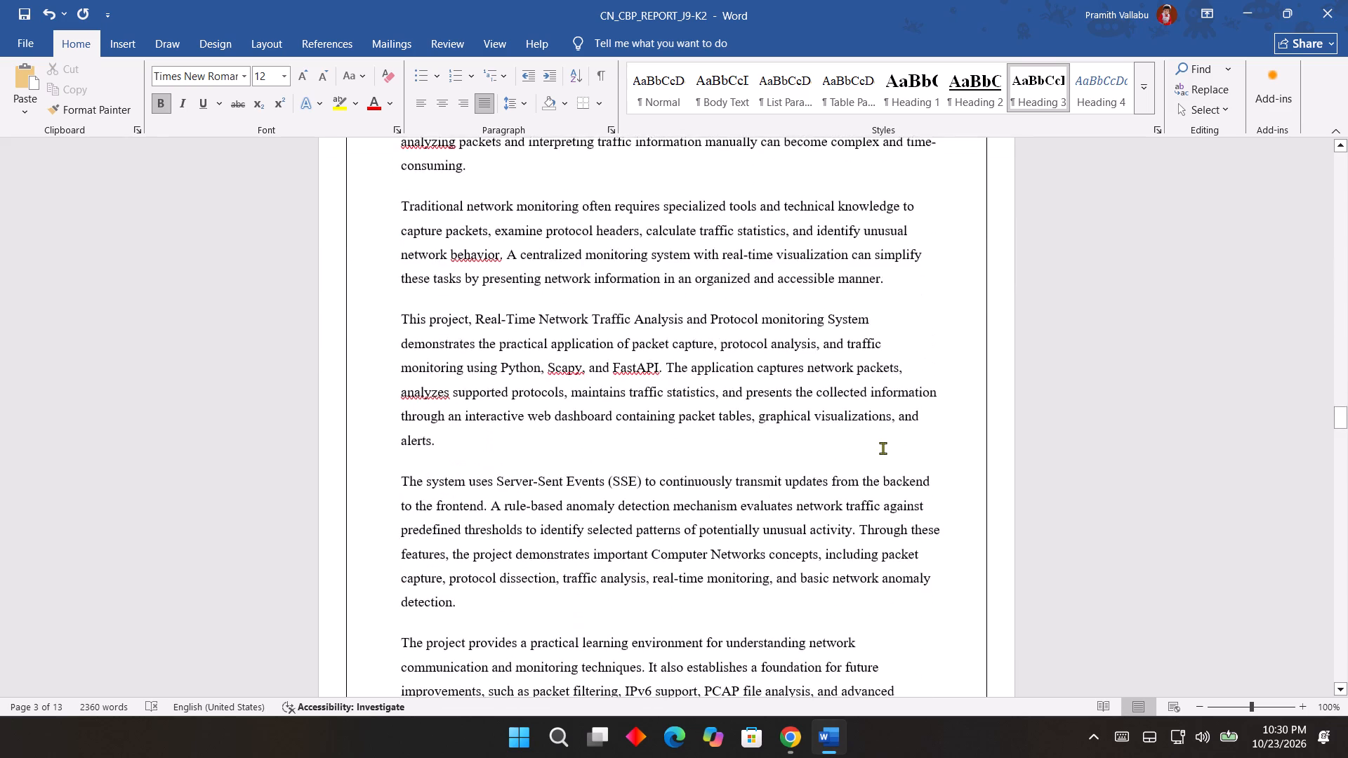
scroll(883, 448, down, 7)
scroll(883, 447, up, 15)
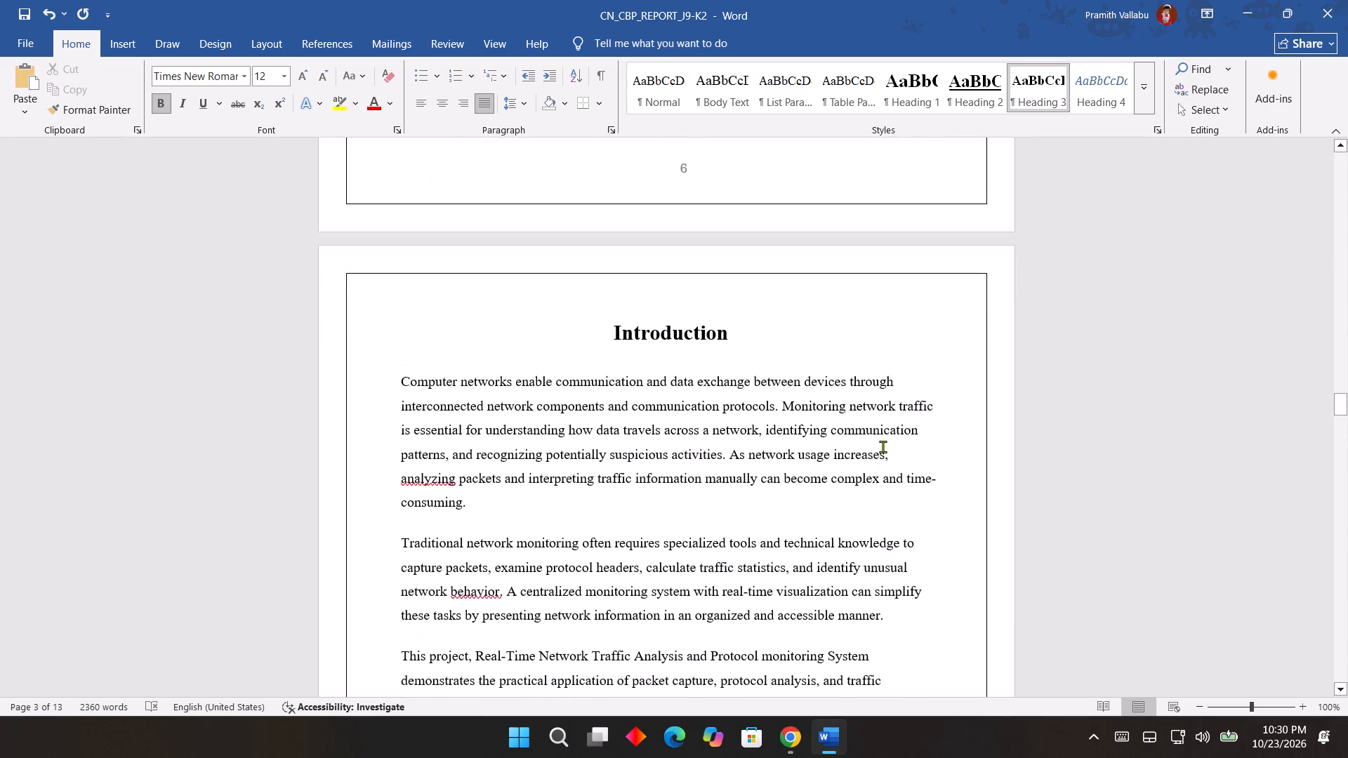
scroll(883, 446, down, 14)
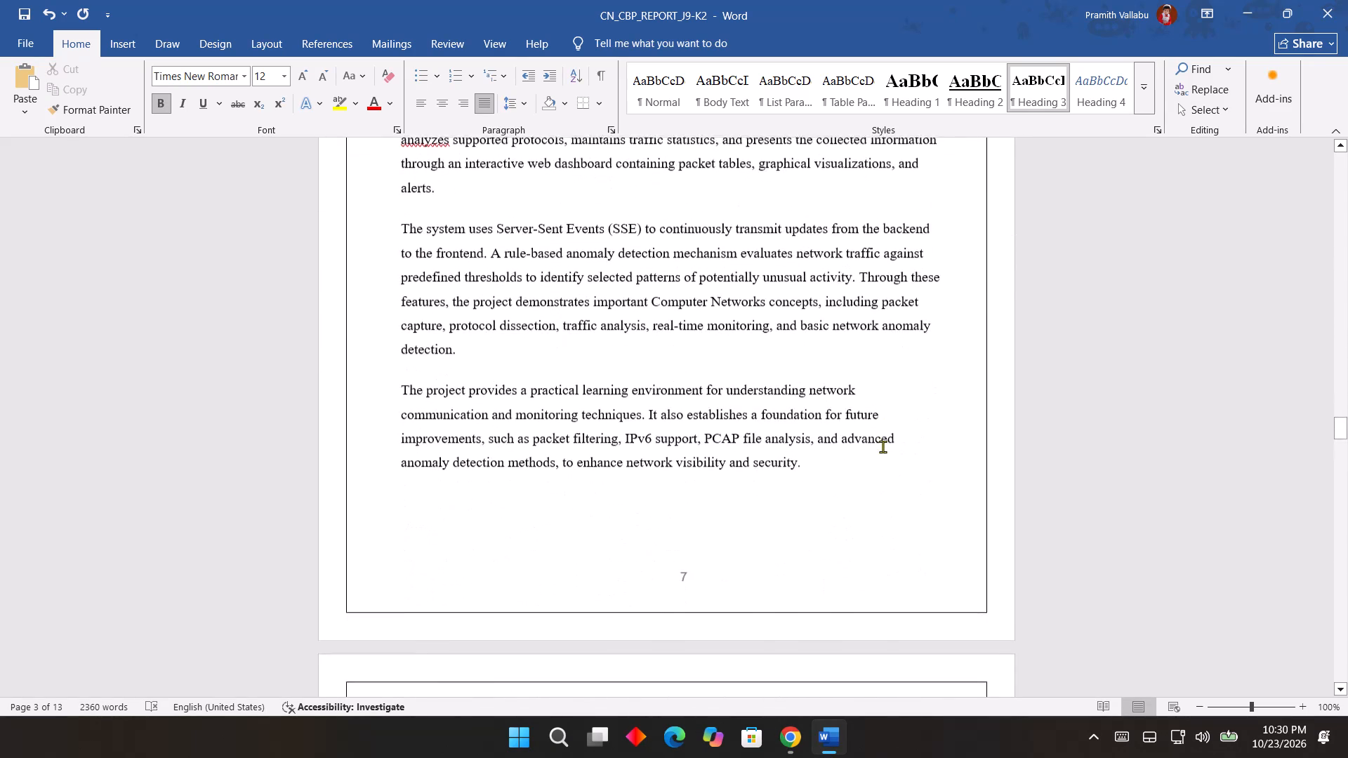
scroll(883, 446, down, 14)
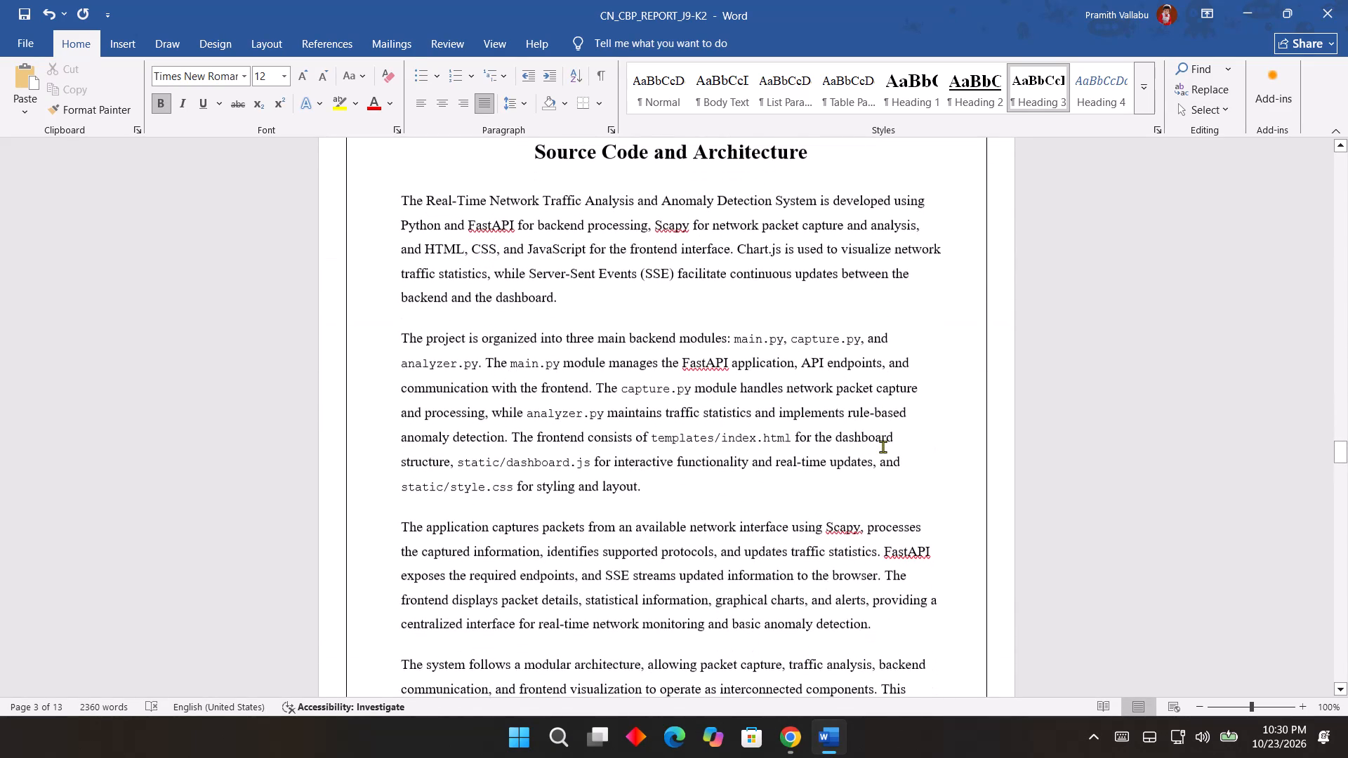
scroll(883, 446, down, 16)
scroll(883, 448, down, 7)
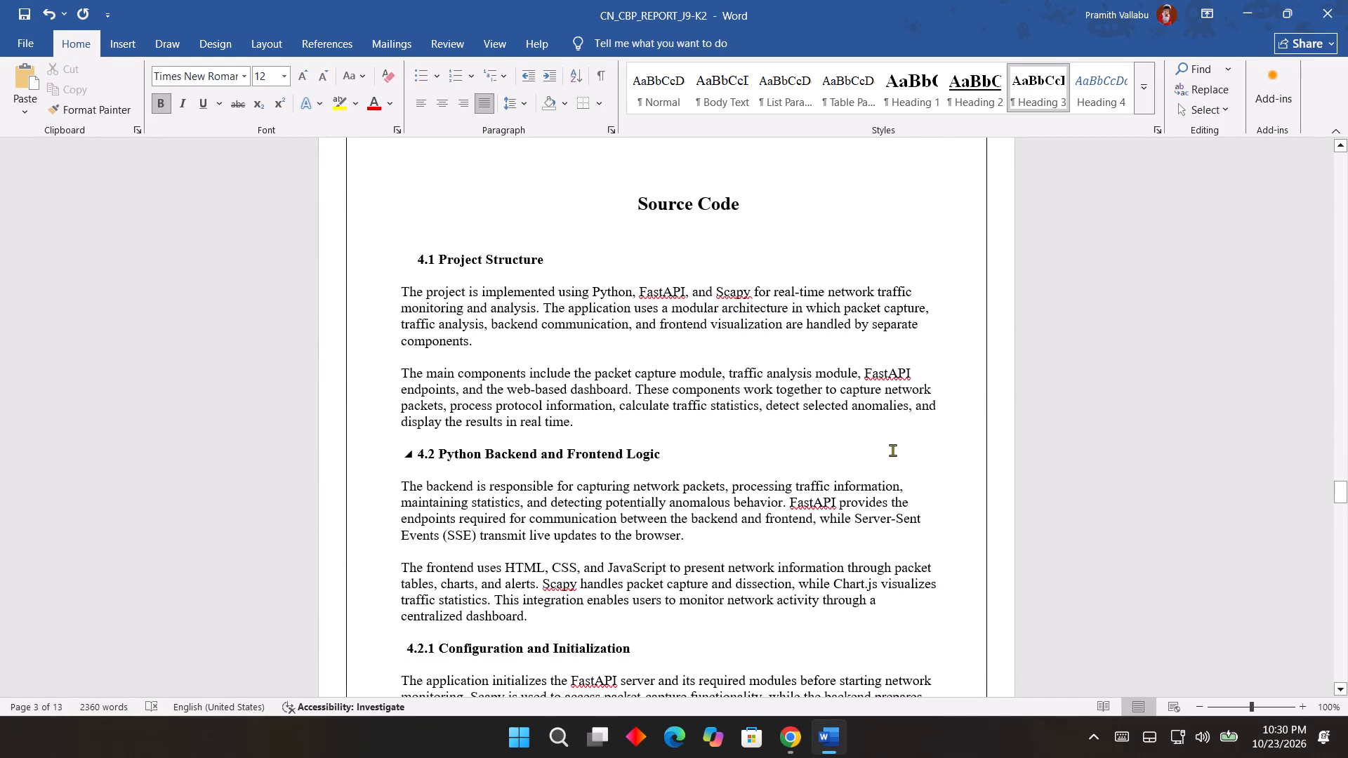
scroll(887, 437, down, 5)
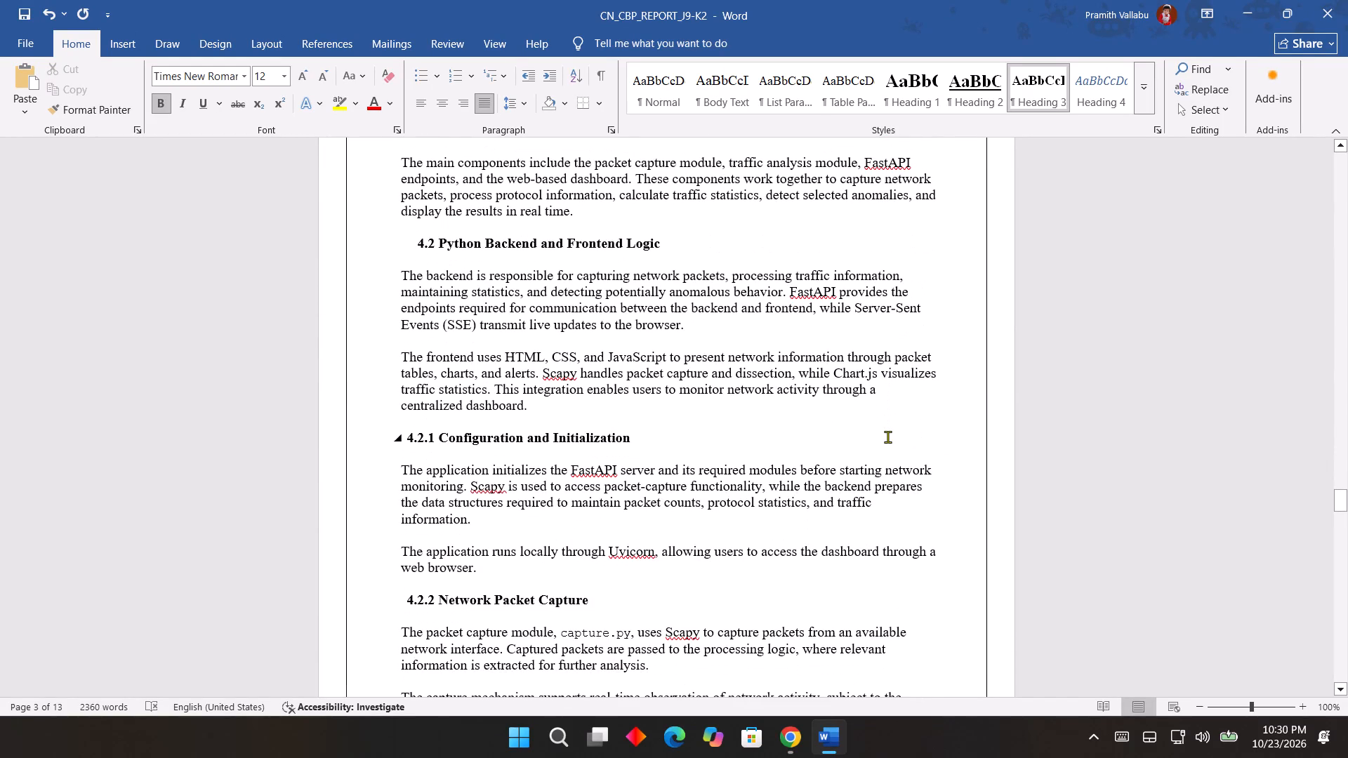
scroll(718, 429, down, 4)
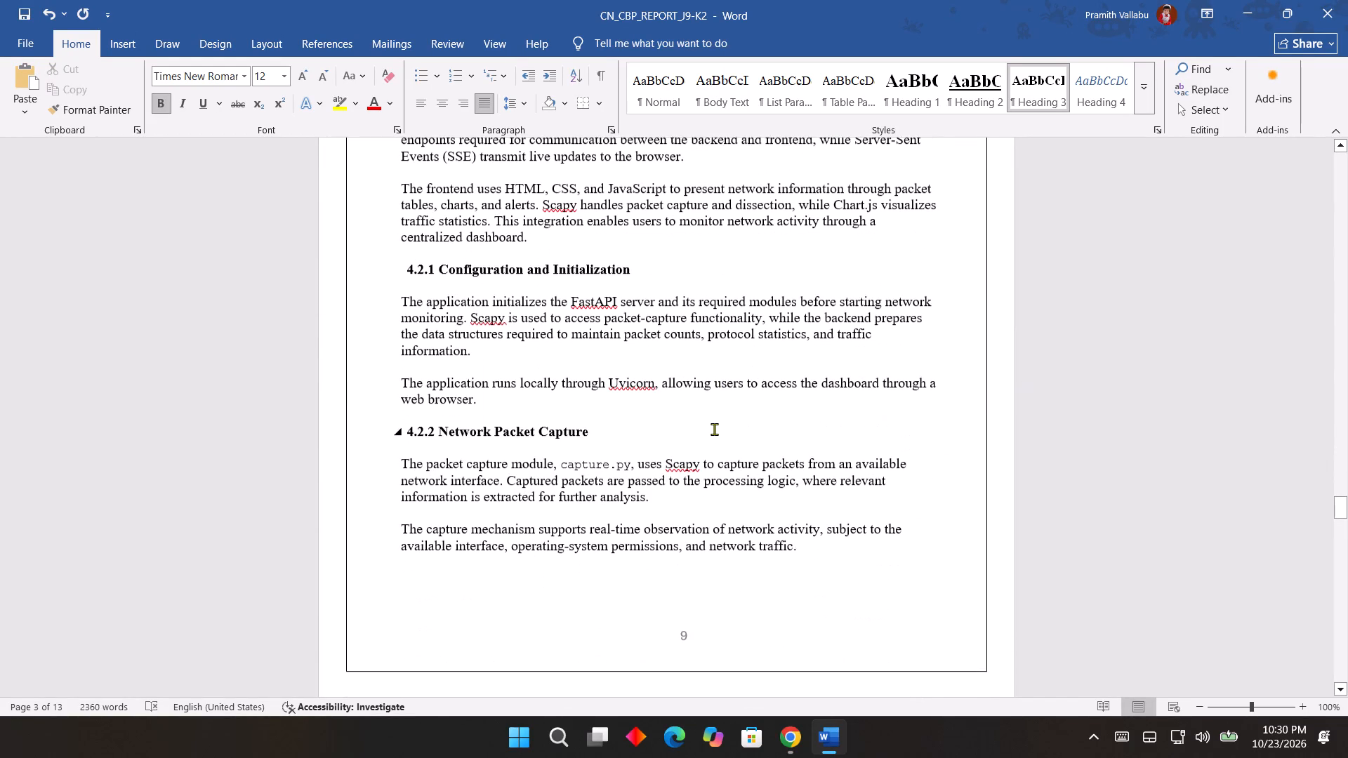
scroll(712, 429, down, 5)
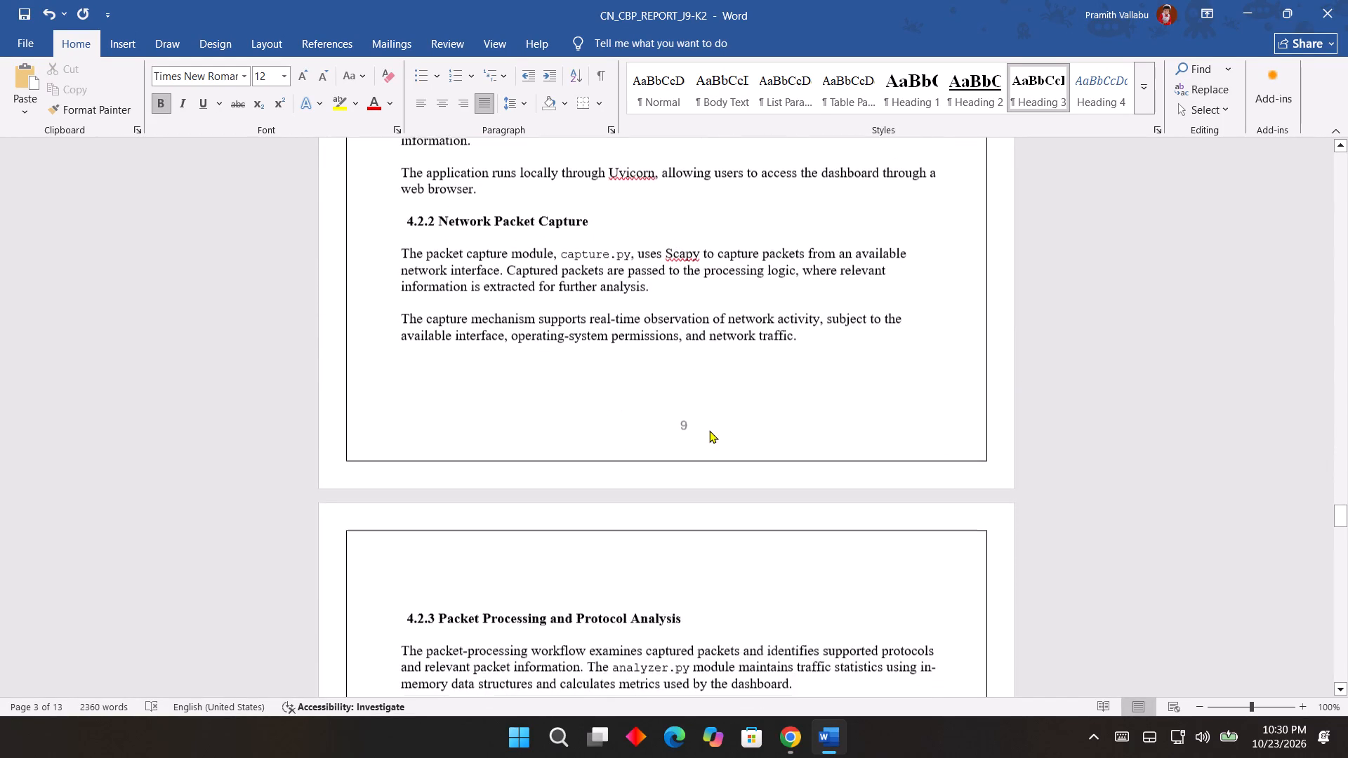
scroll(709, 430, down, 11)
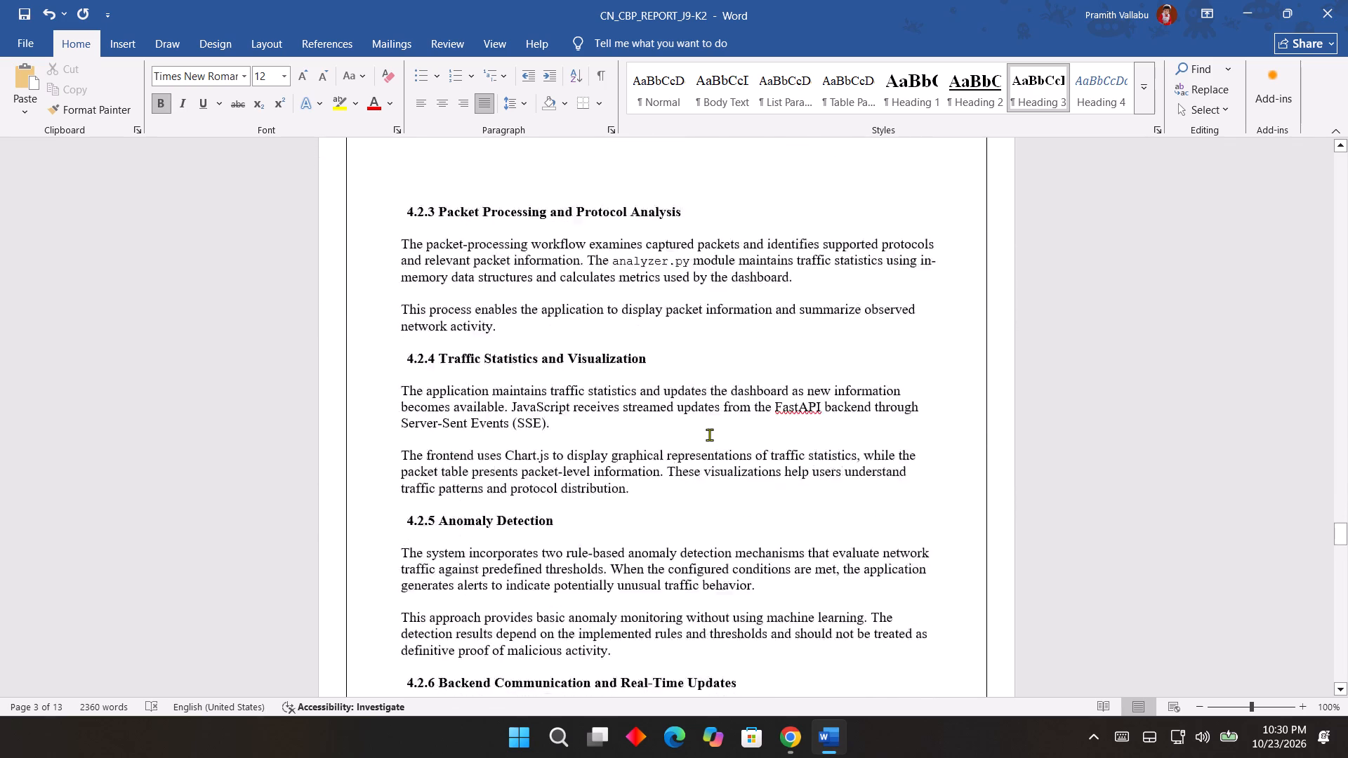
scroll(709, 434, down, 13)
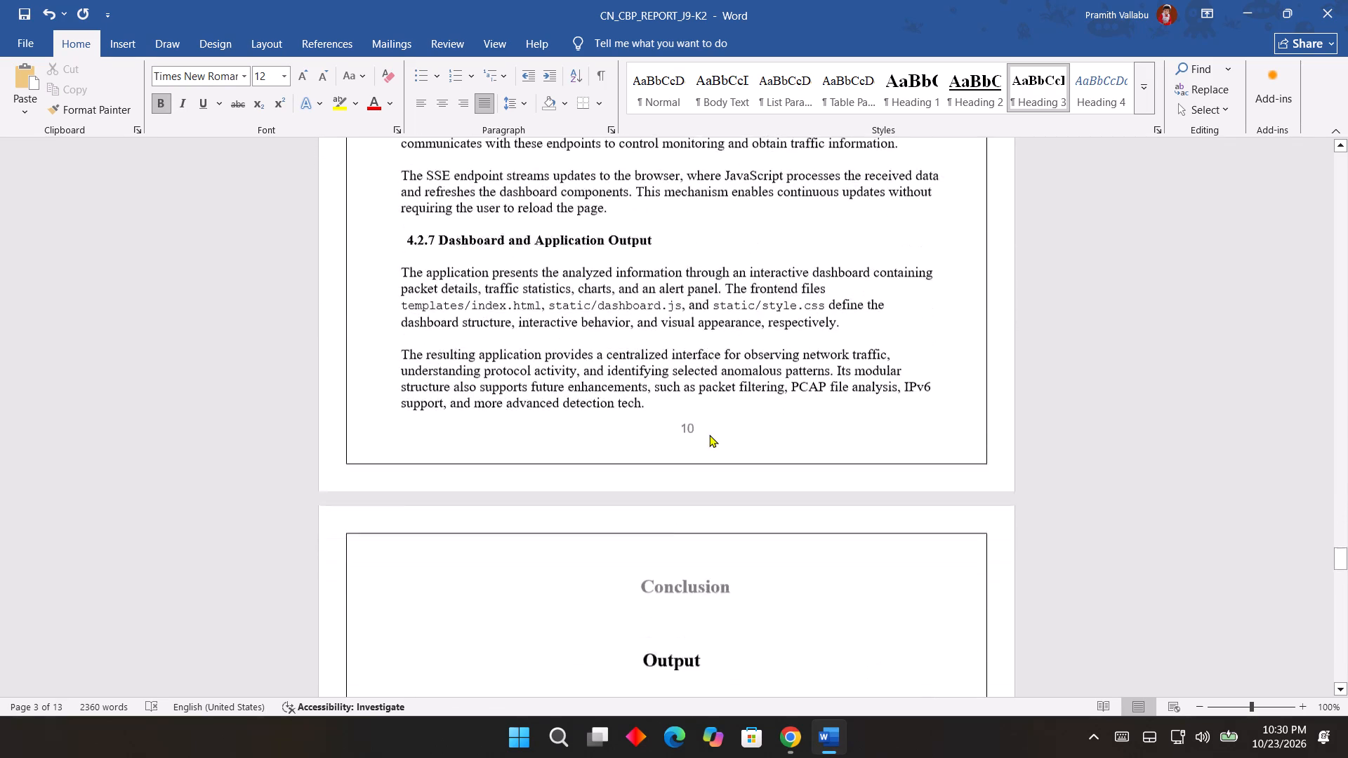
scroll(709, 434, down, 9)
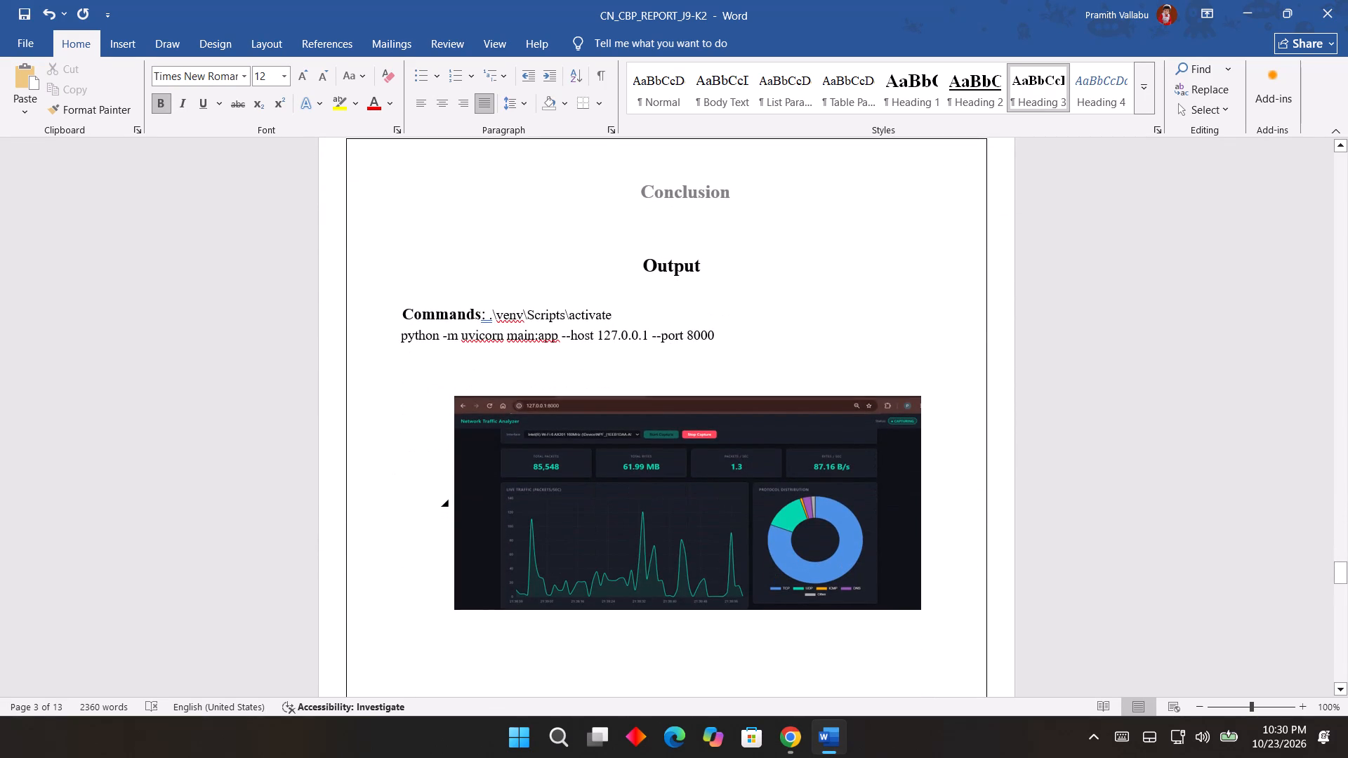
scroll(713, 386, down, 6)
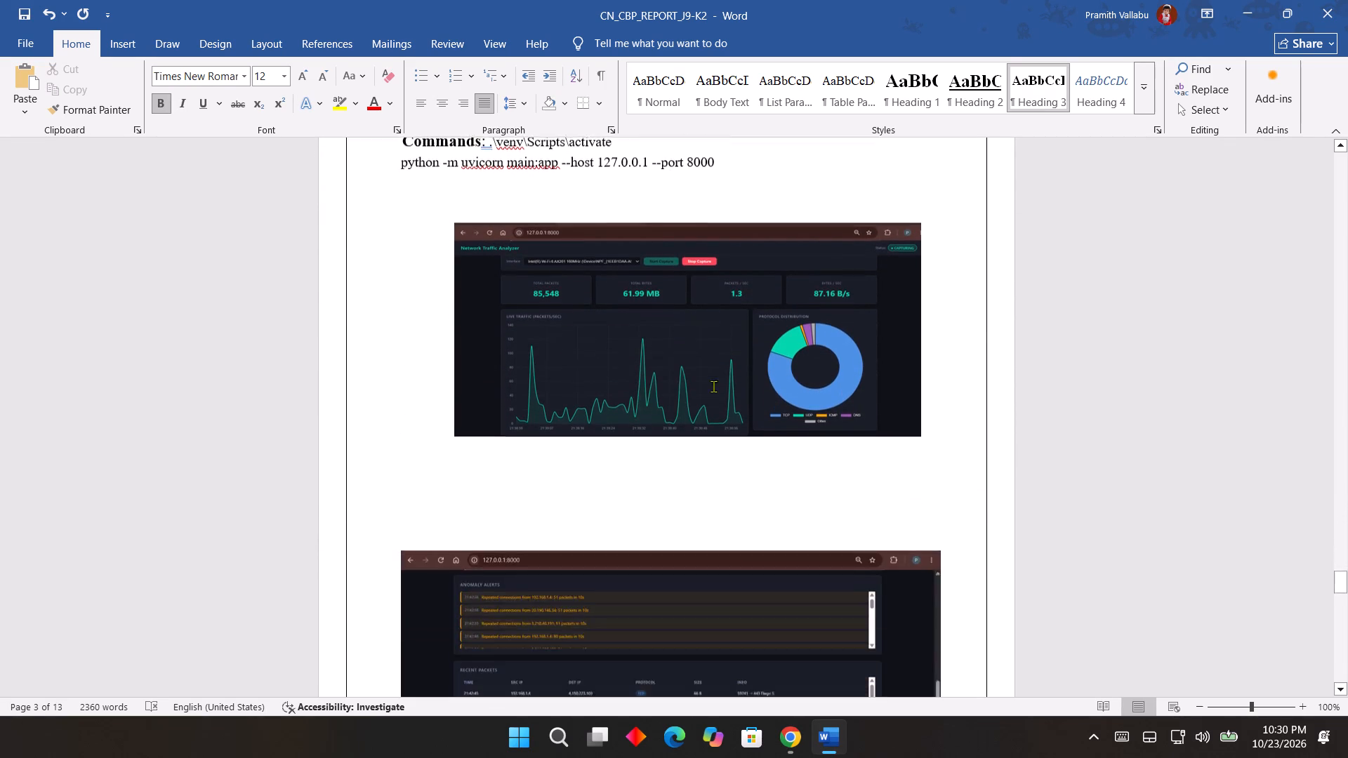
scroll(713, 386, down, 16)
scroll(713, 386, up, 3)
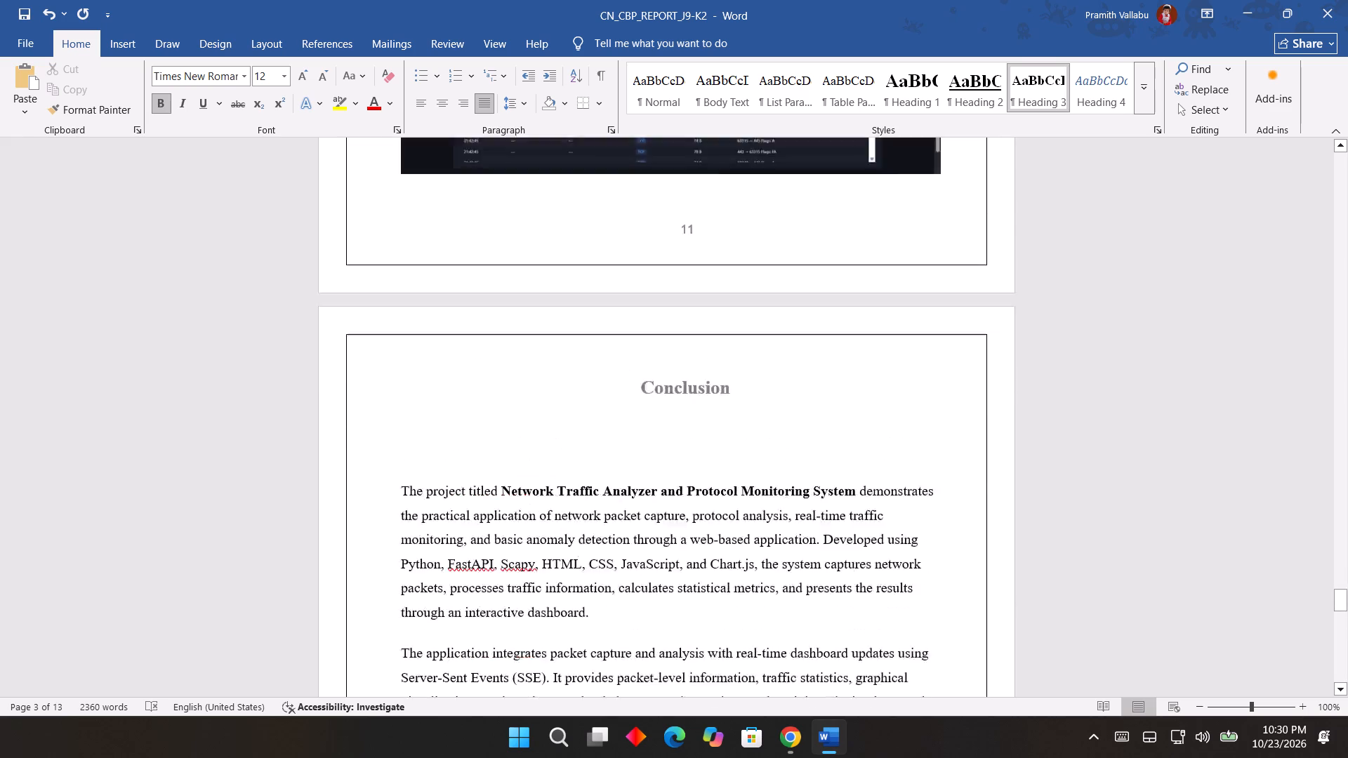
scroll(713, 386, up, 20)
scroll(713, 386, up, 6)
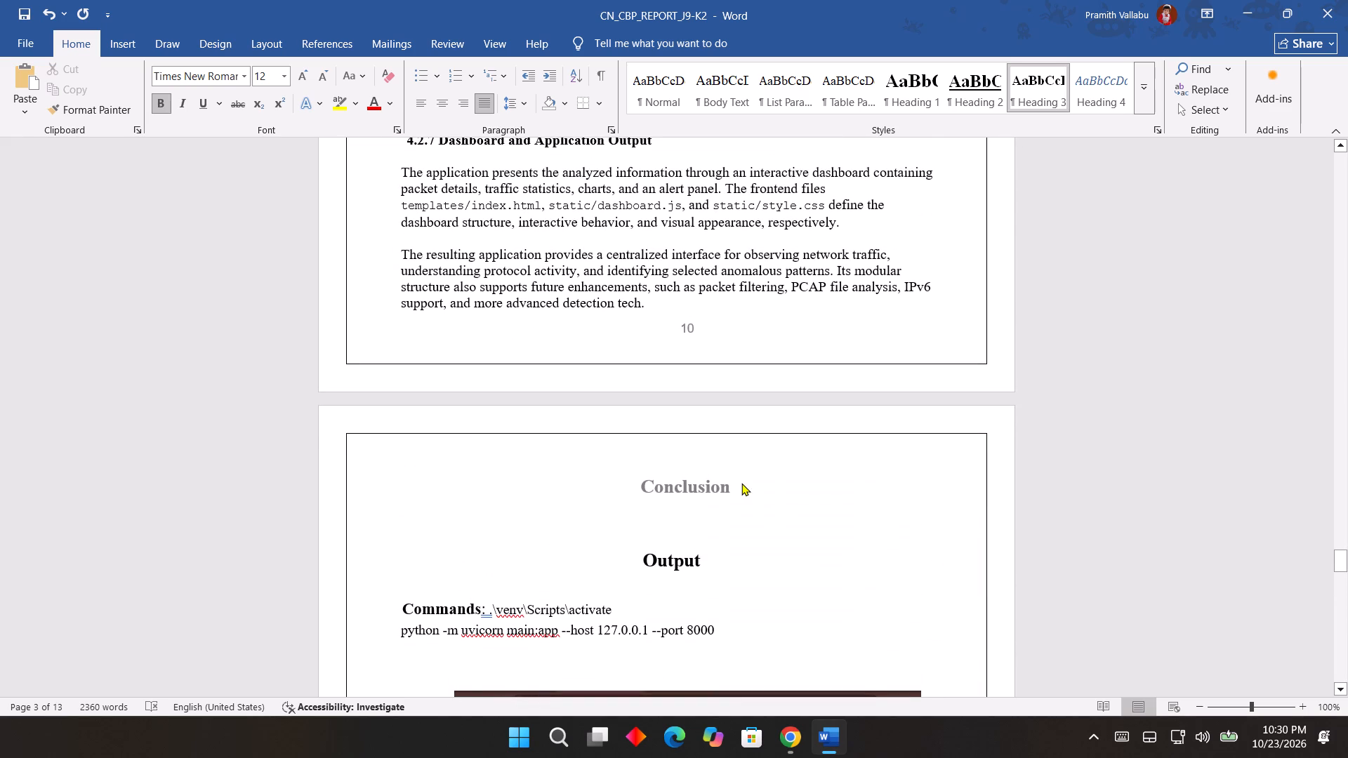
Open the "Conclusion" header on the Output page for editing and reduce its distance from the top to 0".
double_click(741, 486)
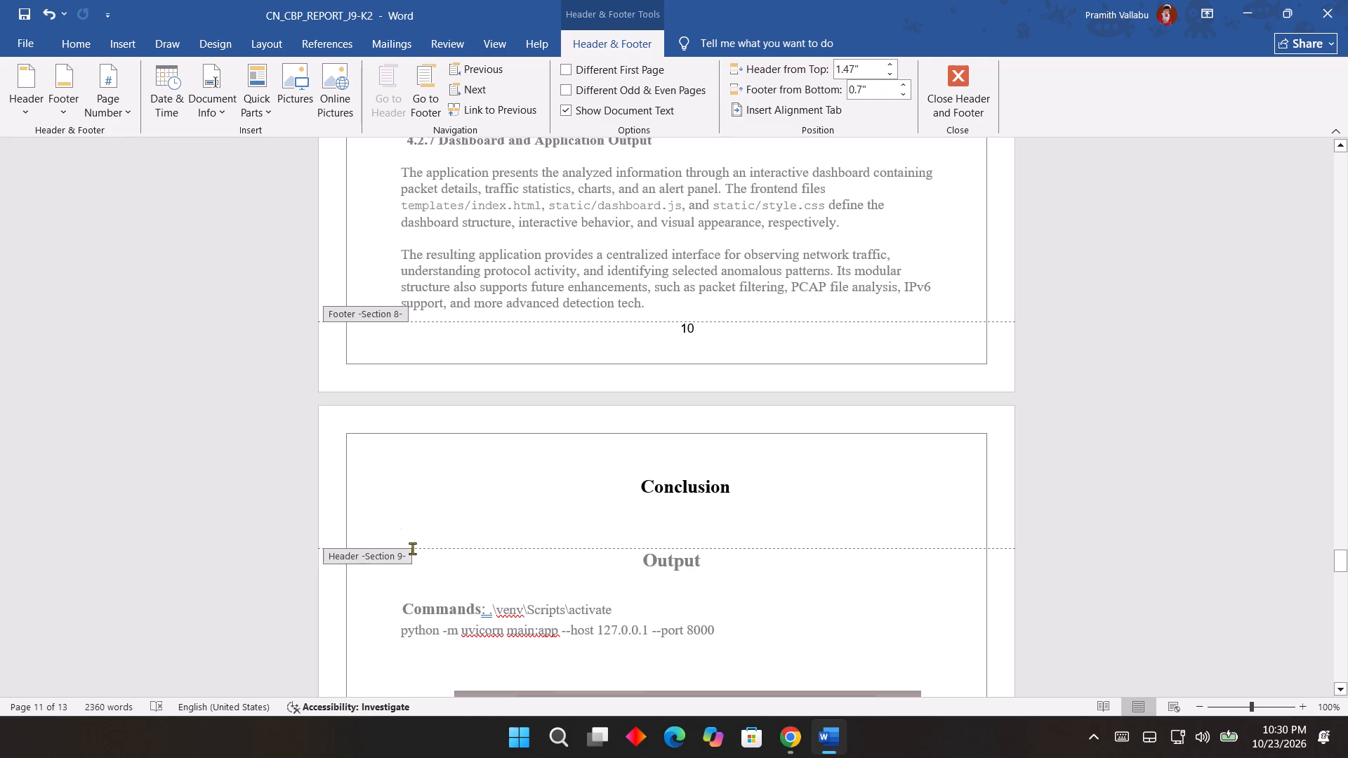
click(890, 66)
click(888, 72)
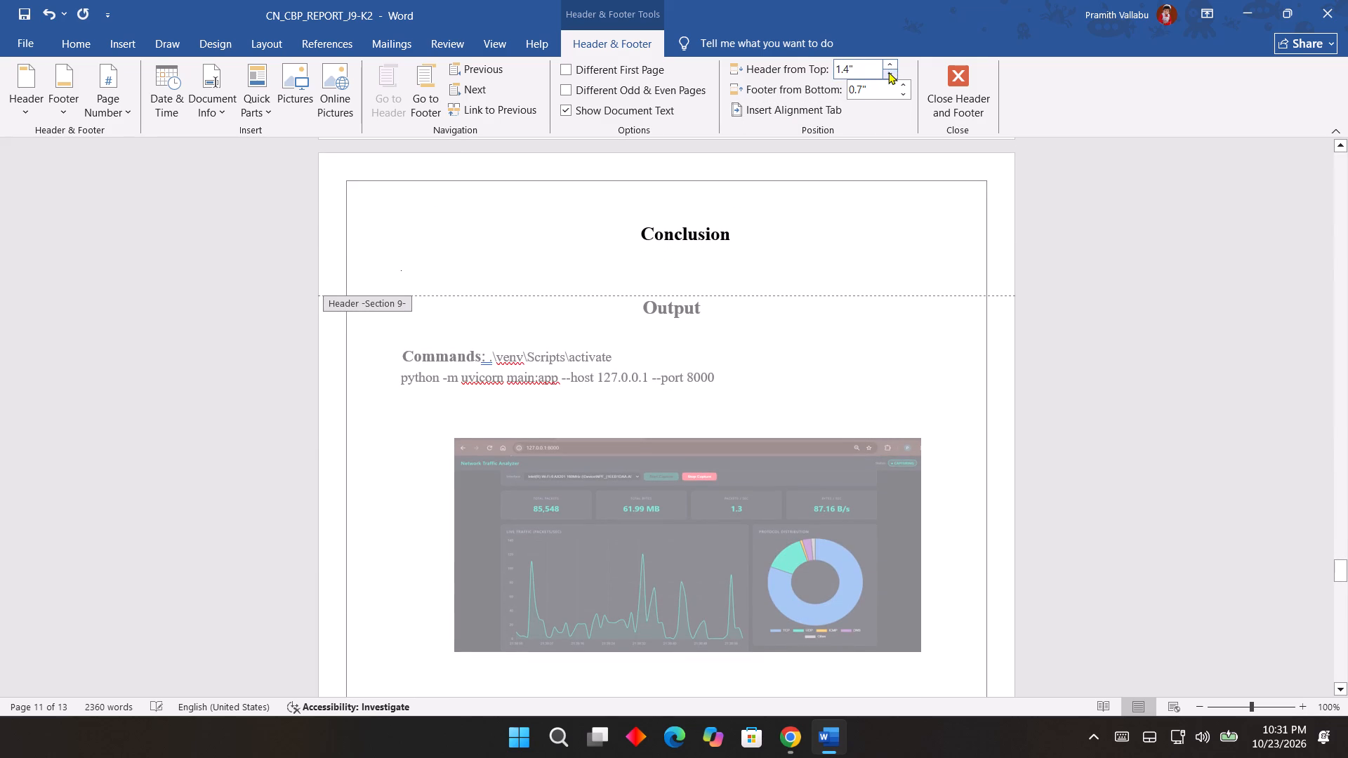
triple_click(887, 73)
click(887, 73)
scroll(833, 323, up, 2)
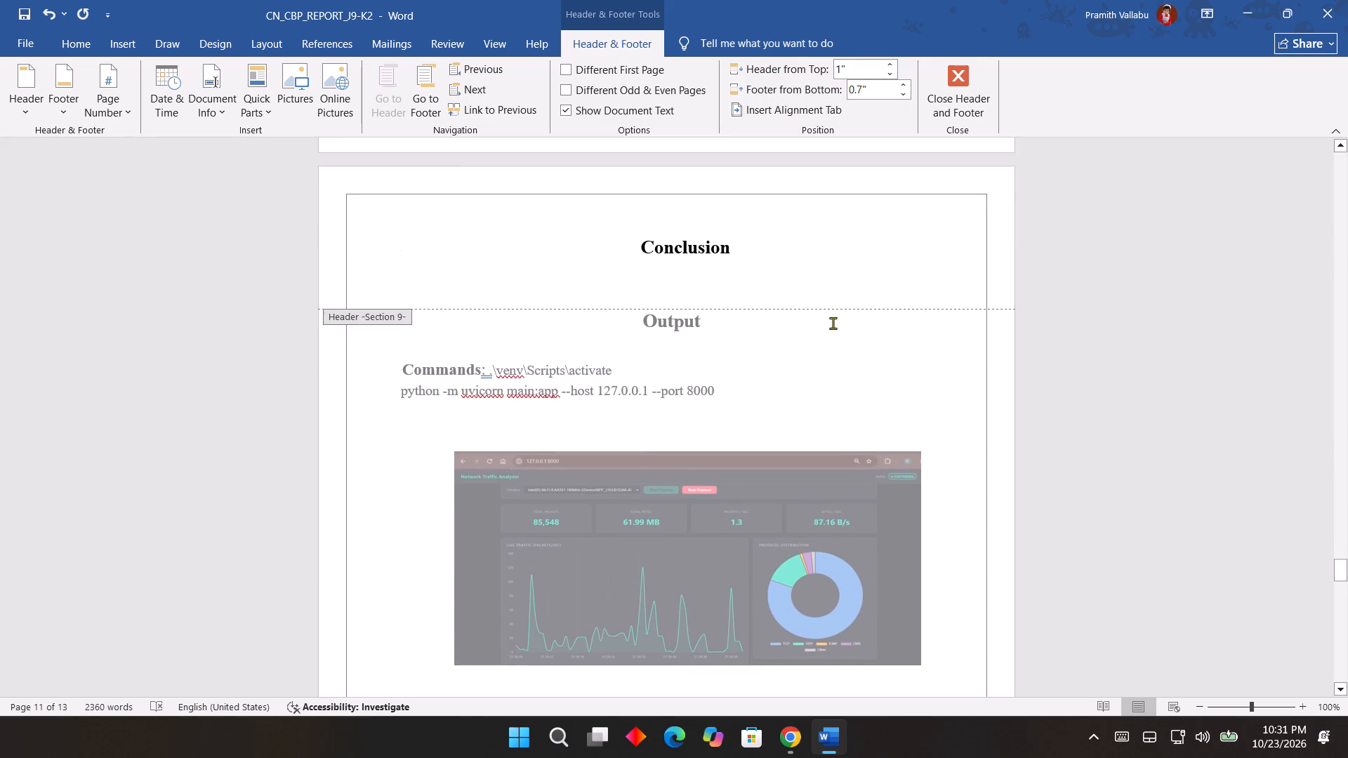
scroll(833, 323, up, 5)
scroll(834, 340, down, 8)
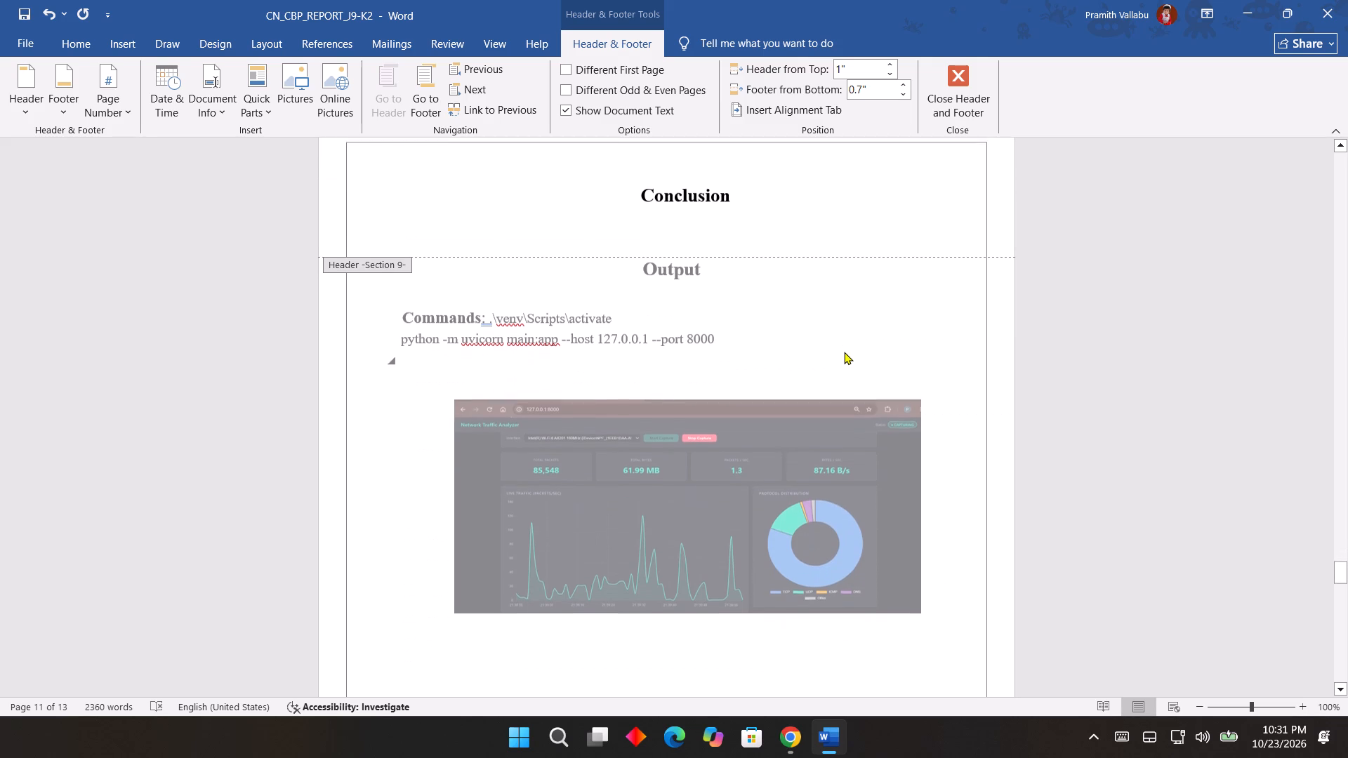
scroll(844, 354, down, 1)
scroll(844, 354, up, 5)
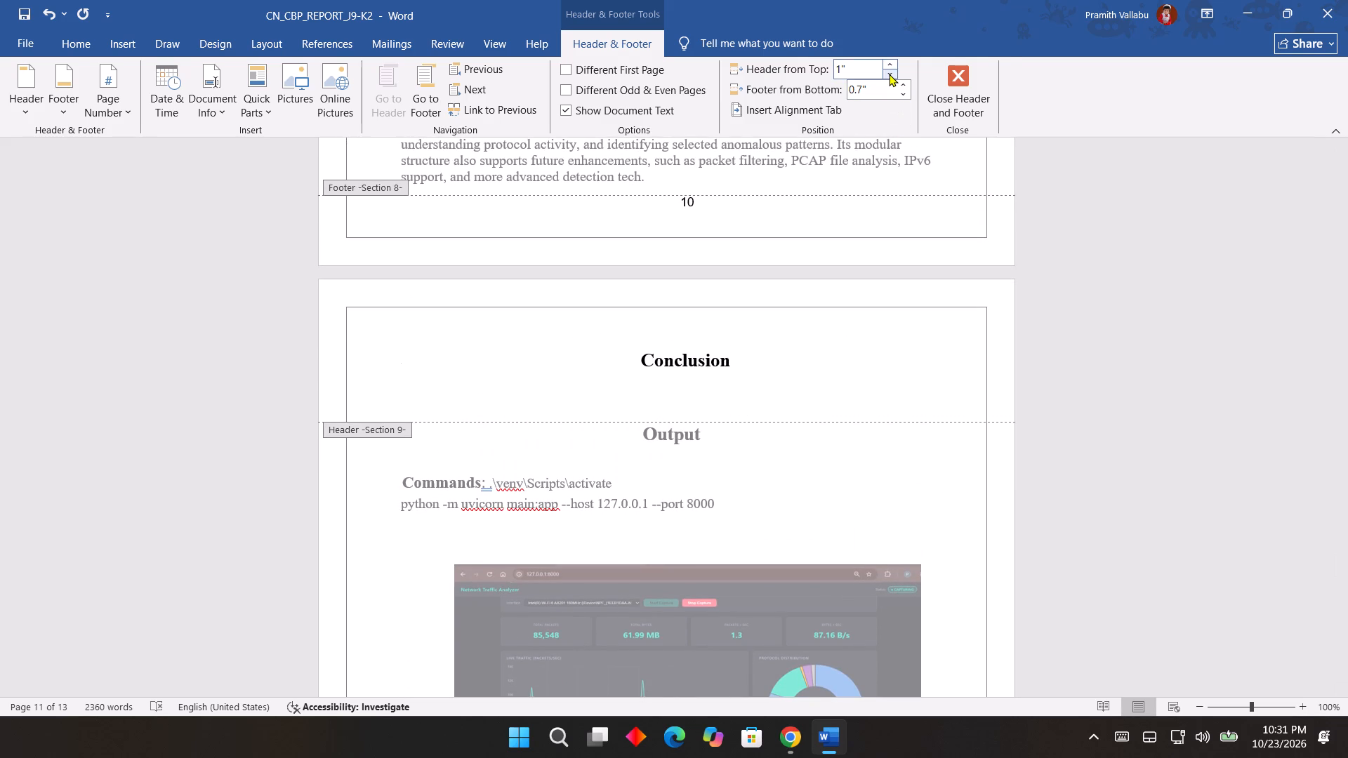
double_click(889, 74)
triple_click(889, 74)
triple_click(889, 74)
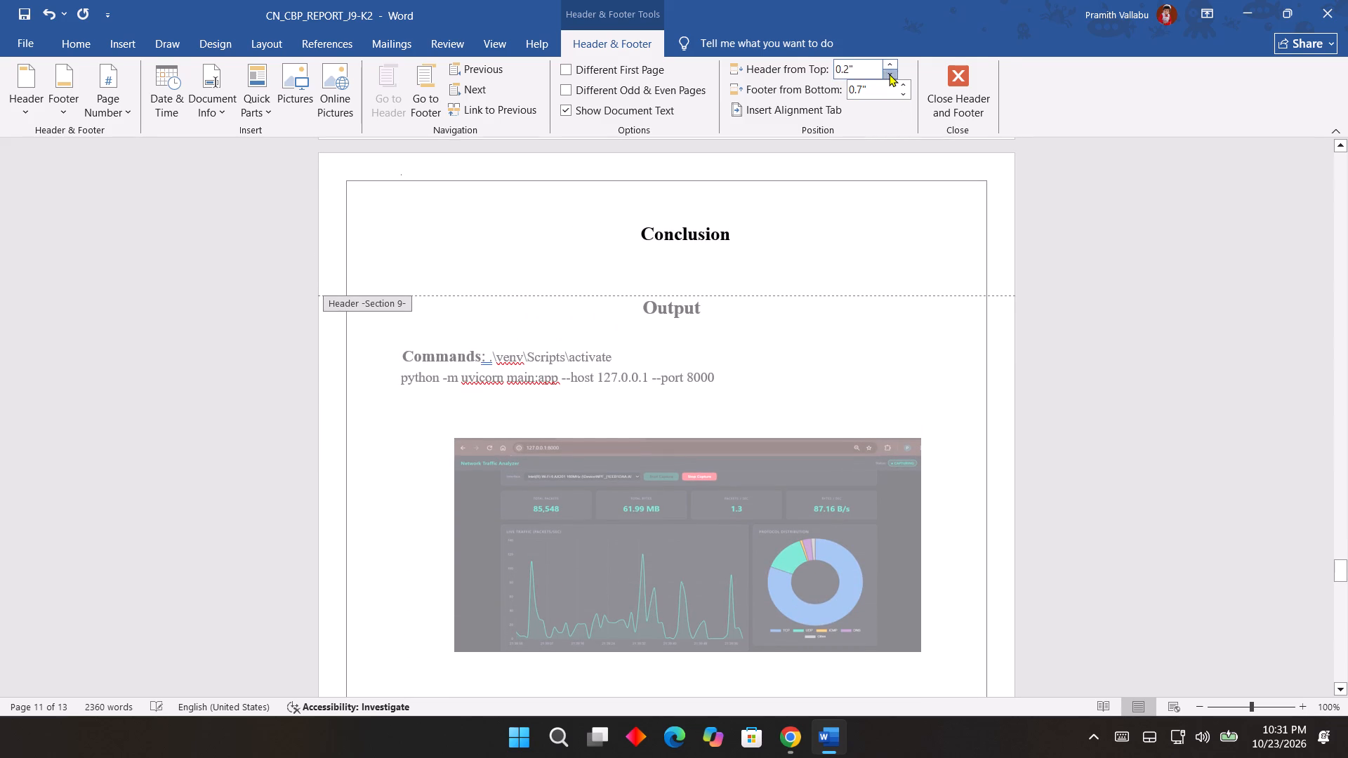
triple_click(889, 74)
double_click(889, 74)
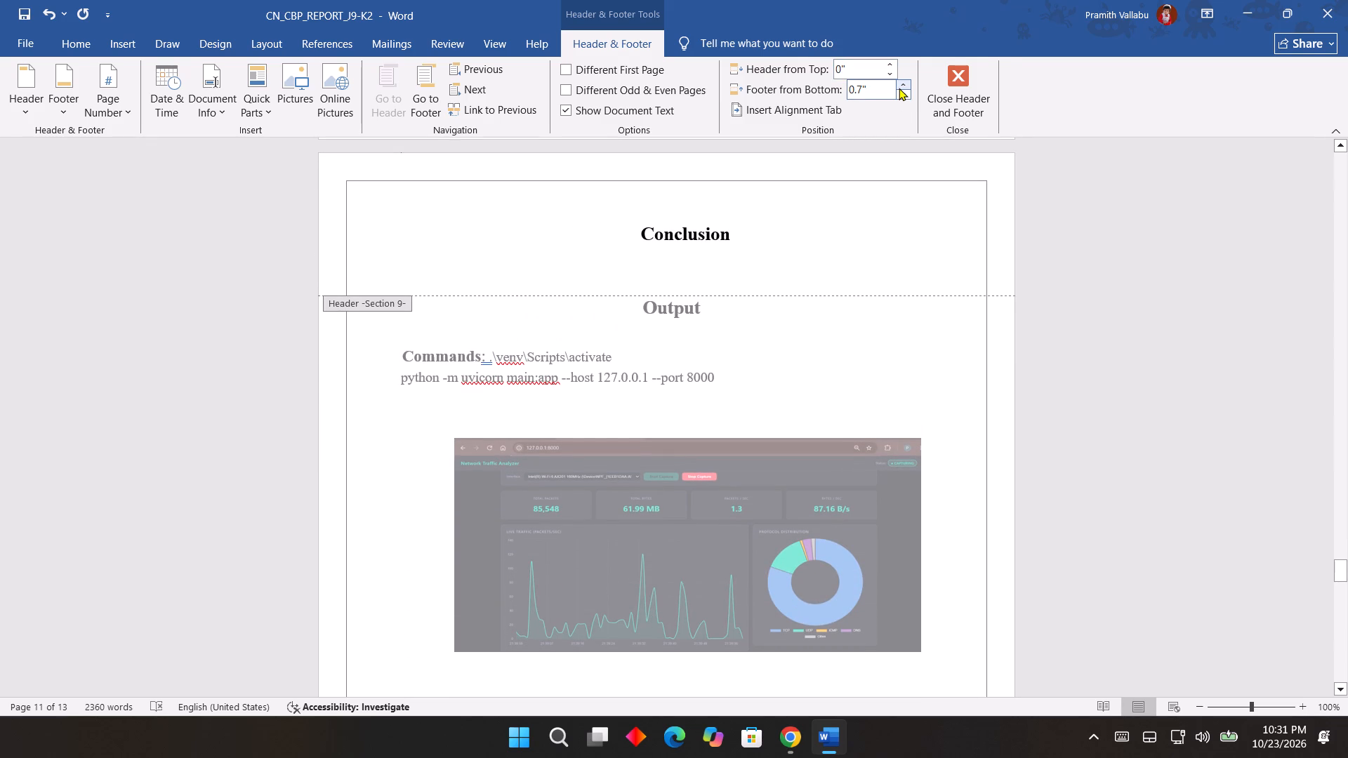
Reduce the section's footer distance from the bottom to 0.4" and check the following Conclusion page.
triple_click(904, 91)
scroll(719, 460, down, 5)
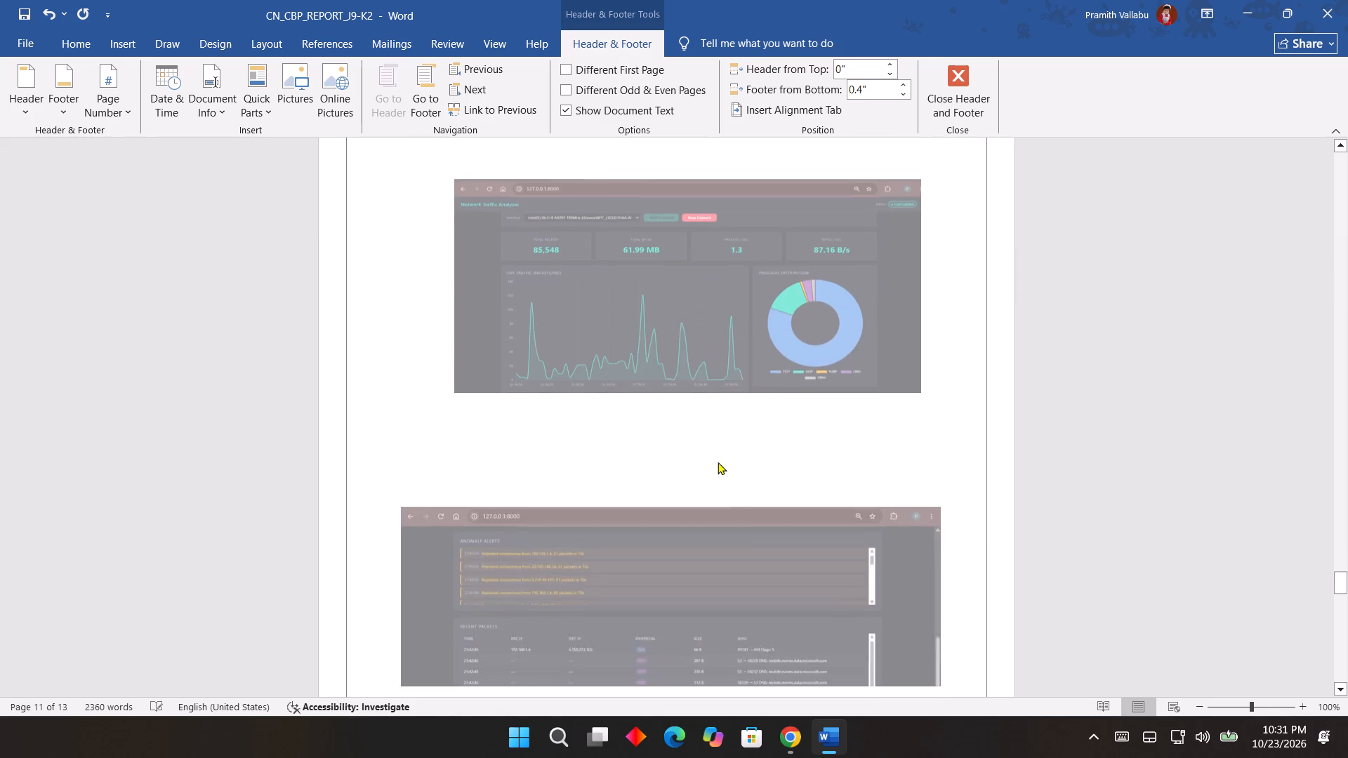
scroll(718, 462, down, 16)
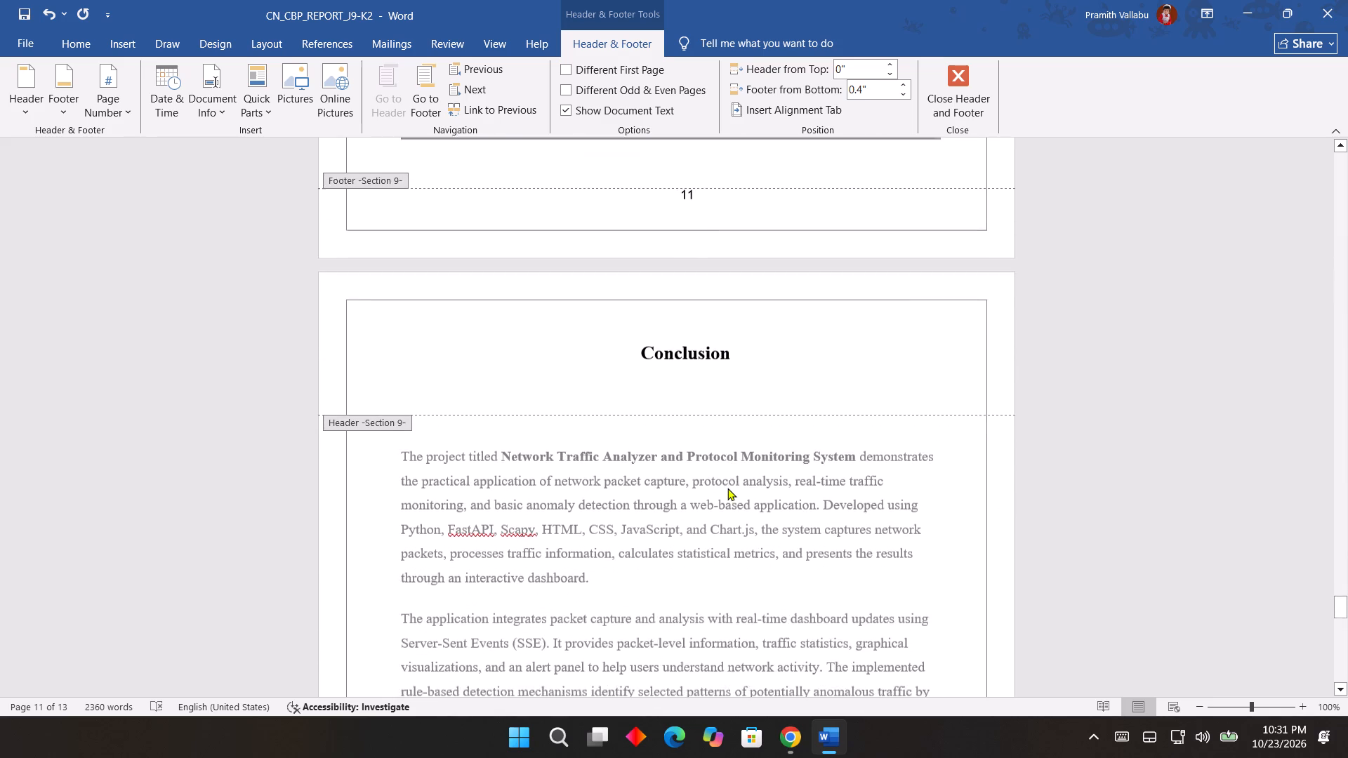
Close header and footer editing and return to the document body.
scroll(727, 488, up, 20)
scroll(727, 488, up, 8)
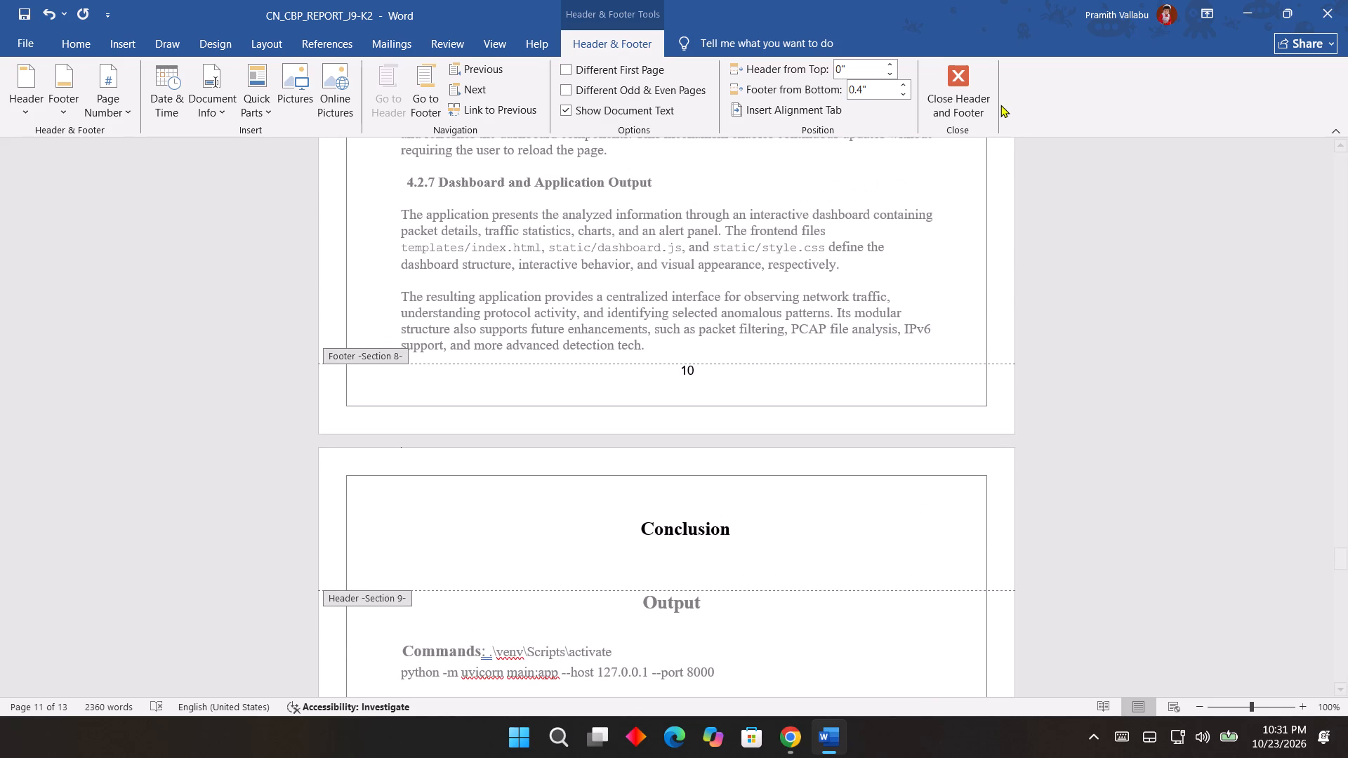
click(964, 78)
Delete the "Conclusion" text from the header text box above the Output heading and return to the document body.
scroll(975, 524, up, 8)
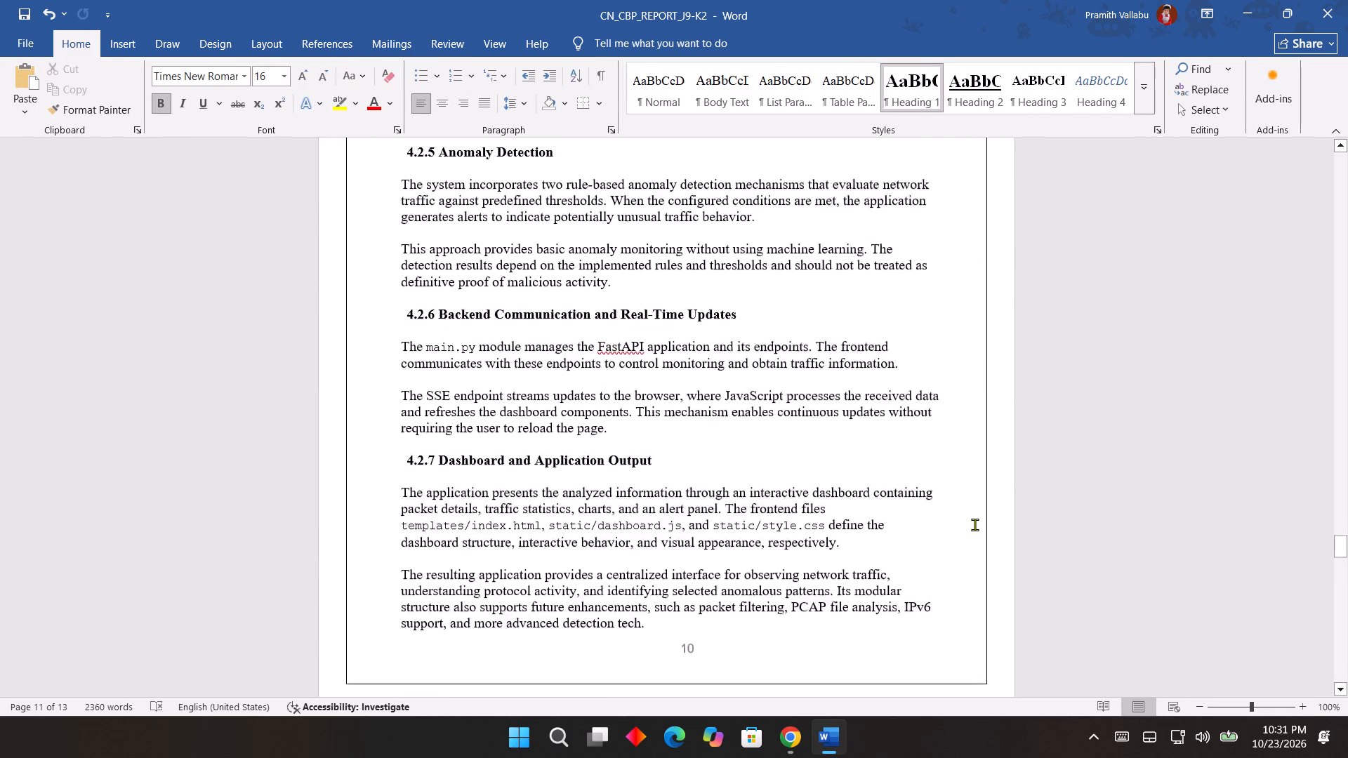
scroll(974, 524, up, 7)
scroll(974, 524, down, 18)
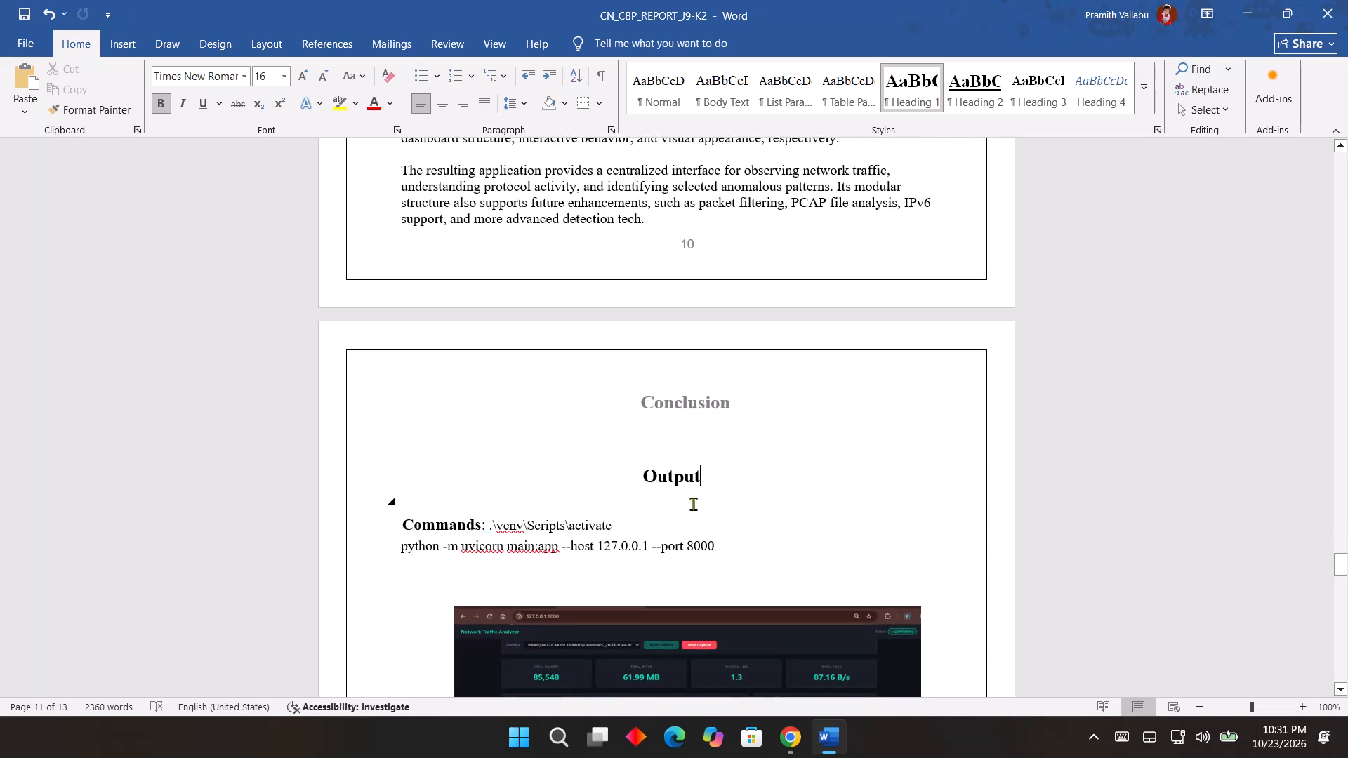
double_click(692, 402)
drag(741, 404, 671, 404)
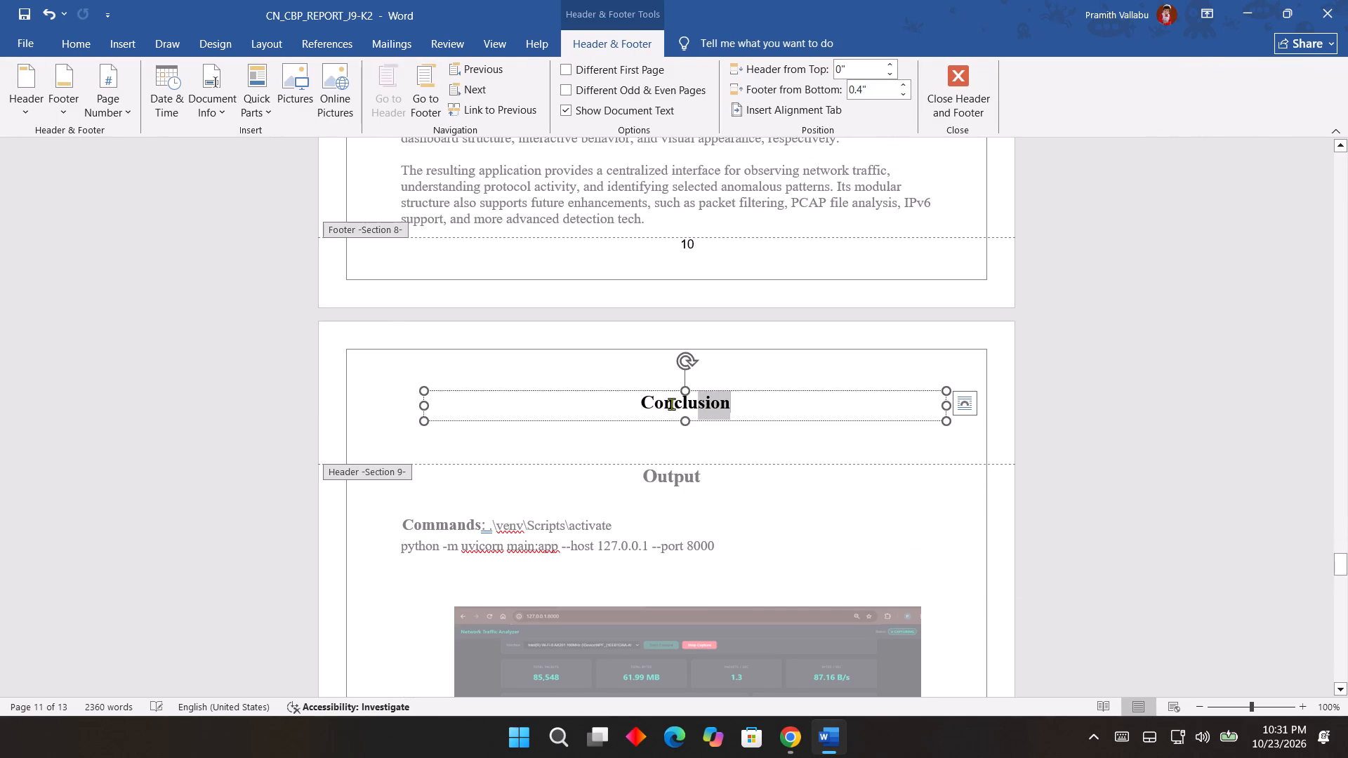
drag(671, 404, 646, 401)
key(Delete)
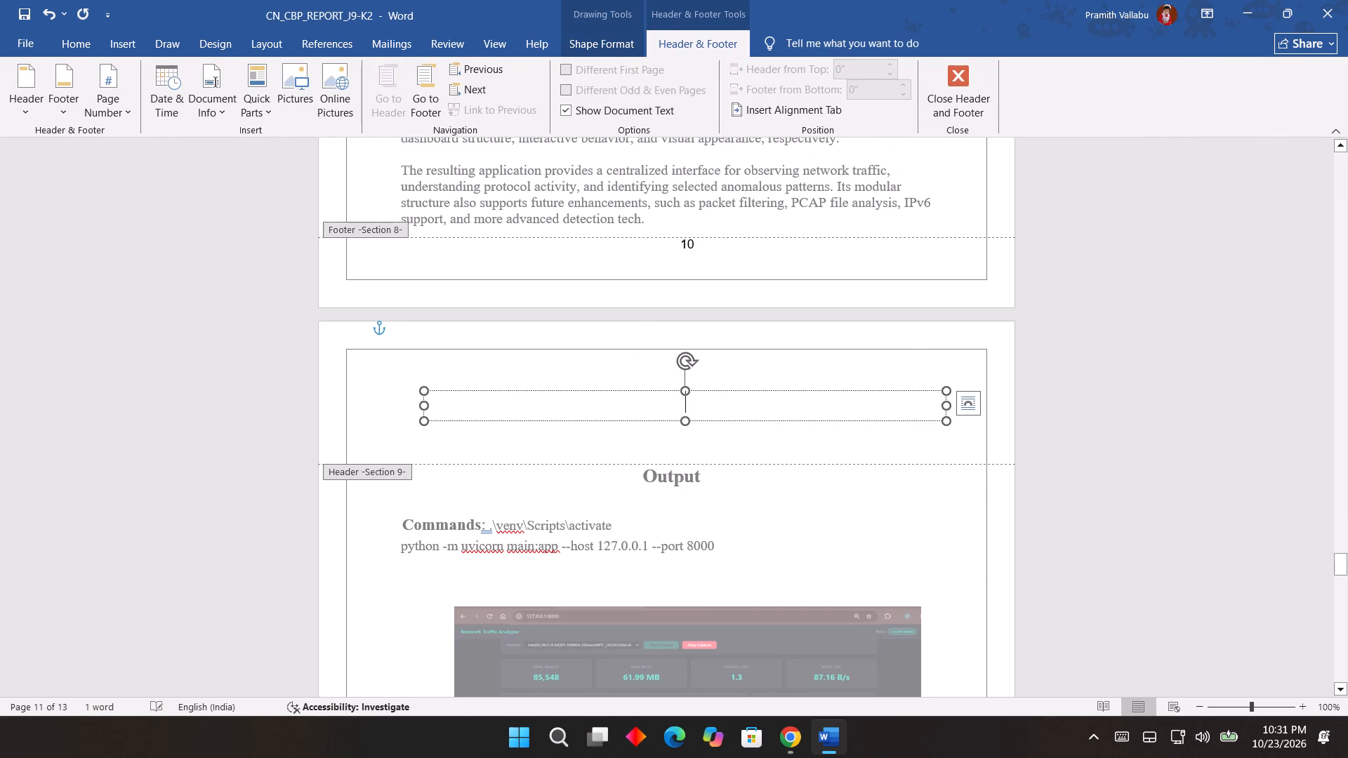
click(1133, 373)
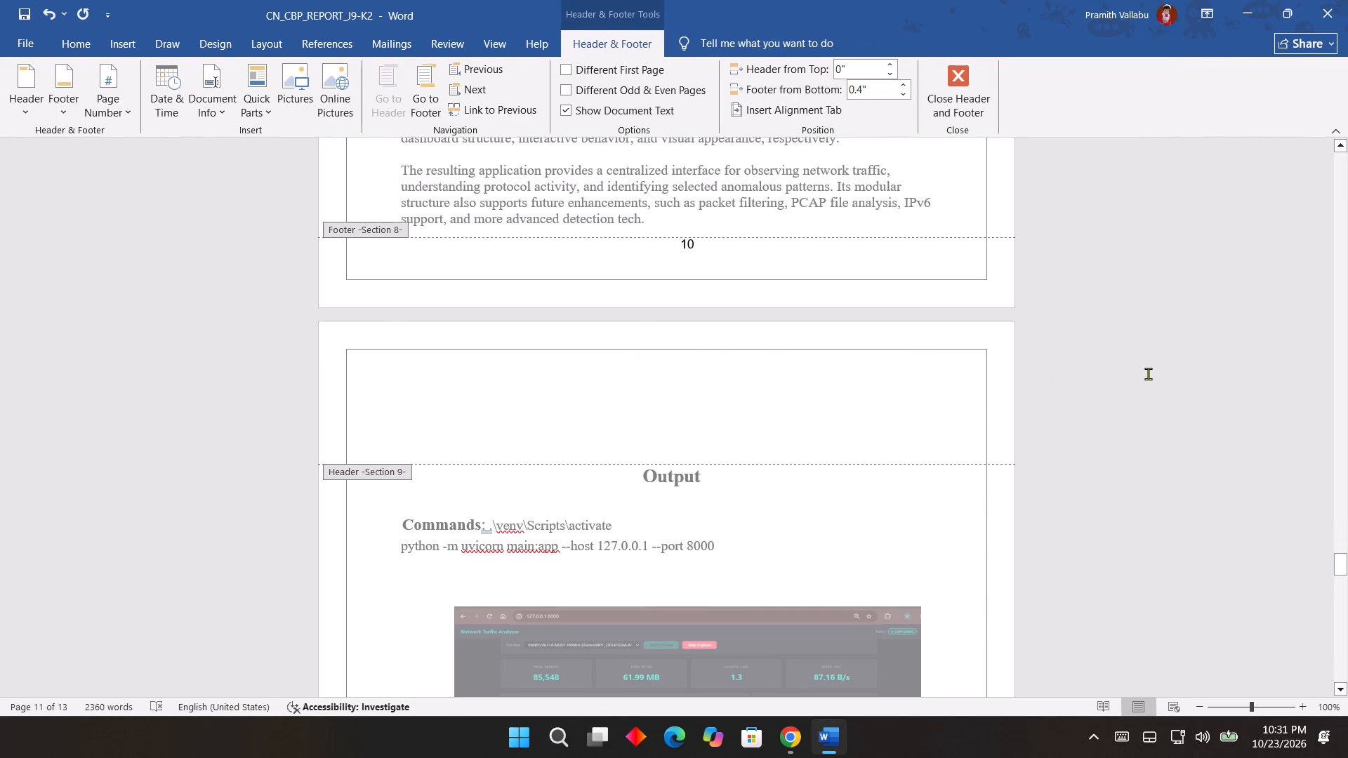
key(Escape)
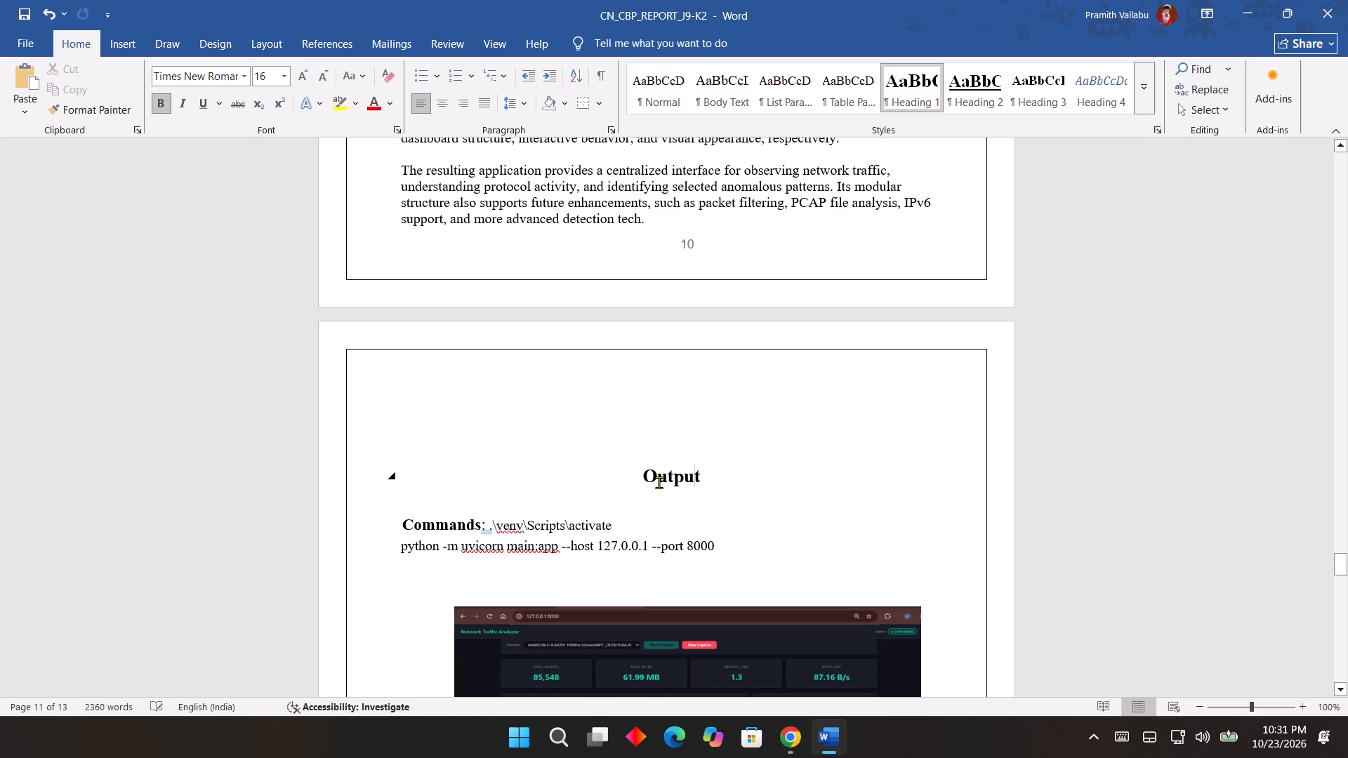
Reopen the Section 9 header on the Output page for editing.
double_click(546, 427)
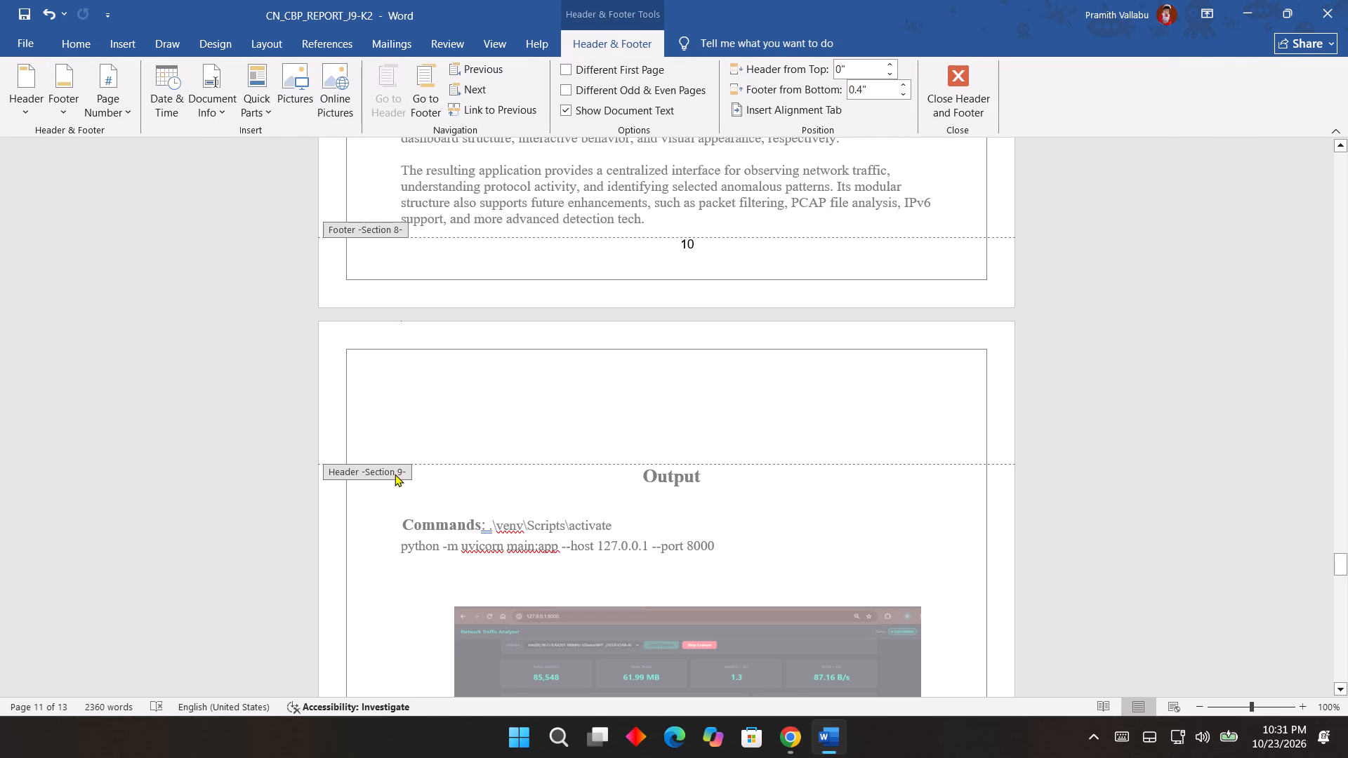
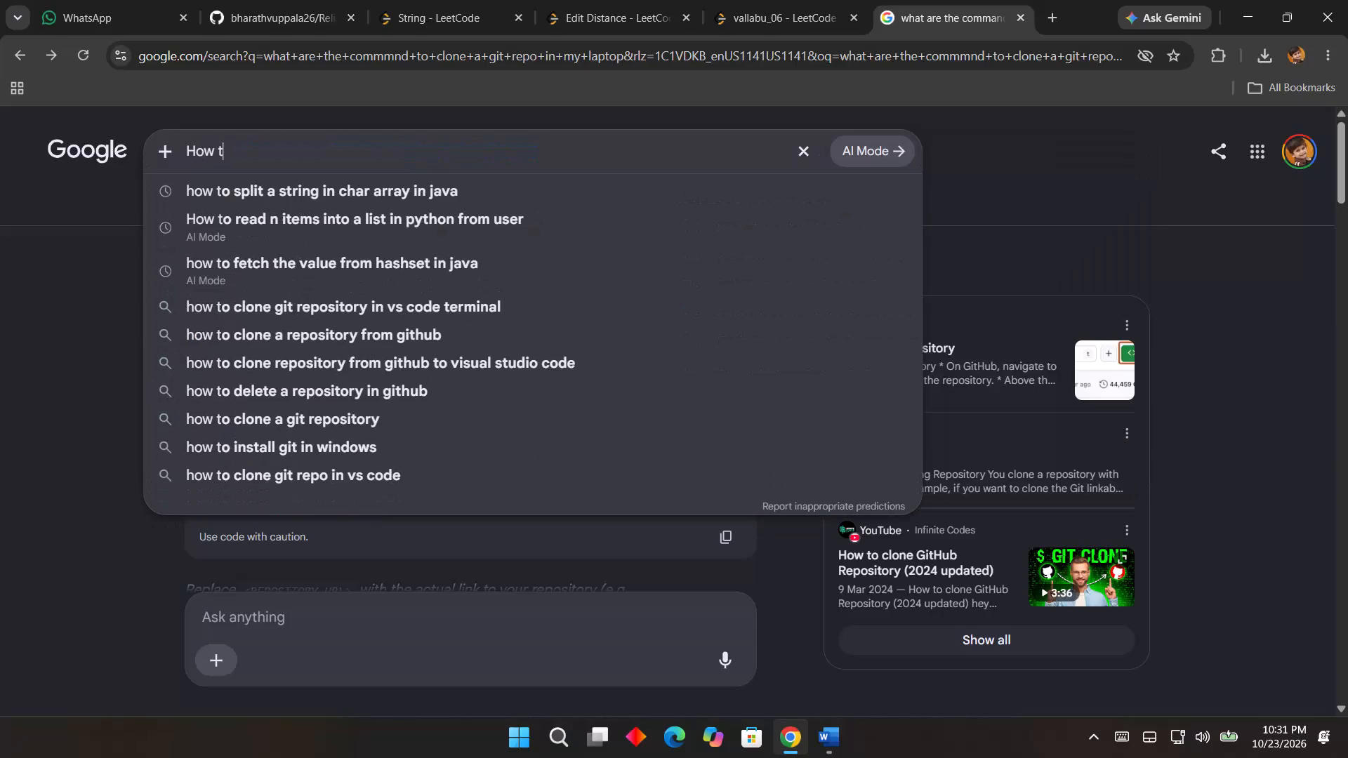
Search Google for how to decrease the size of the header in VS Code.
text(o)
key(space)
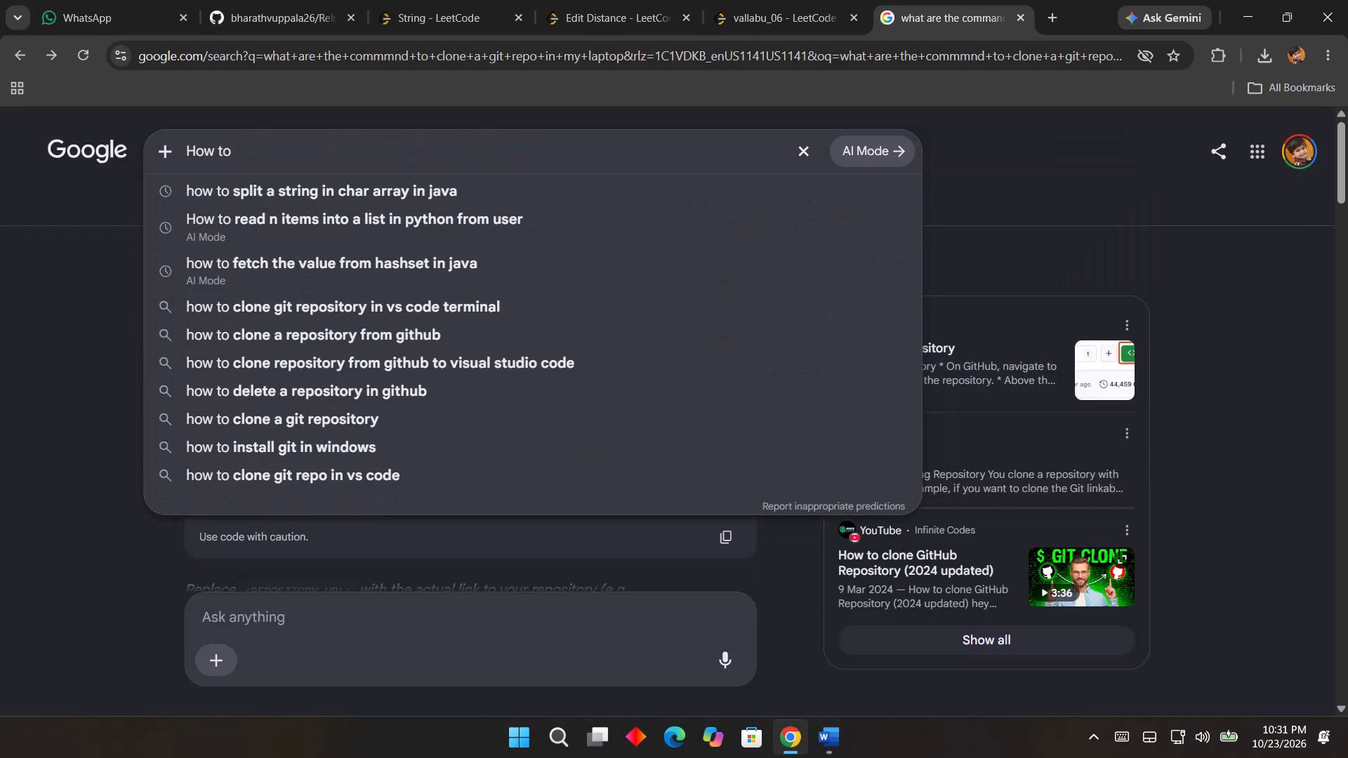
text(decrese the siz e)
key(BackSpace)
key(BackSpace)
text(e o)
text(f header i)
key(space)
key(BackSpace)
text(n the VS code)
key(Return)
key(apostrophe)
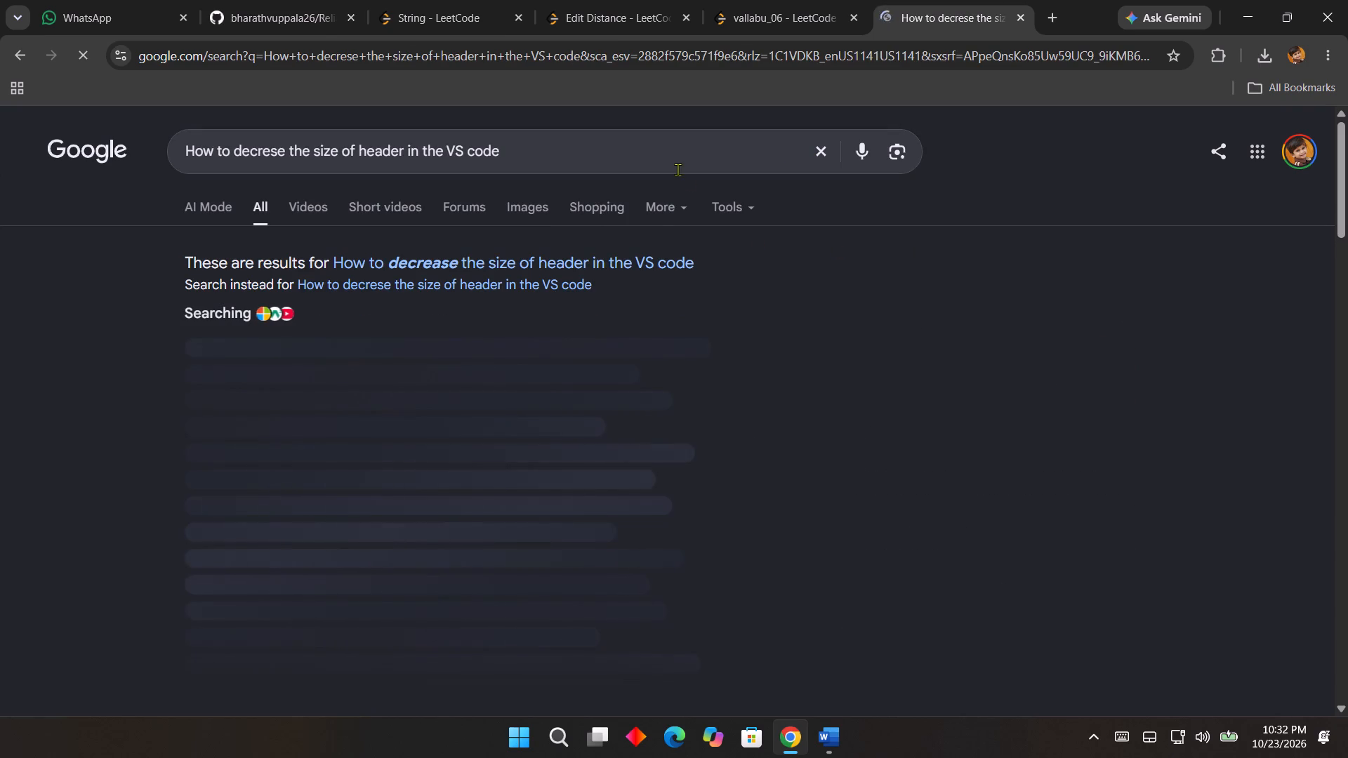
Change the search to decreasing the header size in Word and open the corrected-spelling results.
click(582, 140)
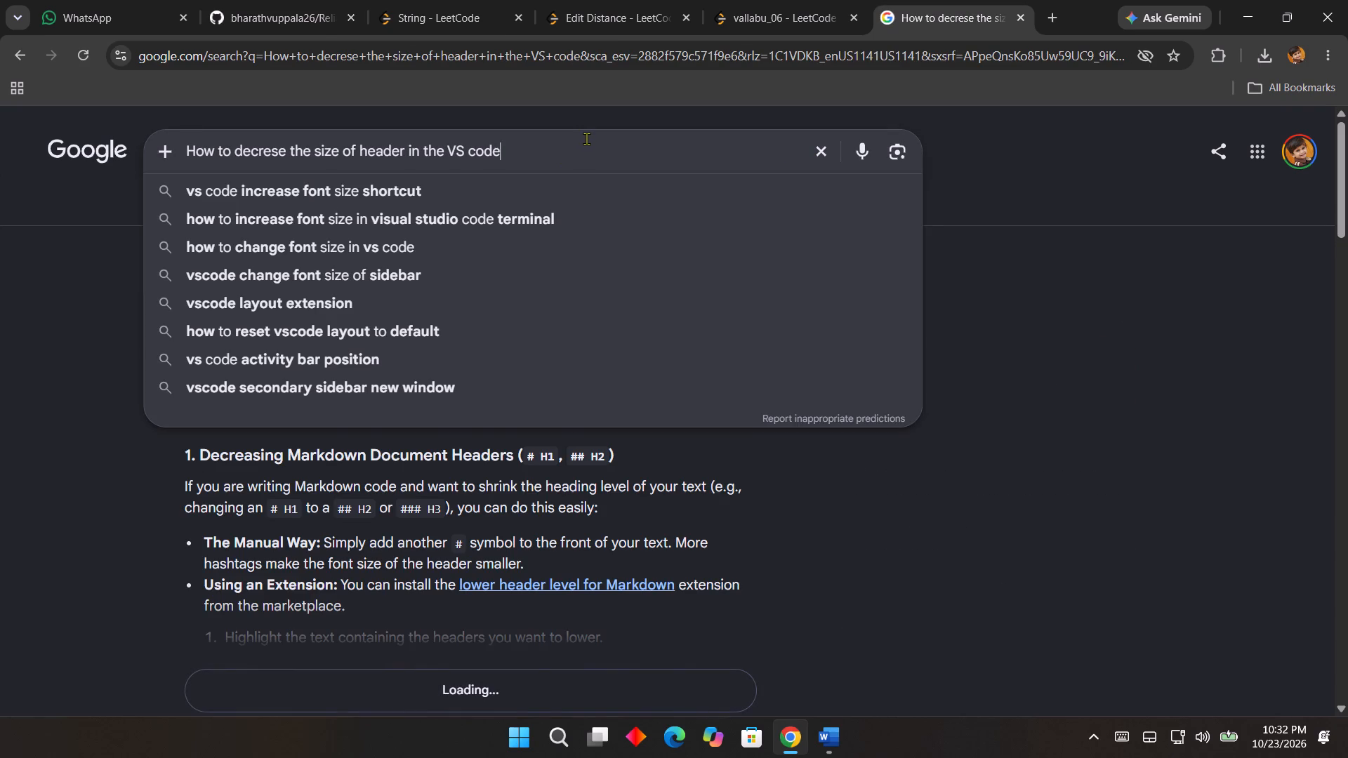
key(BackSpace)
key(BackSpace)
key(BackSpace)
key(BackSpace)
key(BackSpace)
key(BackSpace)
key(BackSpace)
text(word)
key(Return)
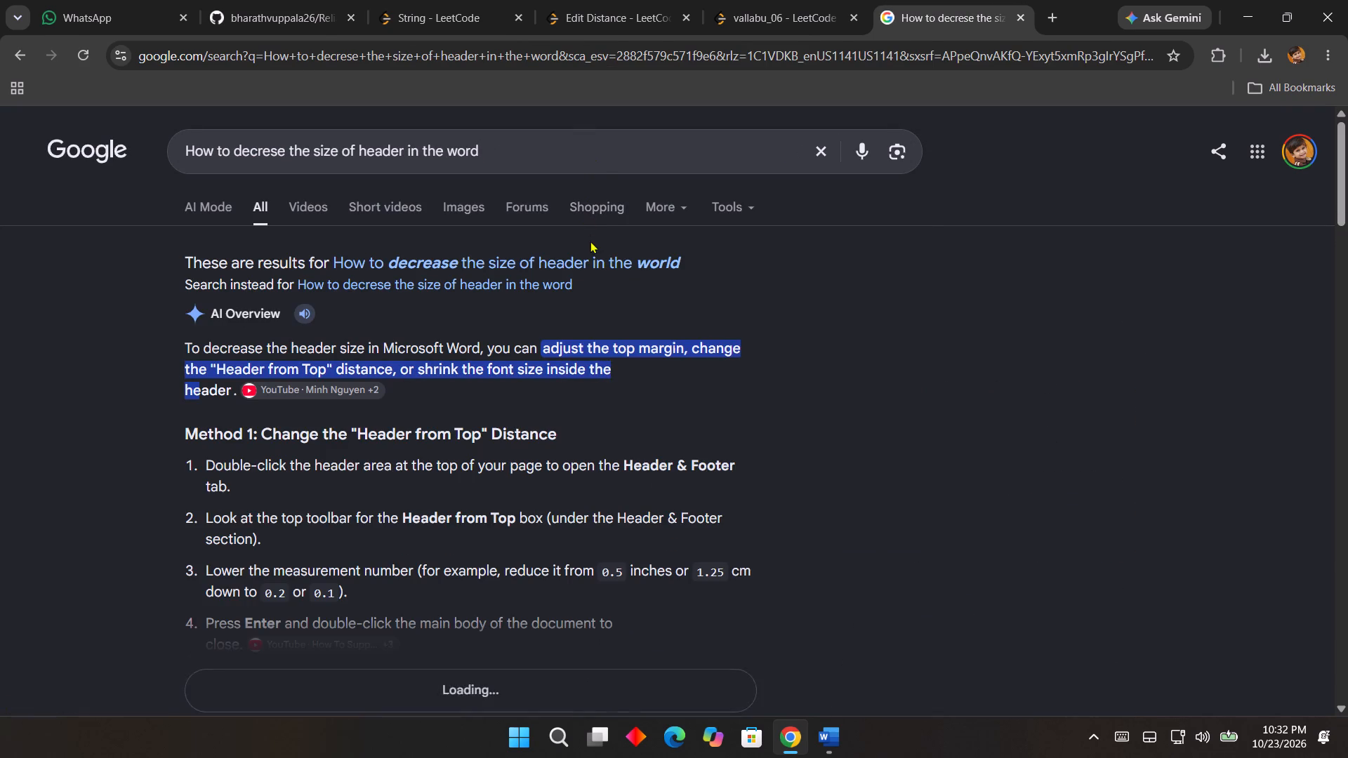
click(587, 258)
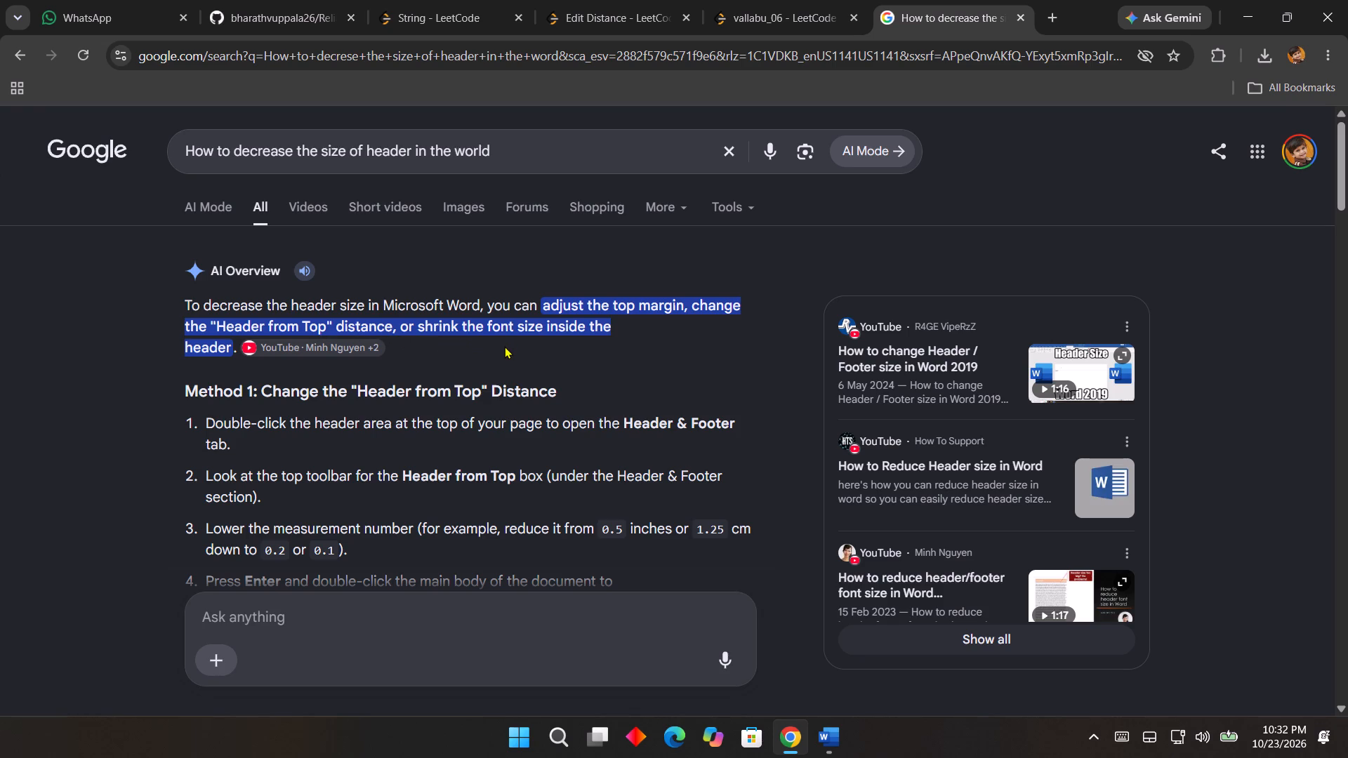
Switch back to the Word report and set the Section 9 footer distance from the bottom to 0".
key(alt+Tab)
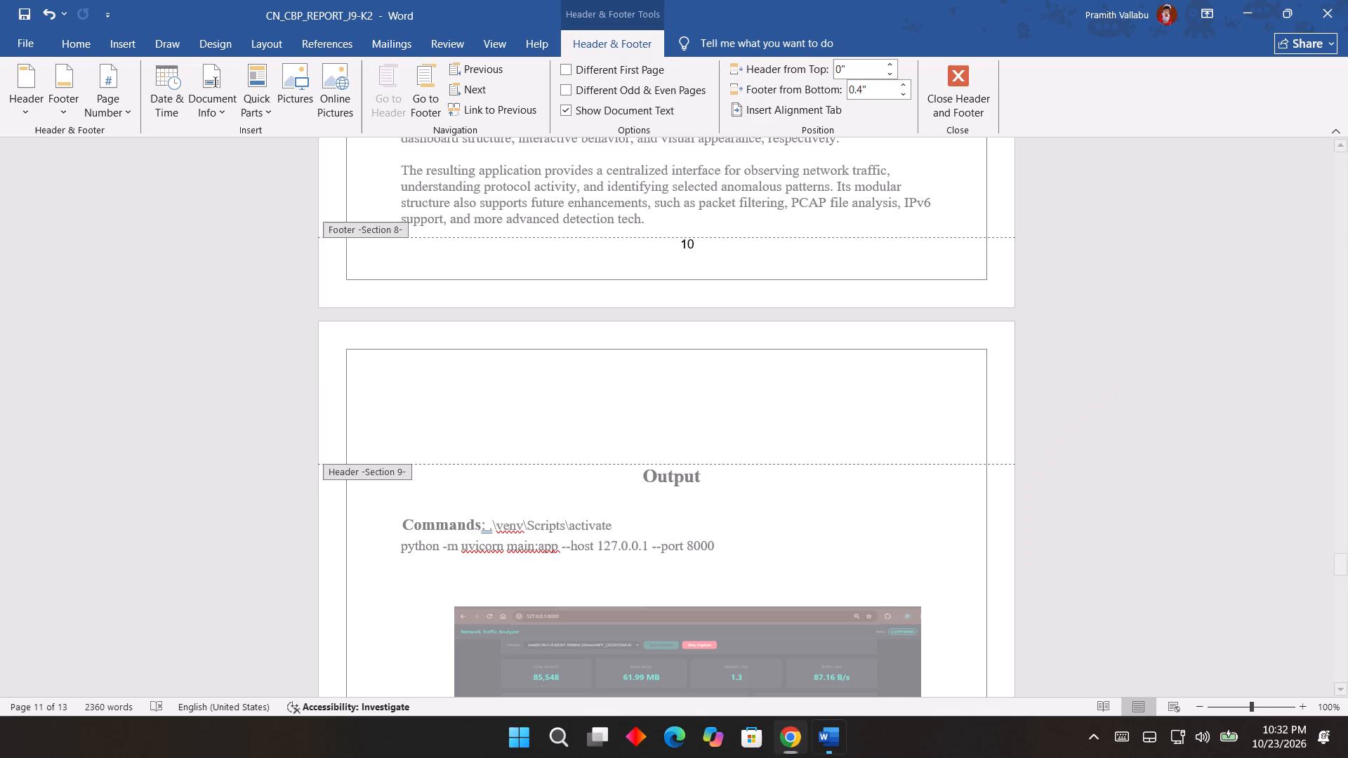
drag(331, 472, 331, 458)
double_click(900, 87)
triple_click(900, 87)
double_click(900, 87)
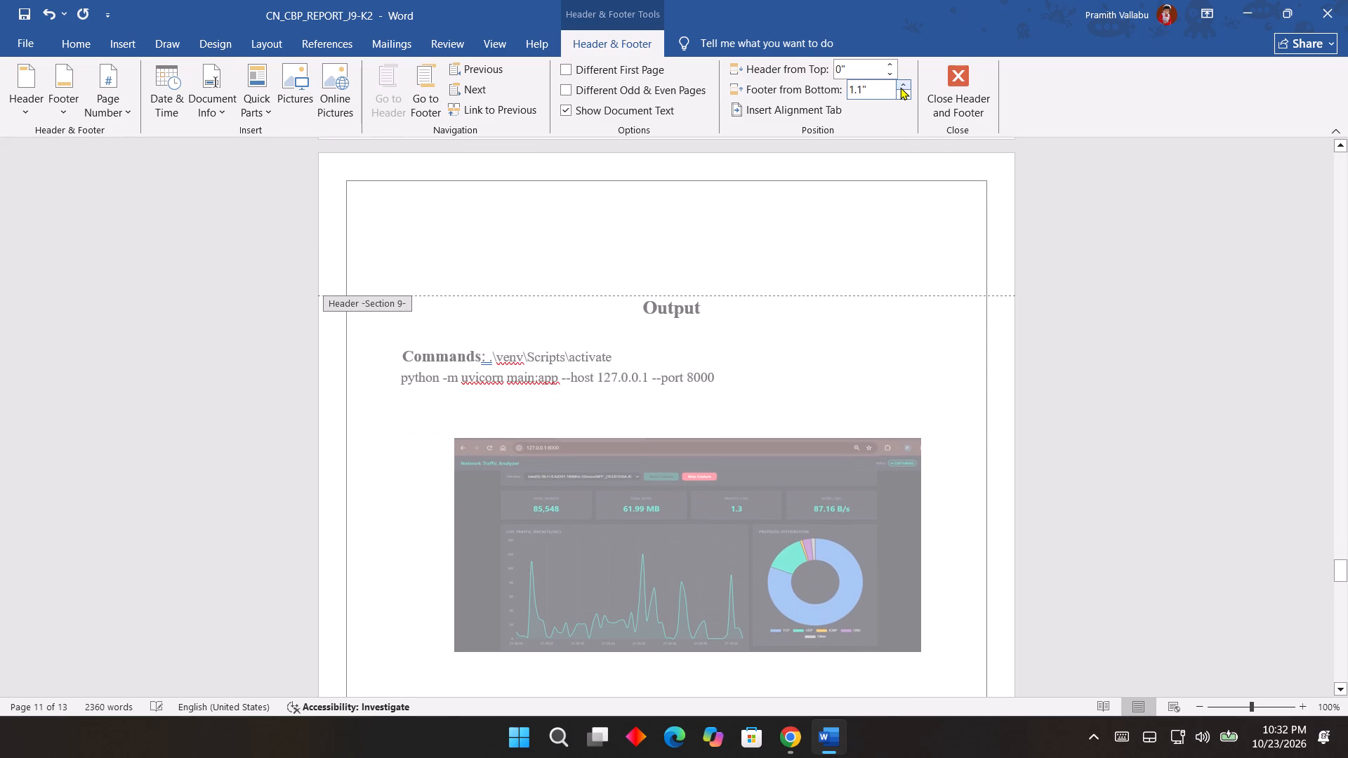
triple_click(900, 87)
double_click(900, 87)
triple_click(900, 90)
double_click(900, 90)
Examine the header and footer spacing from the Output page through the references page, and leave header editing.
scroll(800, 297, down, 16)
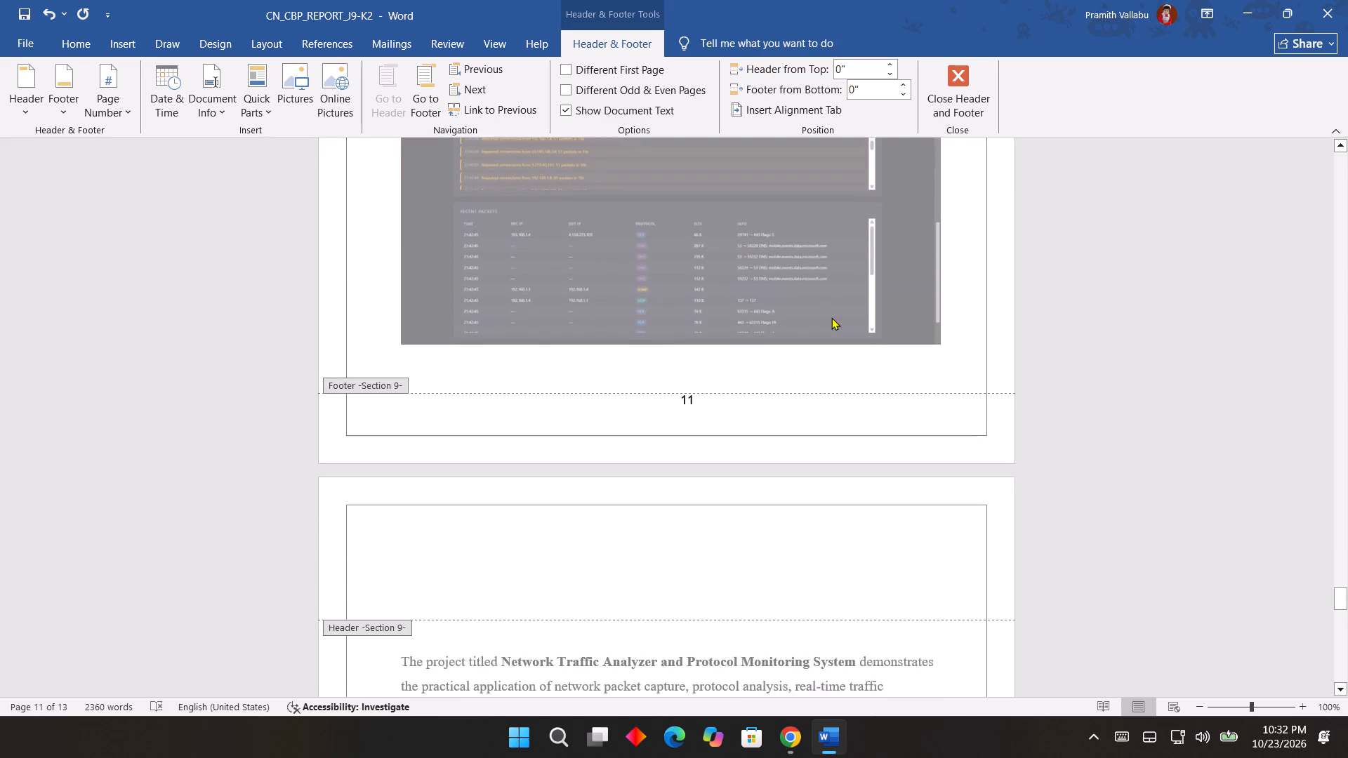
scroll(831, 317, down, 10)
scroll(841, 315, down, 14)
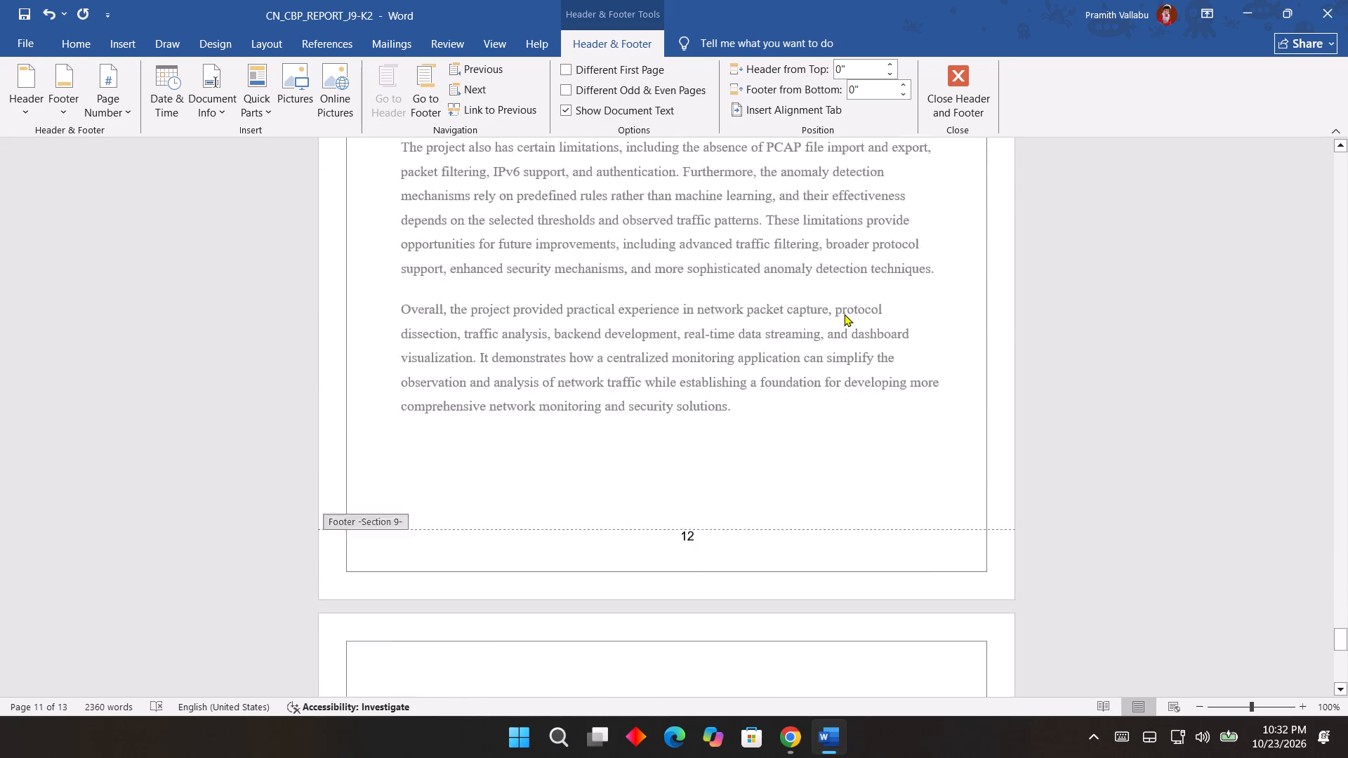
scroll(844, 314, down, 6)
scroll(845, 314, down, 19)
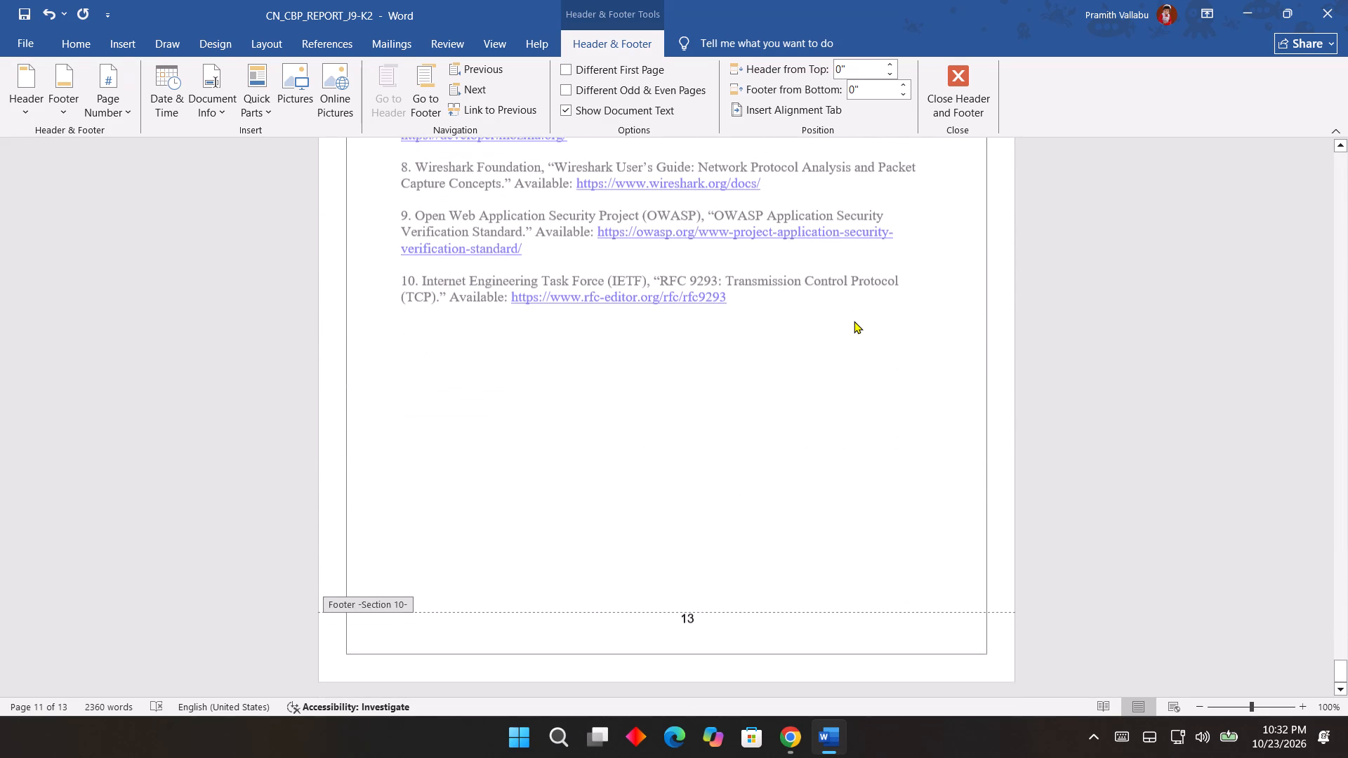
scroll(854, 321, up, 20)
scroll(854, 321, up, 14)
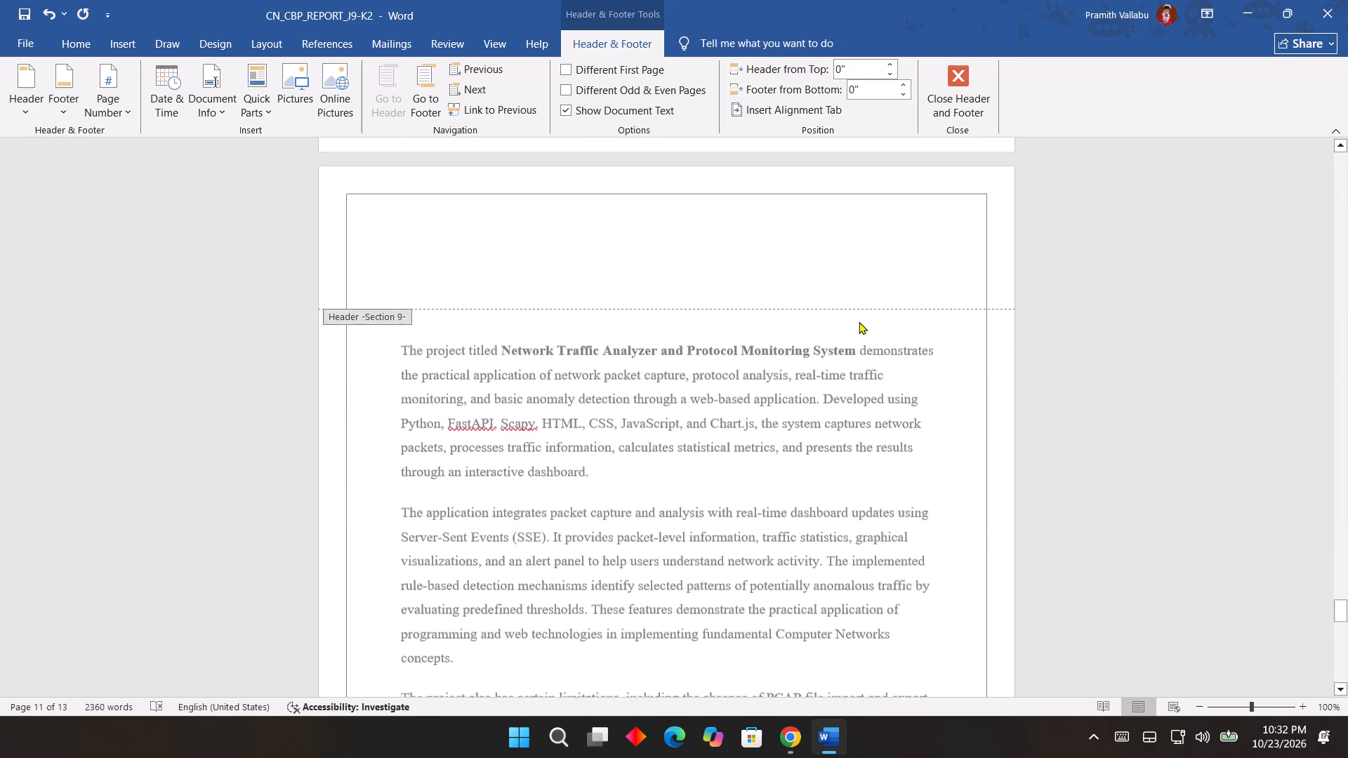
scroll(859, 321, up, 20)
scroll(859, 321, up, 7)
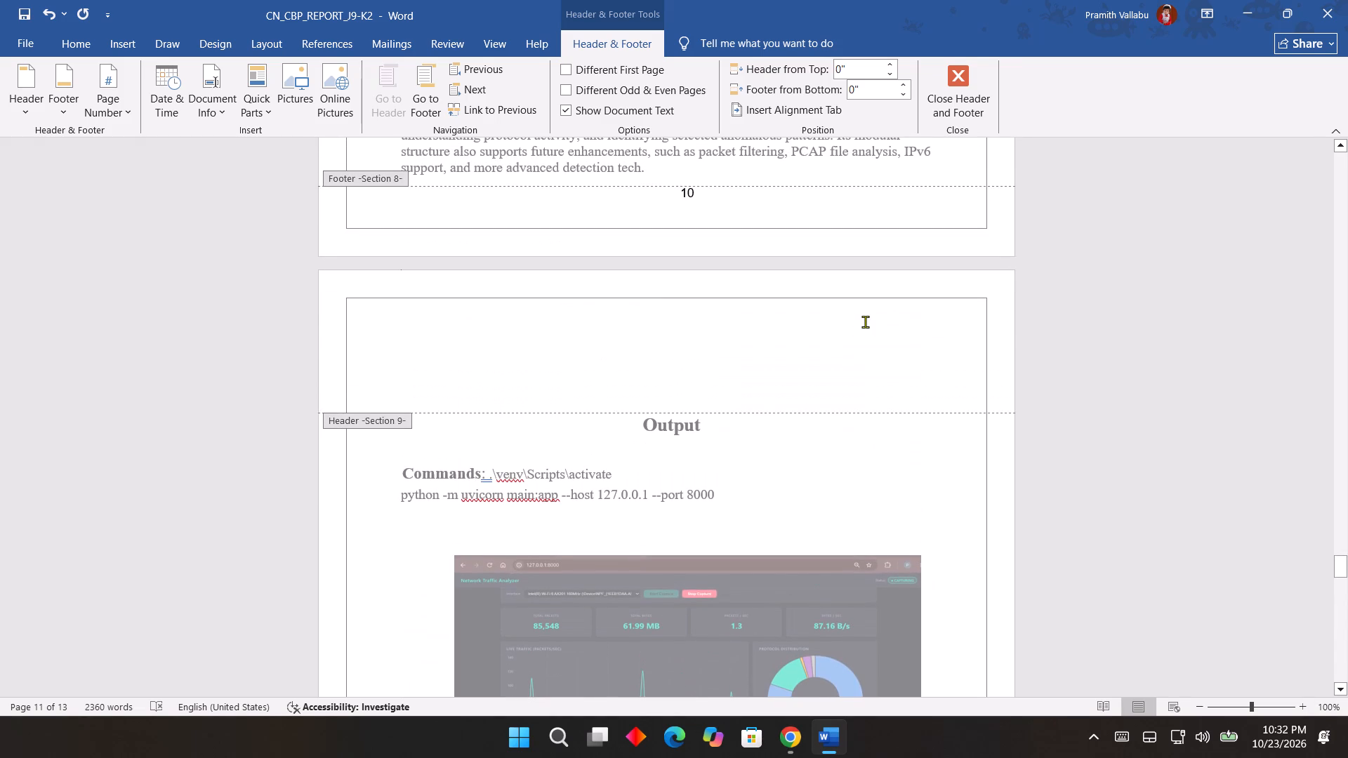
key(Escape)
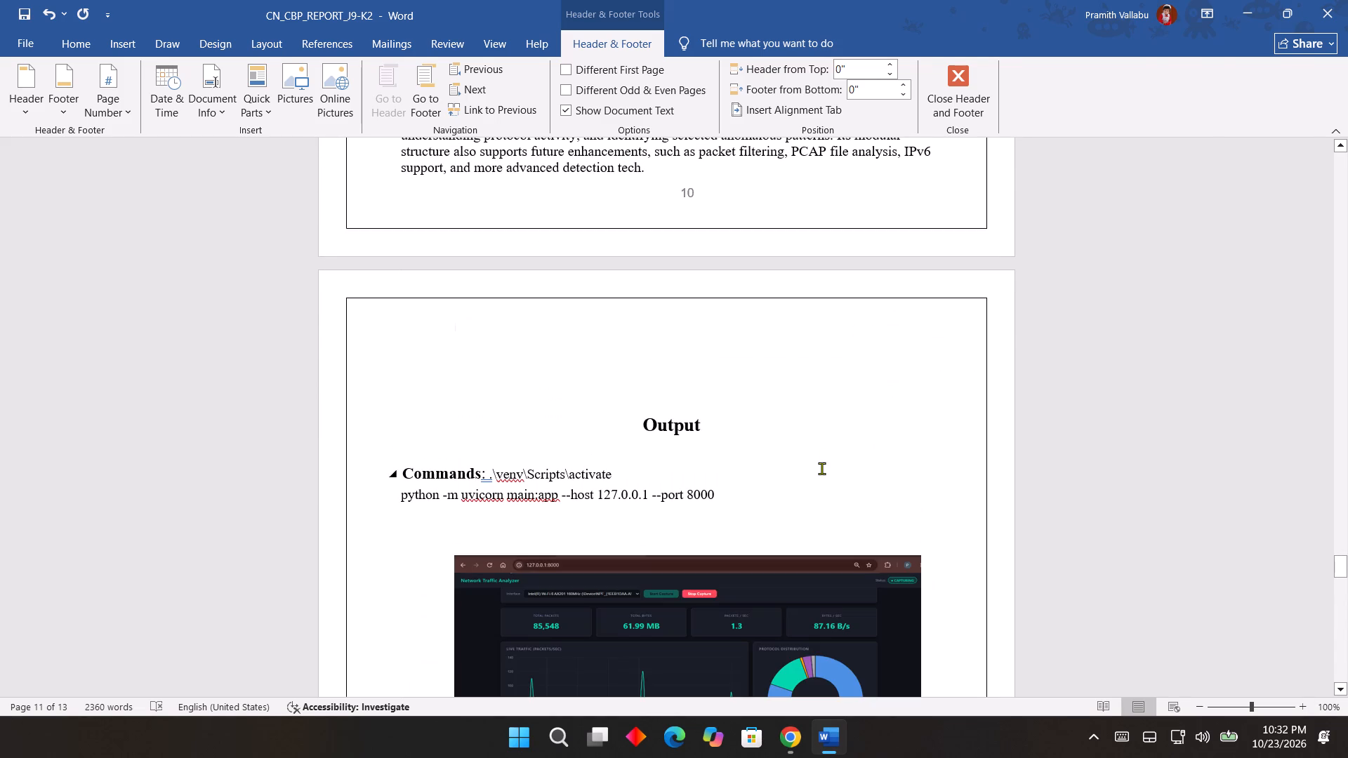
Enter "Conclusion" in the header text box on the page following Output and return to the document body.
scroll(795, 425, down, 4)
scroll(789, 415, down, 20)
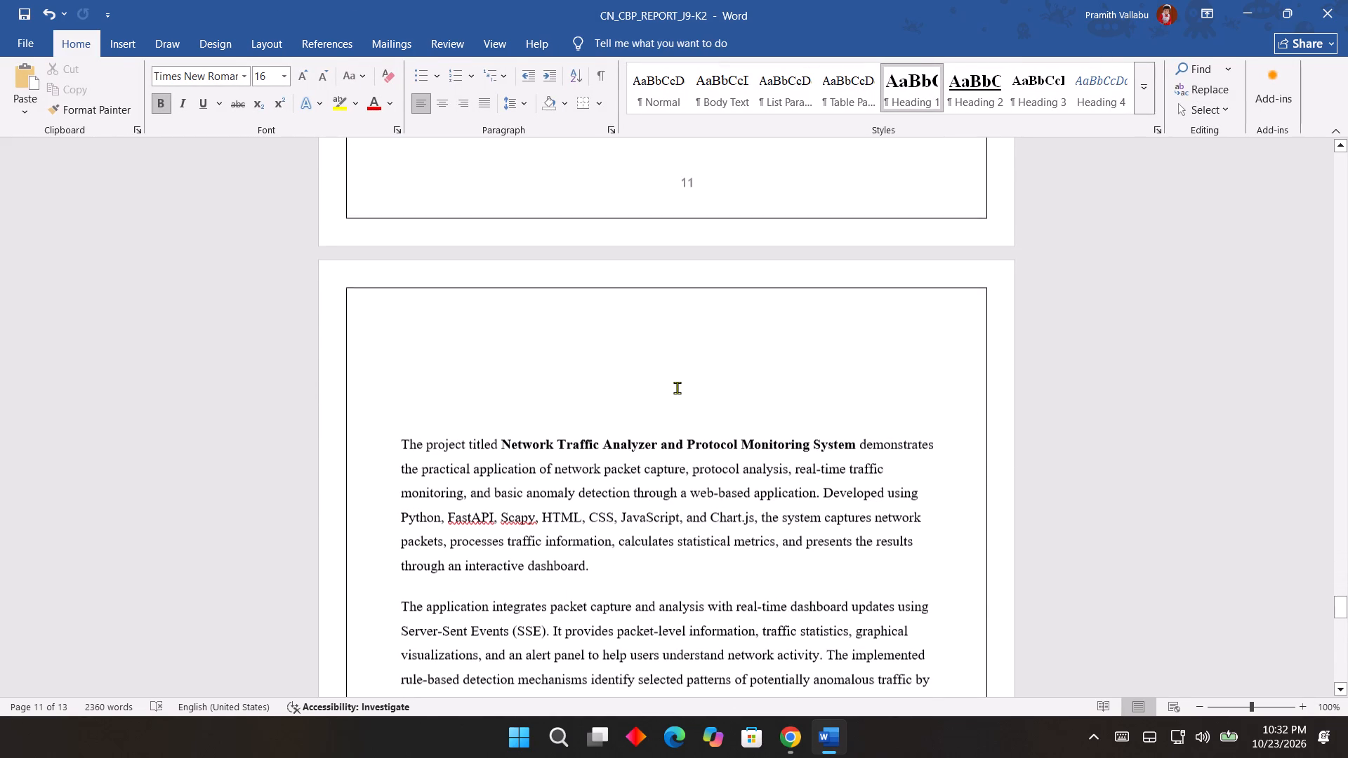
double_click(663, 354)
click(654, 343)
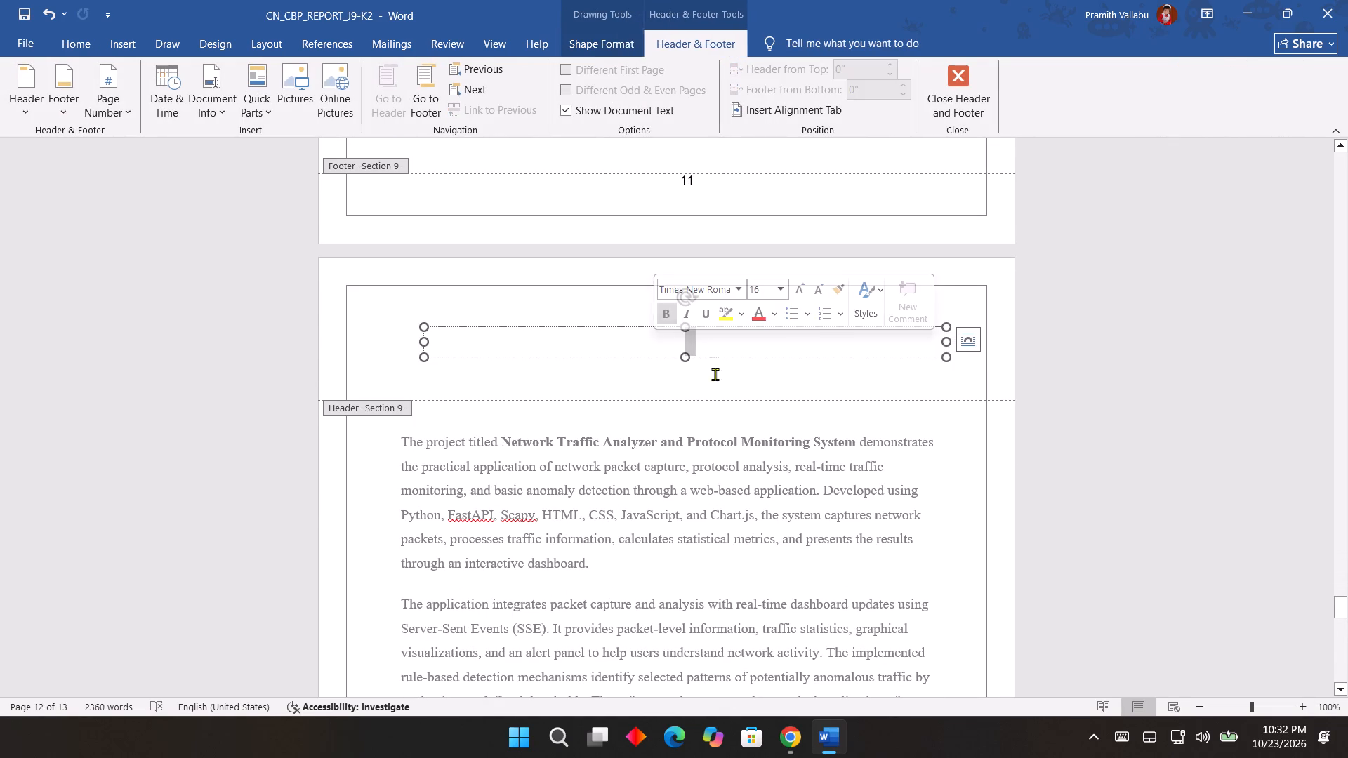
text(Con)
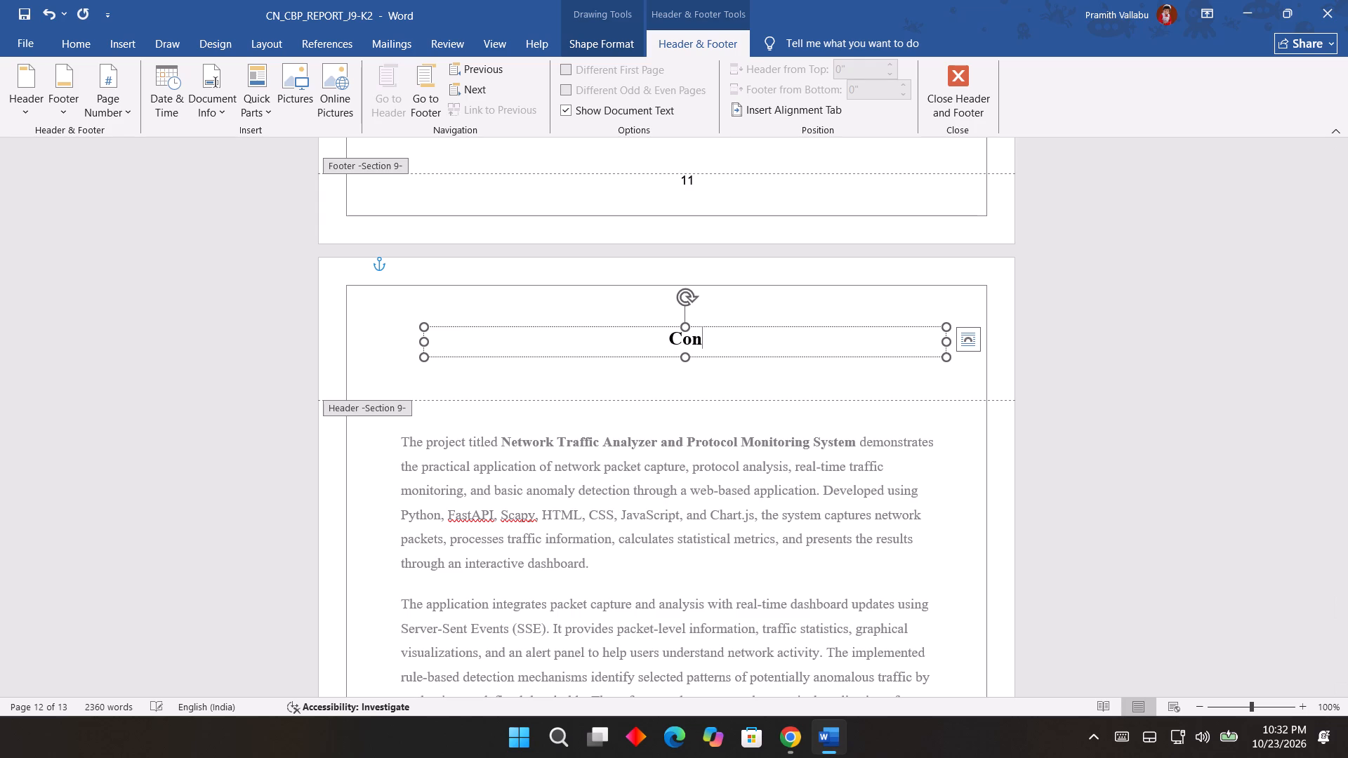
text(clusion)
key(Return)
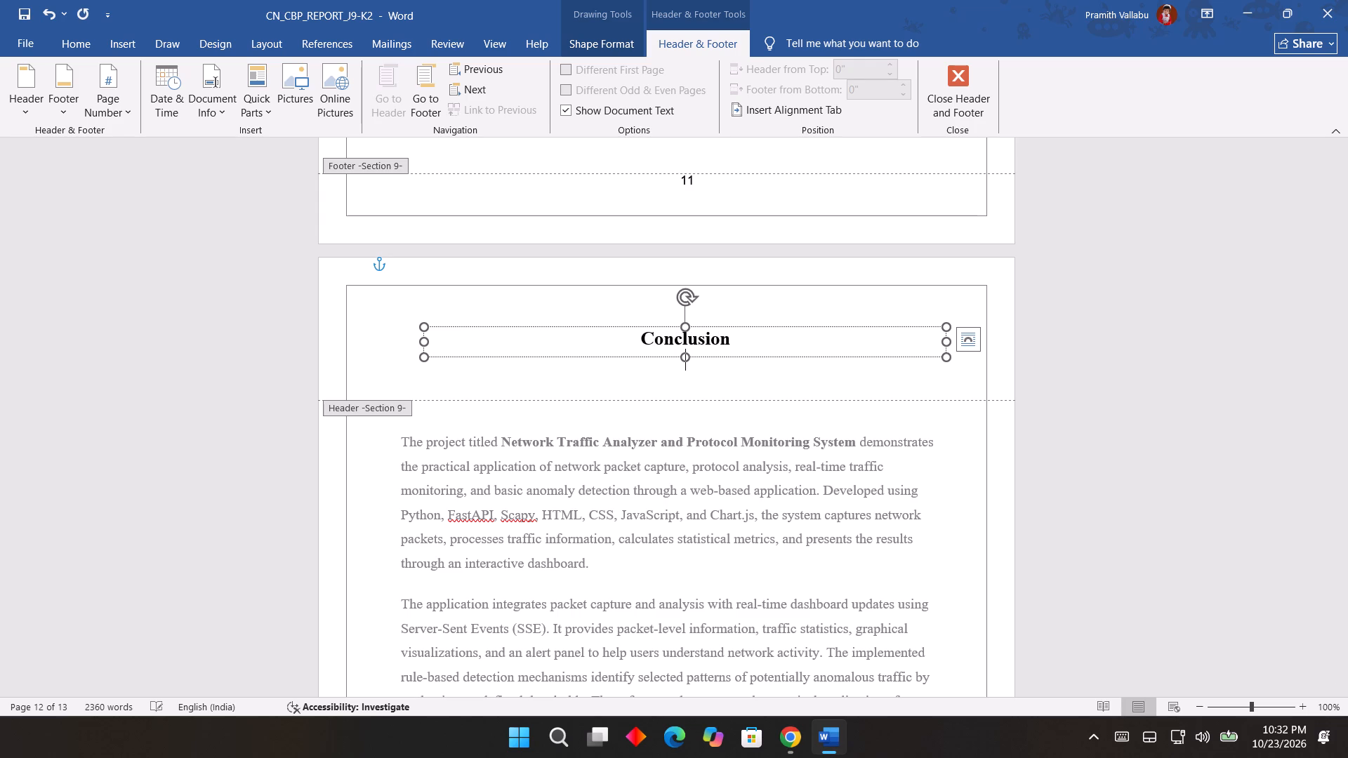
click(1288, 425)
key(Escape)
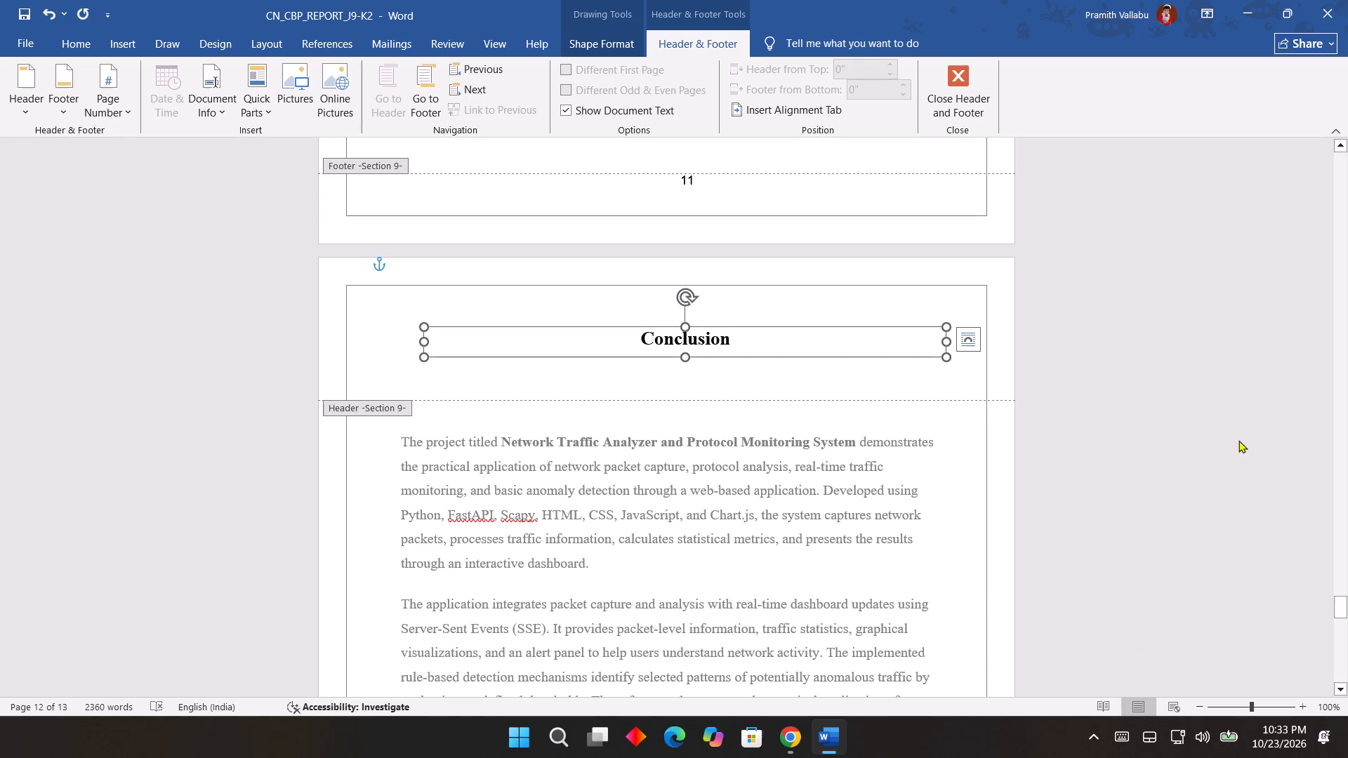
key(Escape)
key(Escape)
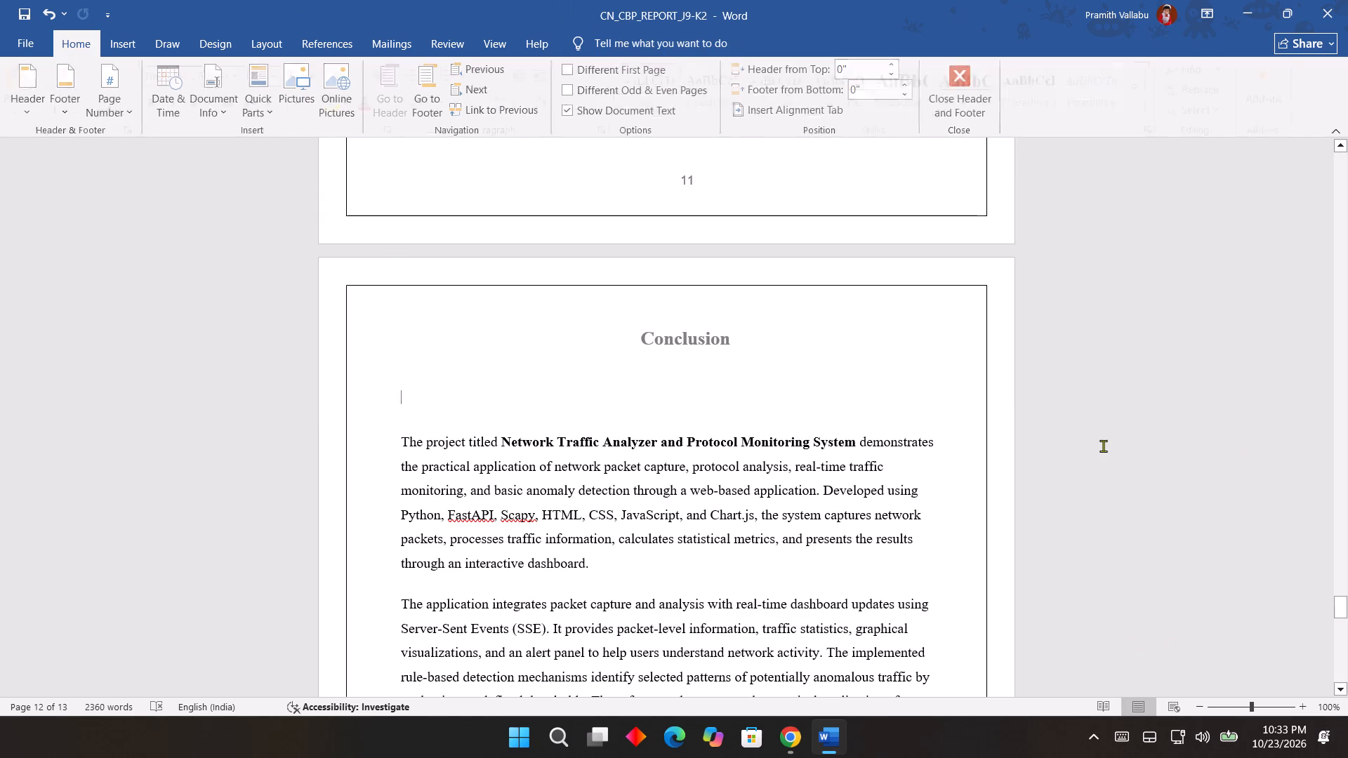
Delete the empty line above the first paragraph on the Conclusion page.
scroll(726, 420, up, 7)
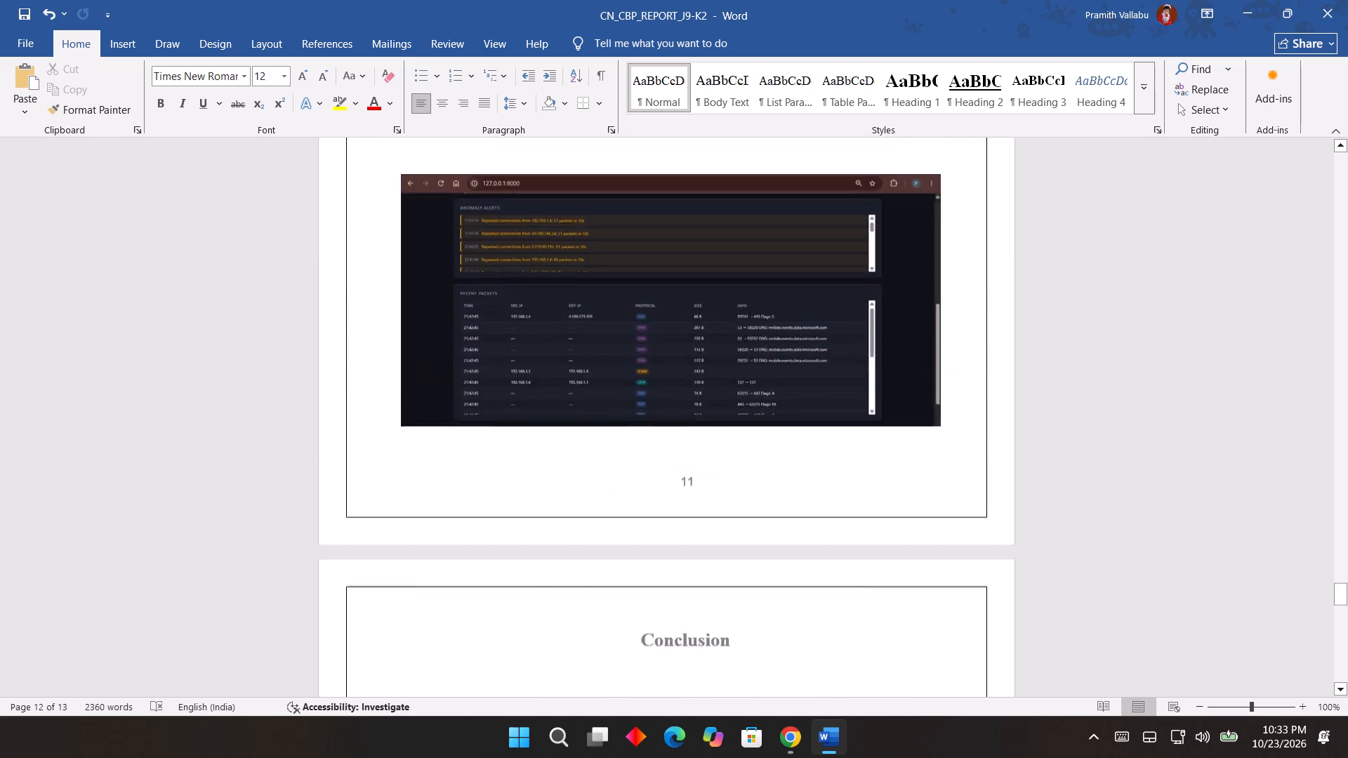
scroll(741, 423, up, 16)
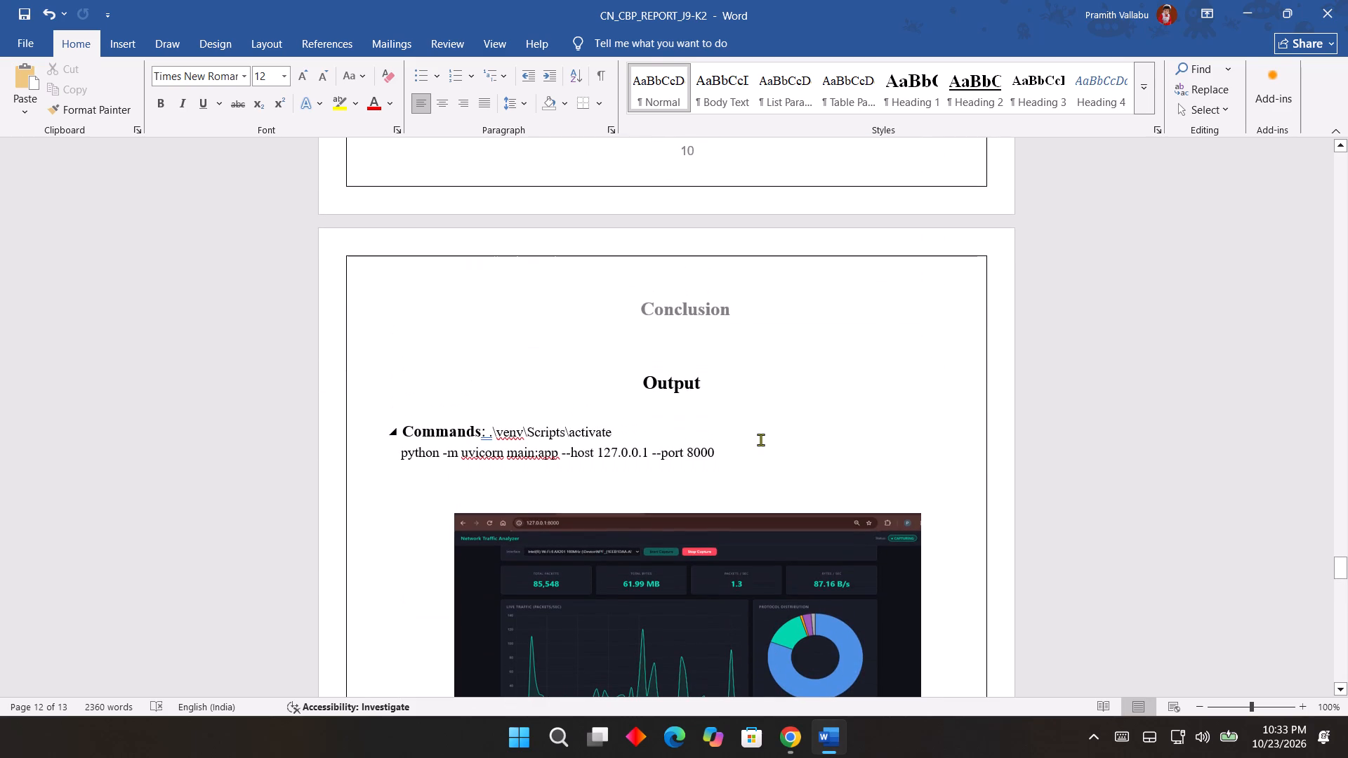
scroll(761, 441, down, 20)
scroll(746, 460, down, 6)
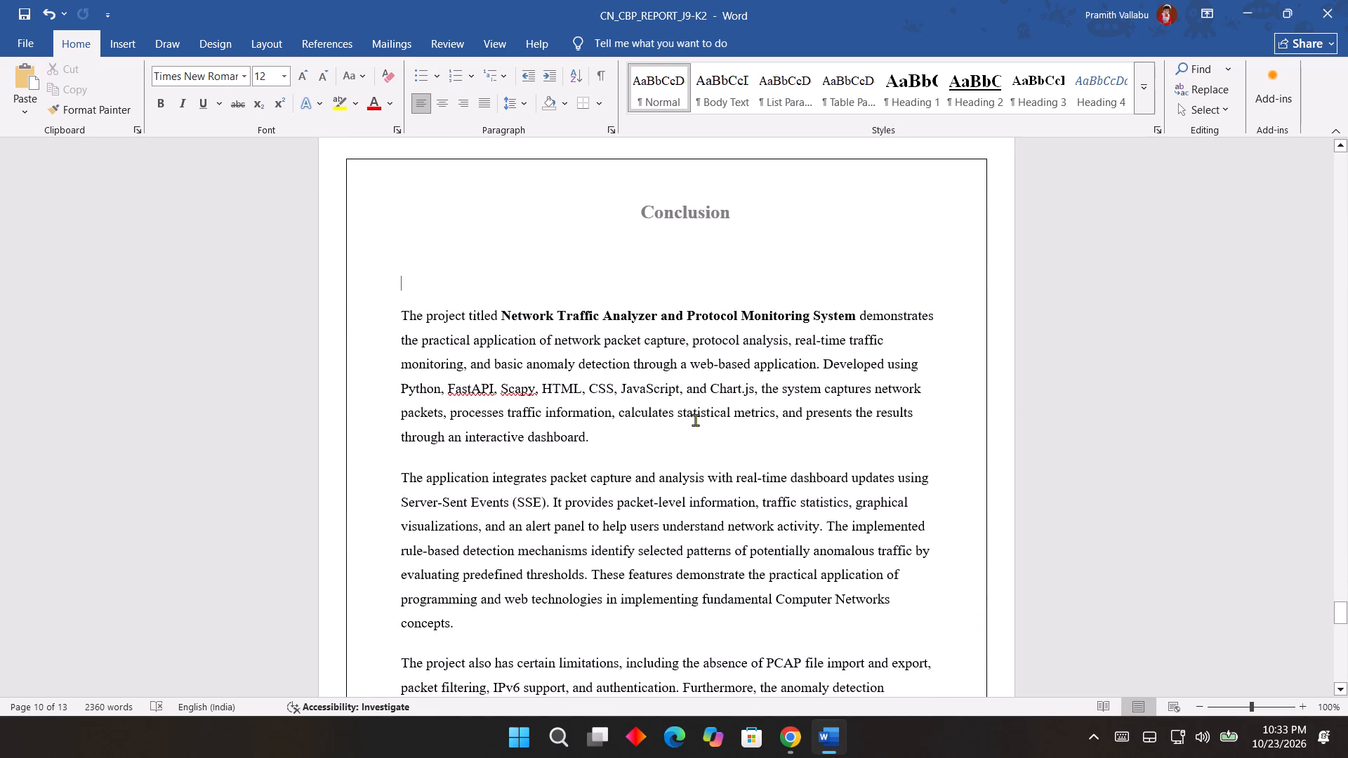
key(BackSpace)
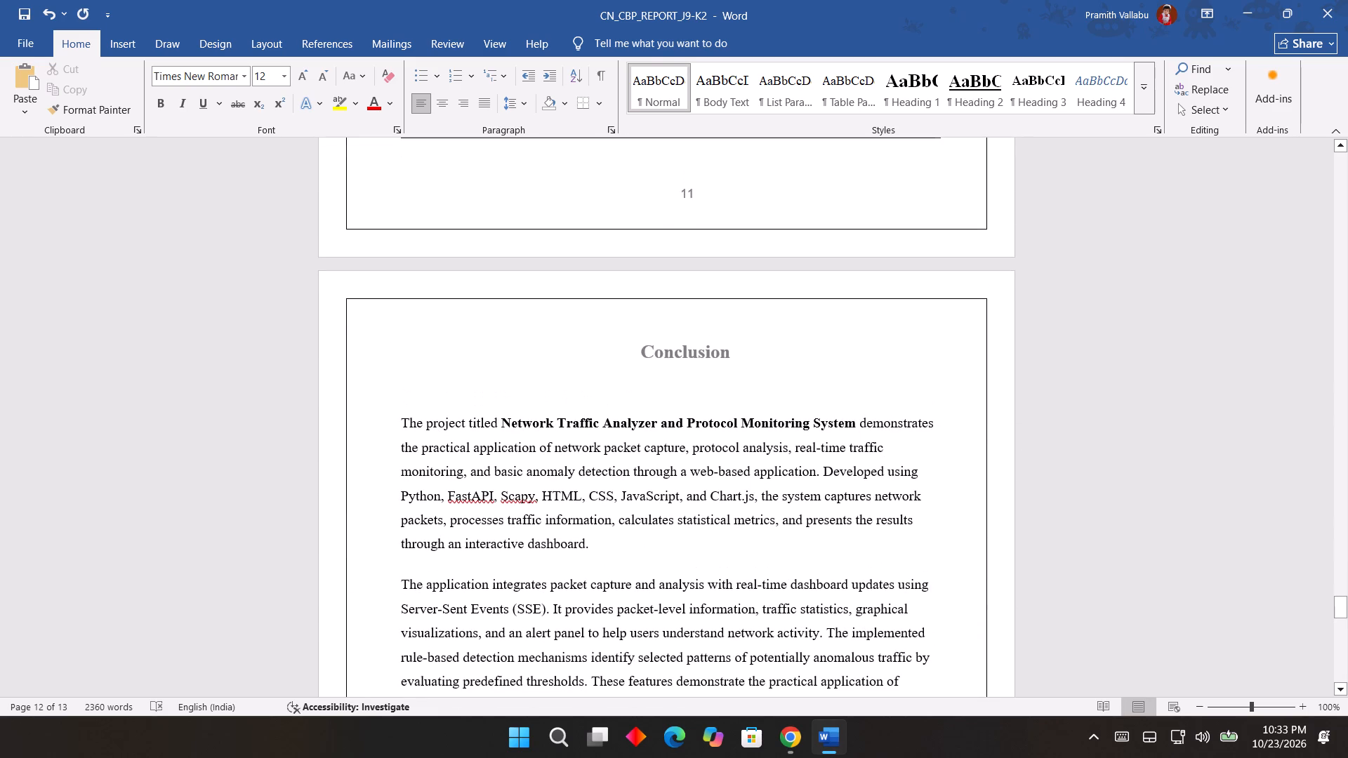
Reopen the Section 9 header on the Conclusion page and enable a different first page for the section.
scroll(897, 410, up, 20)
scroll(897, 410, up, 3)
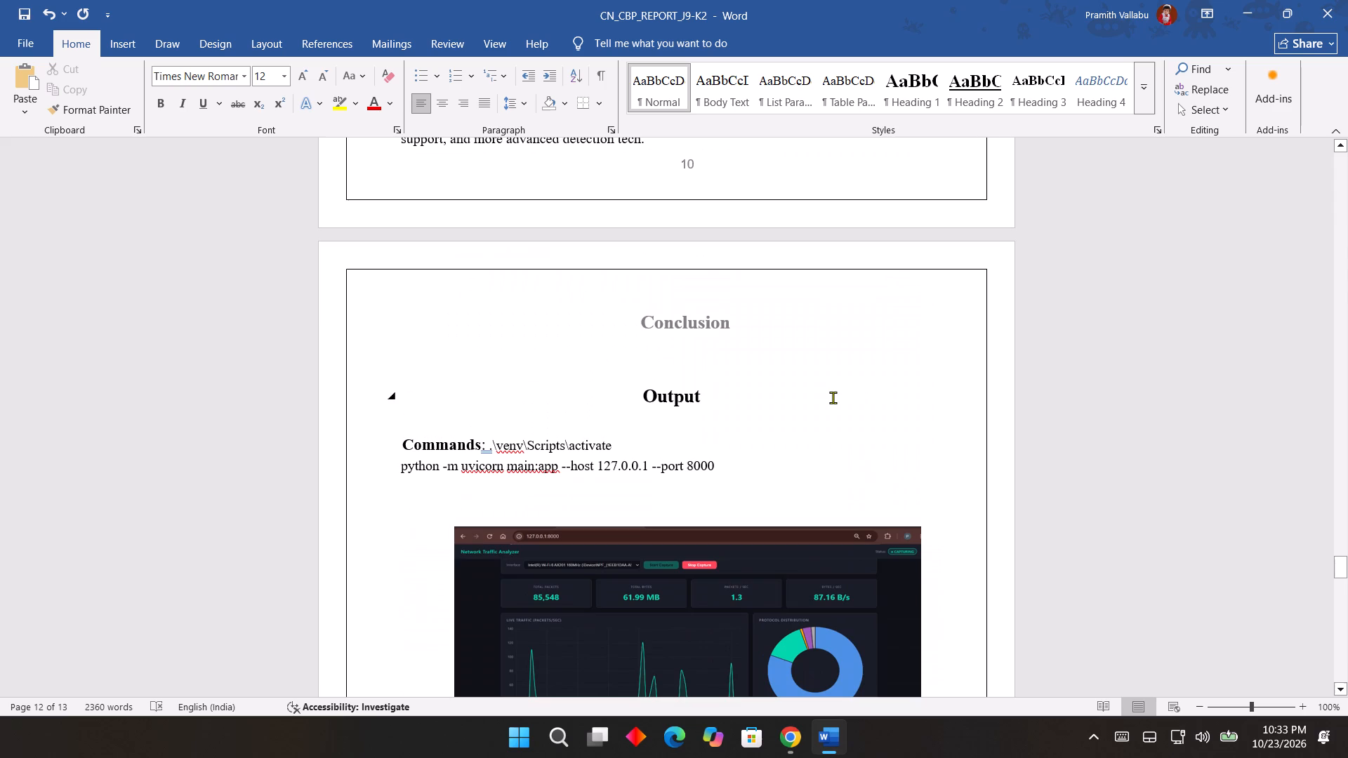
scroll(835, 446, down, 12)
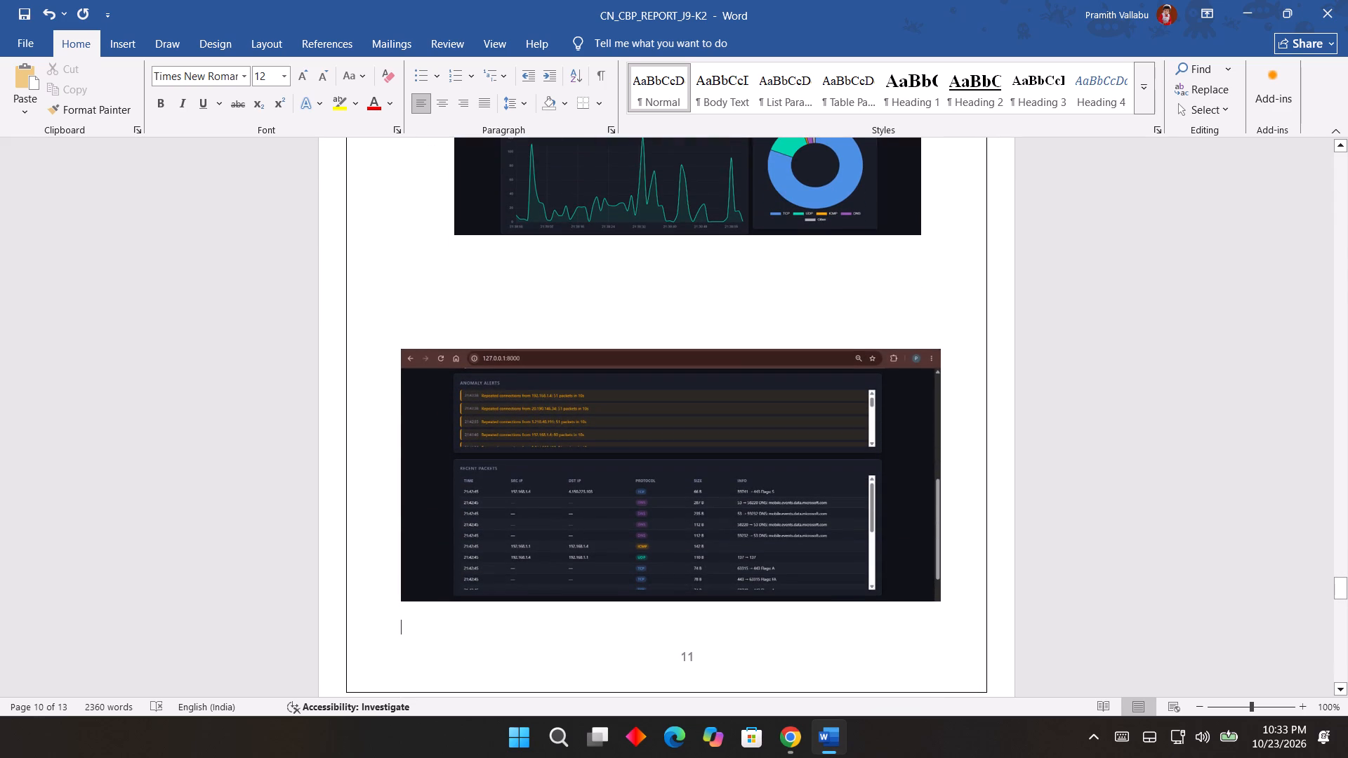
scroll(819, 467, up, 14)
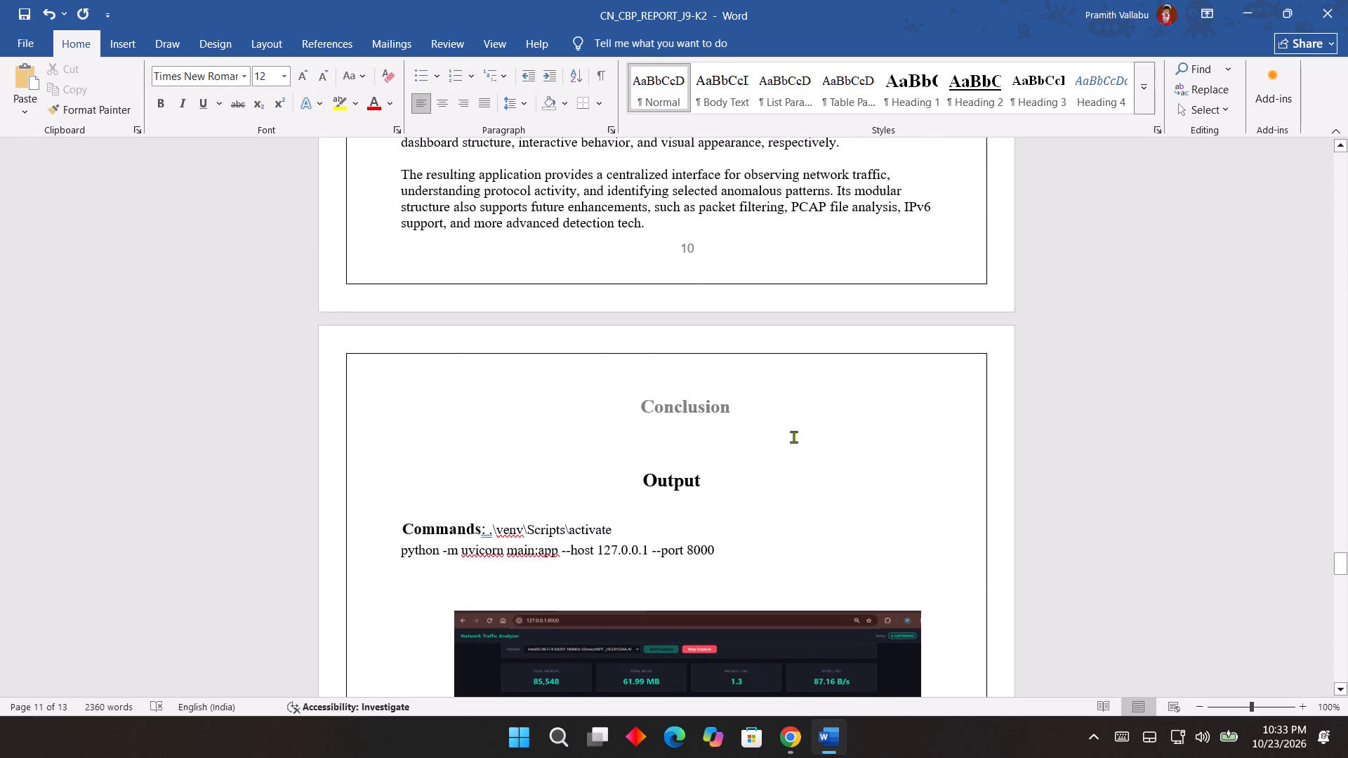
scroll(784, 437, down, 20)
scroll(784, 437, down, 2)
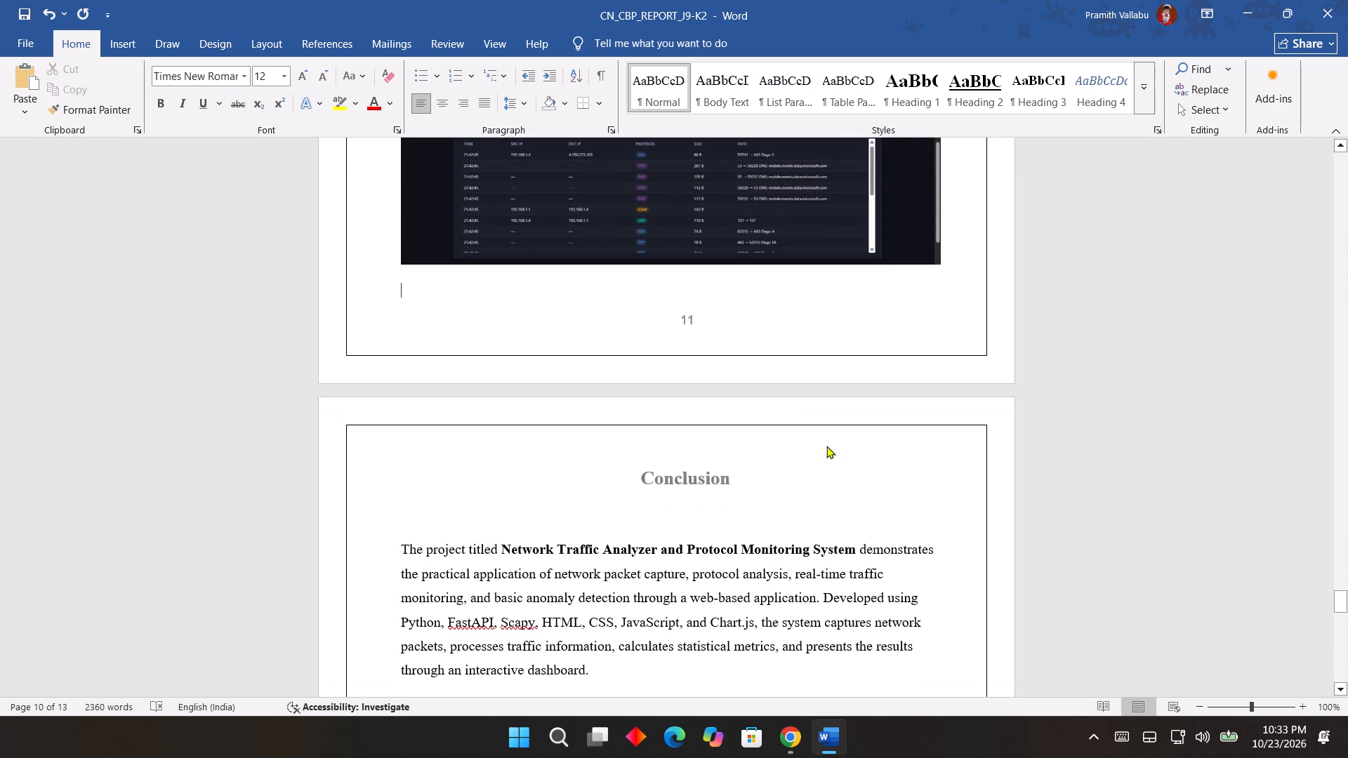
double_click(732, 472)
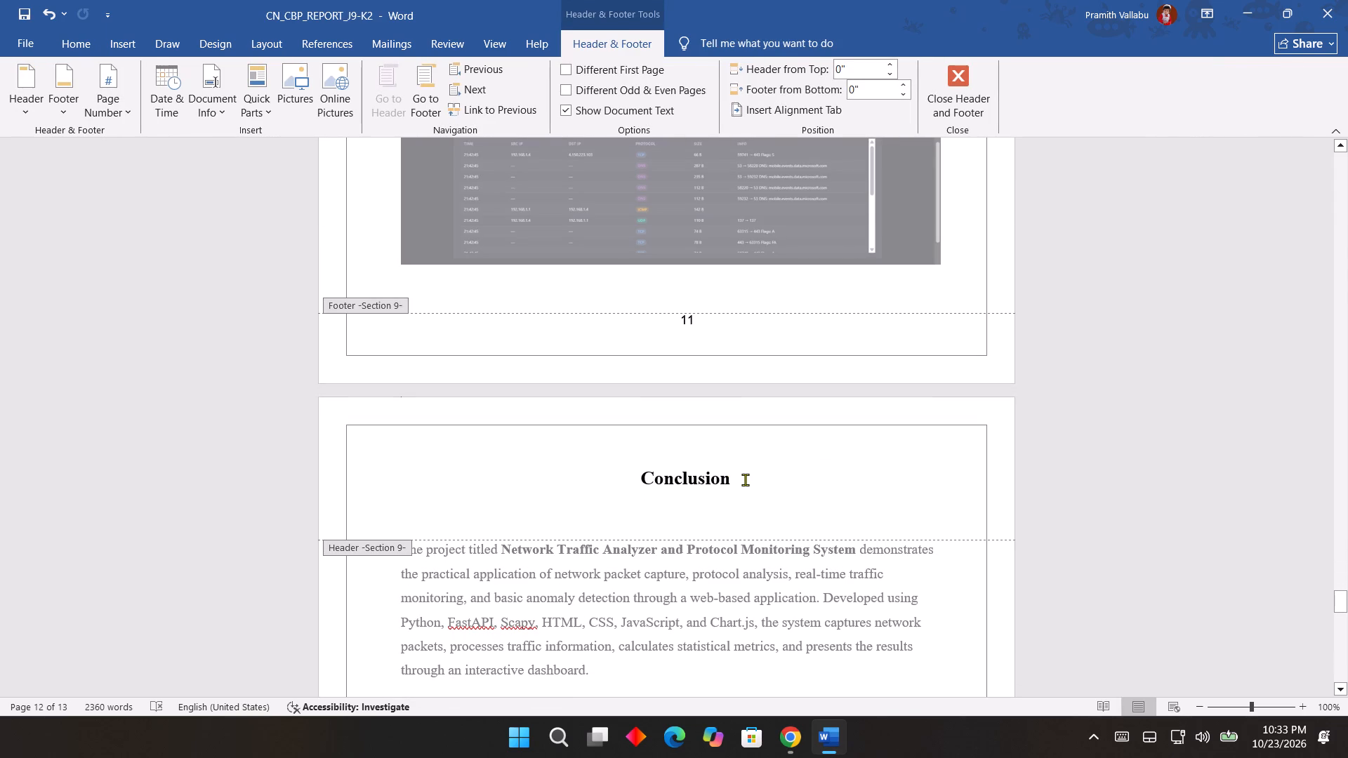
scroll(746, 482, up, 6)
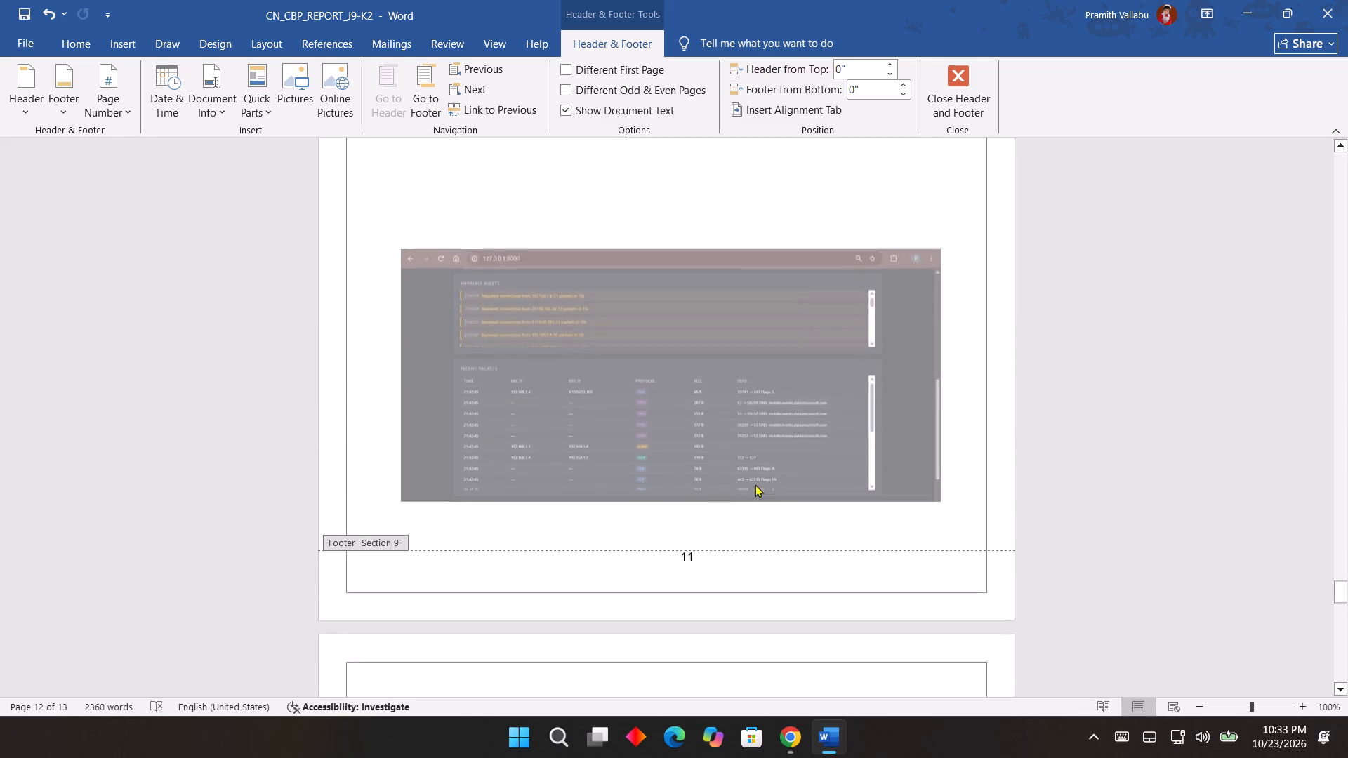
scroll(861, 491, up, 14)
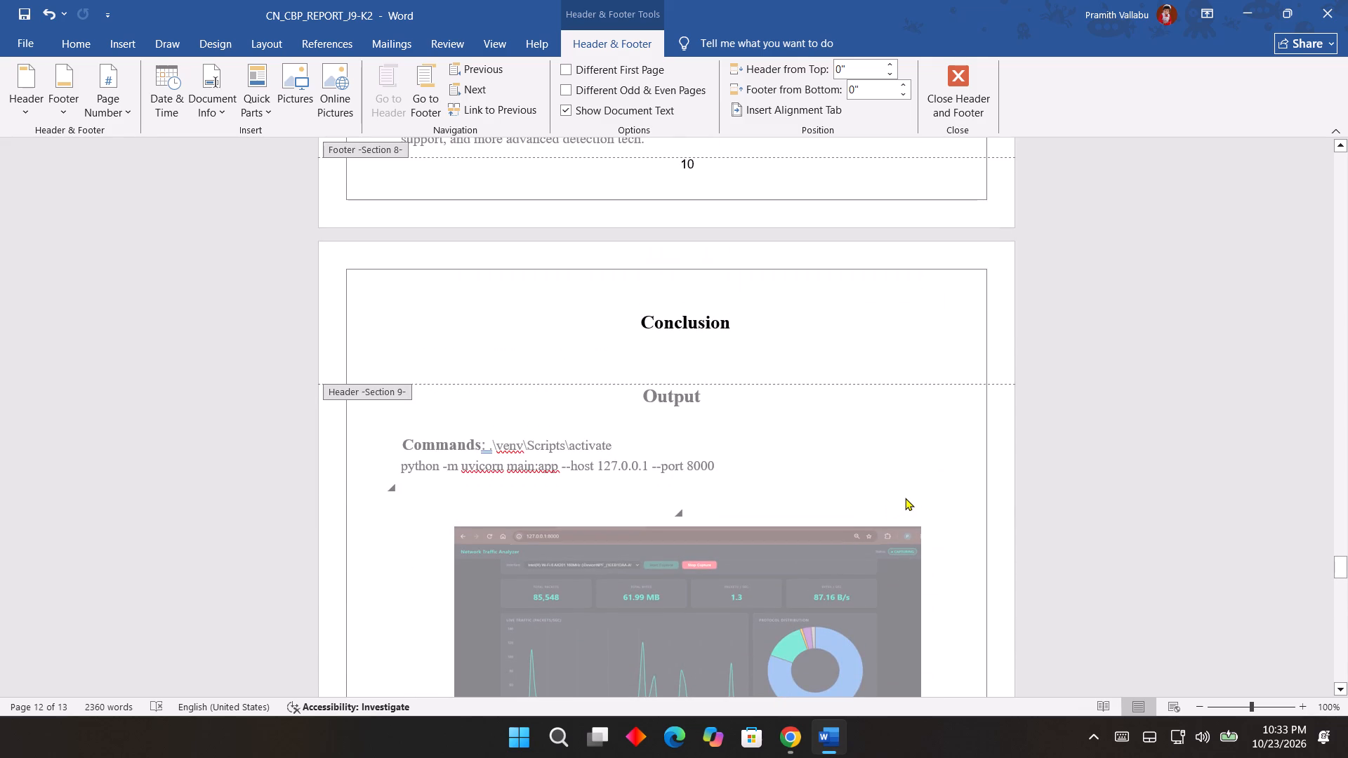
scroll(906, 497, down, 20)
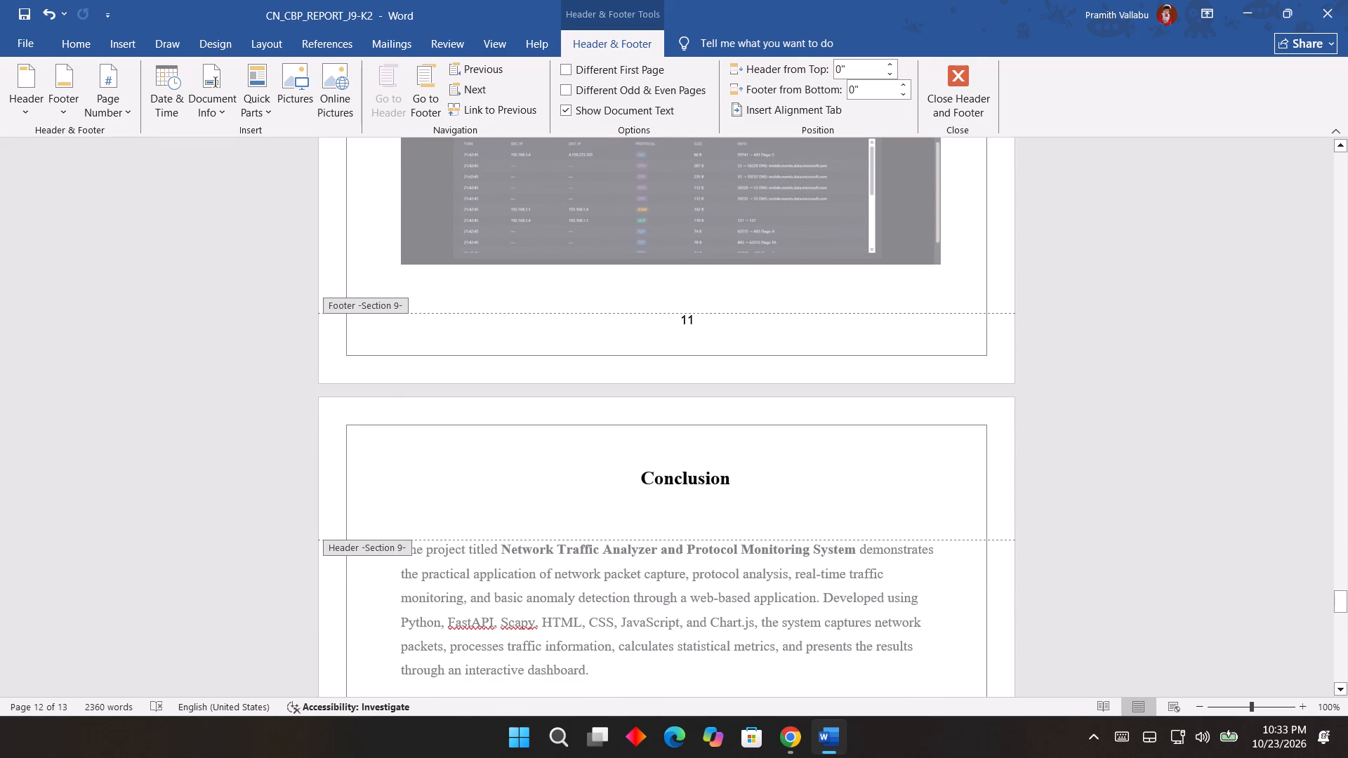
click(604, 62)
scroll(682, 346, up, 15)
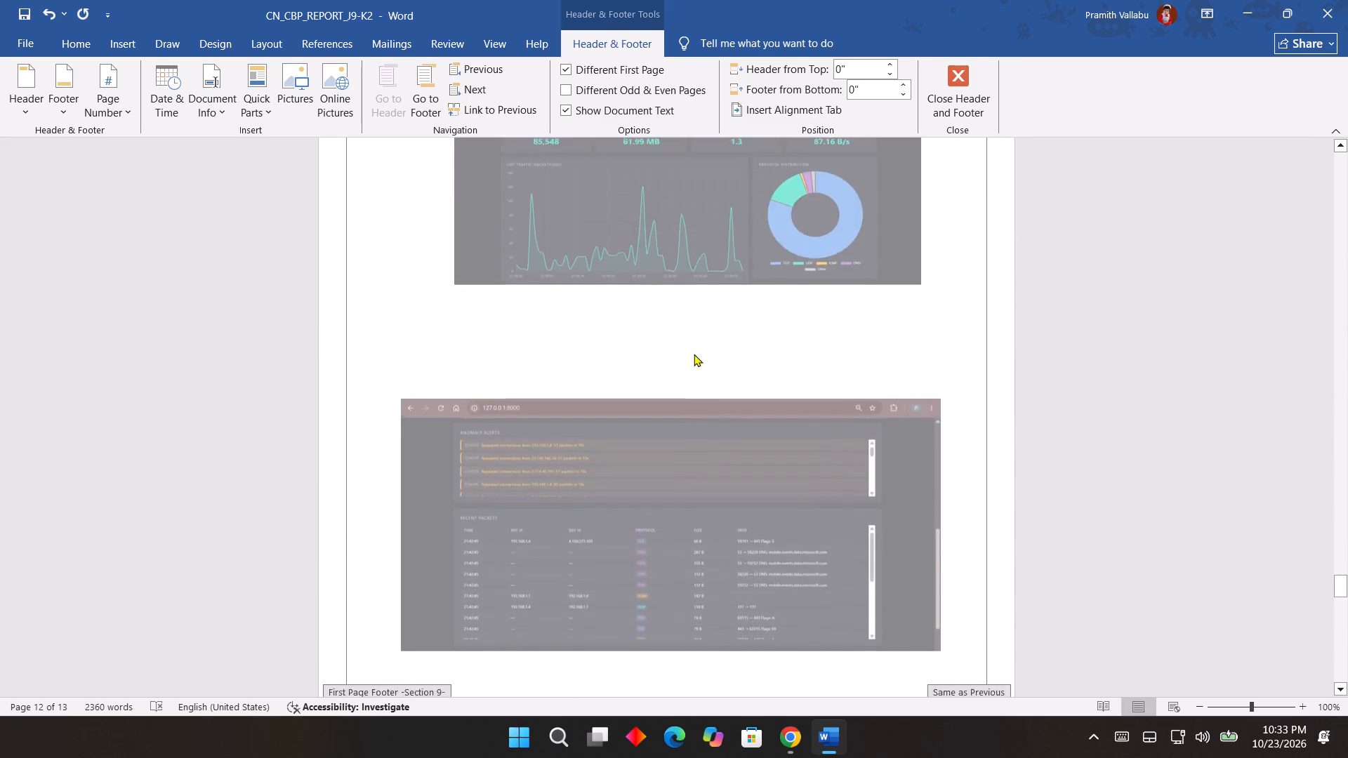
scroll(694, 354, up, 10)
scroll(695, 354, up, 12)
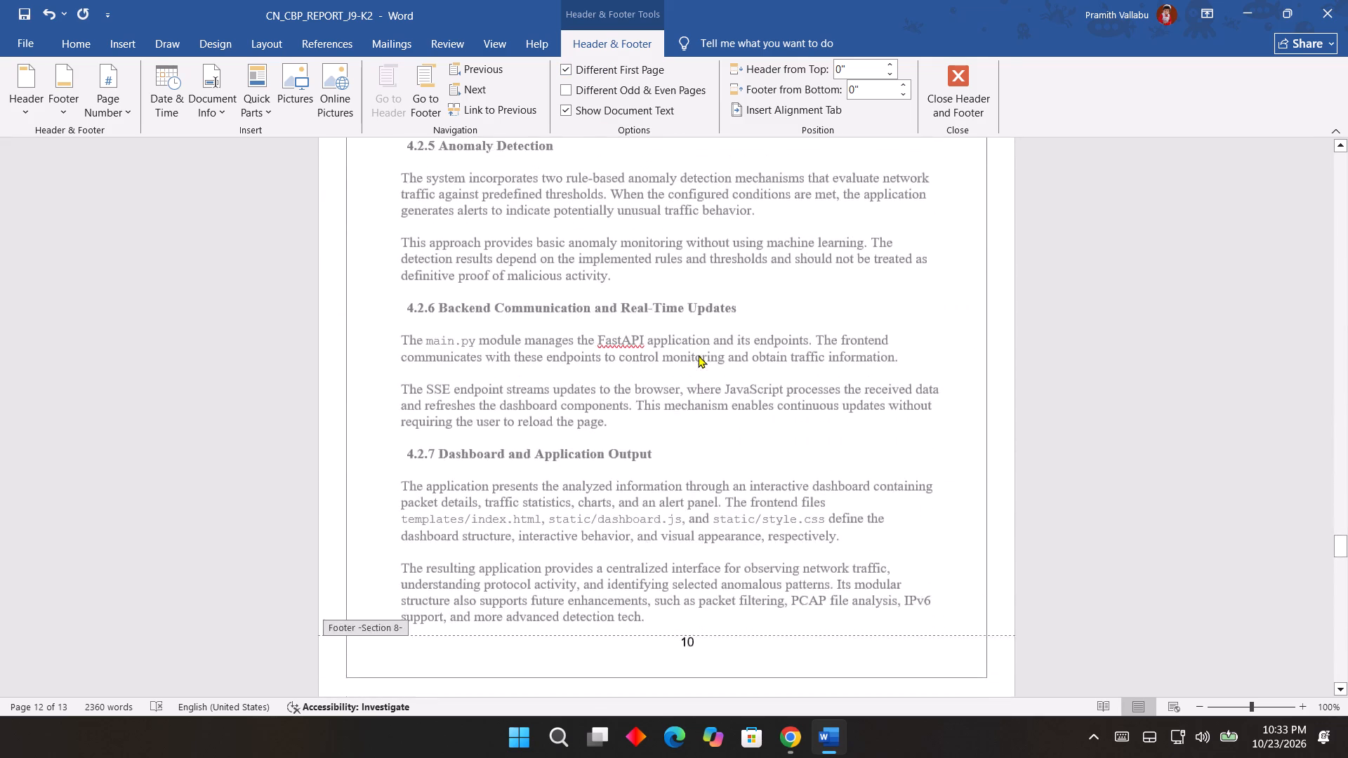
Turn off the different first page option for the Section 9 header.
scroll(698, 355, up, 12)
scroll(700, 357, down, 14)
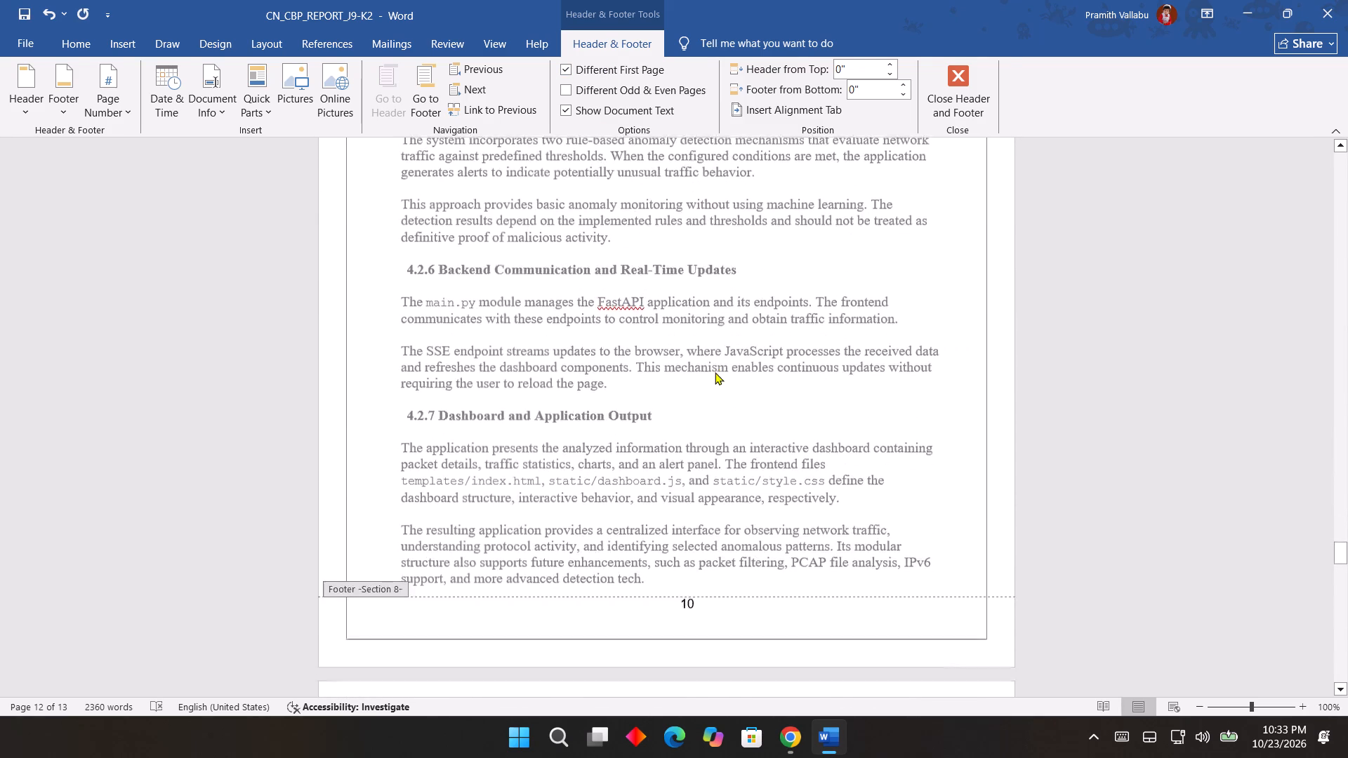
scroll(715, 372, down, 12)
click(597, 67)
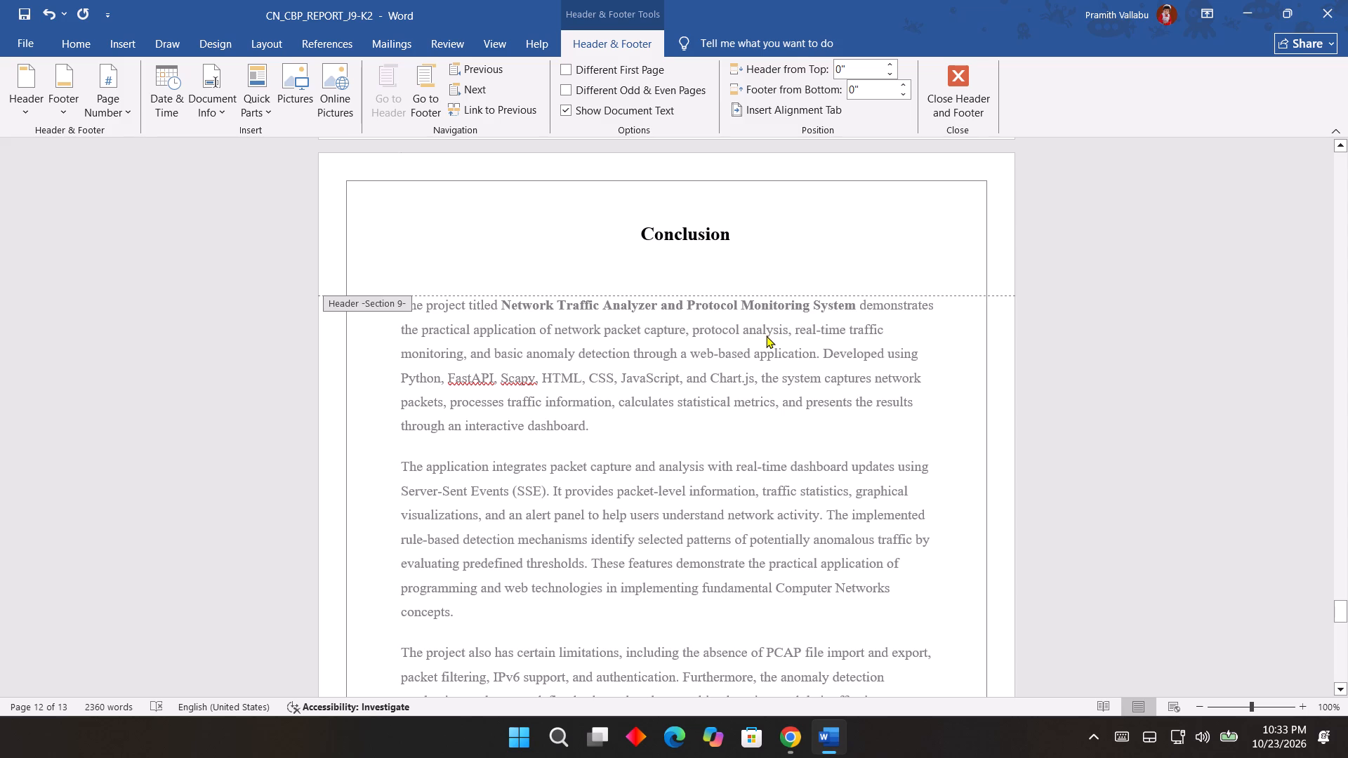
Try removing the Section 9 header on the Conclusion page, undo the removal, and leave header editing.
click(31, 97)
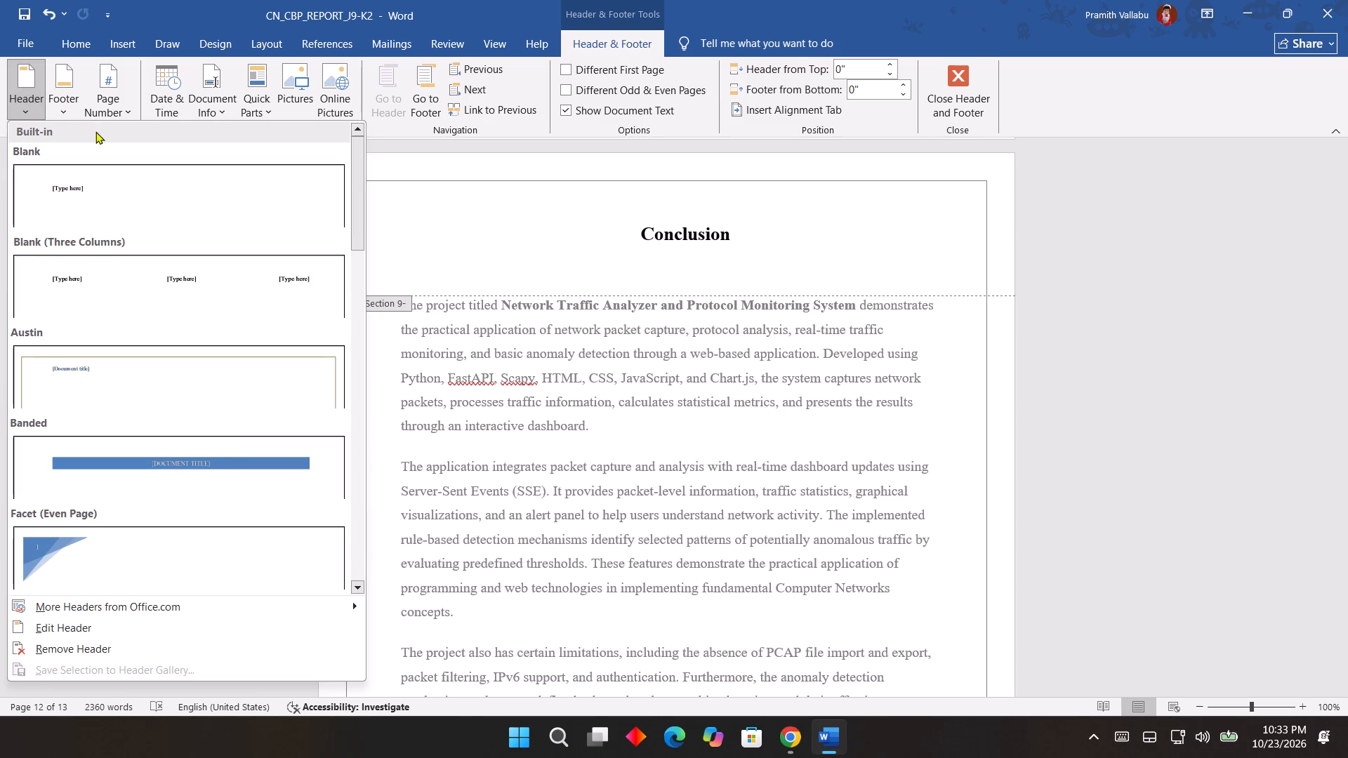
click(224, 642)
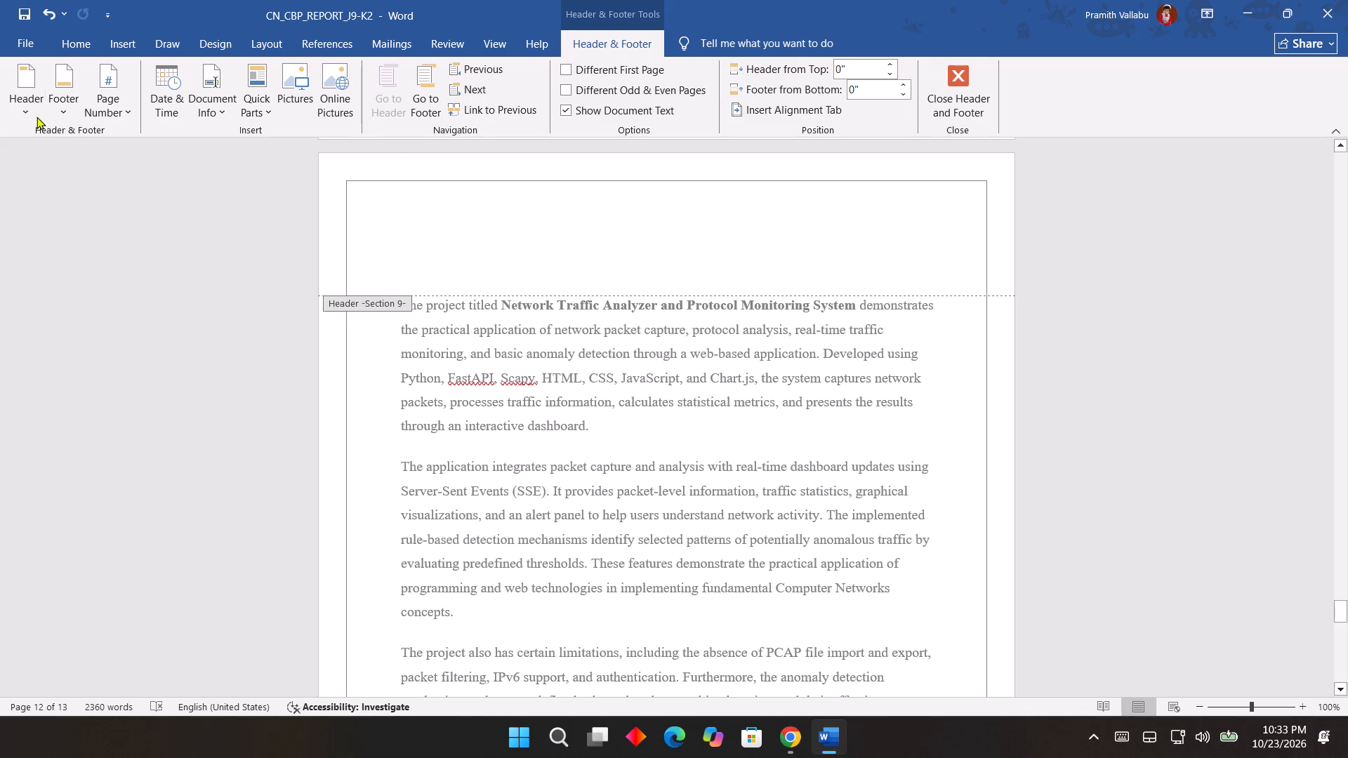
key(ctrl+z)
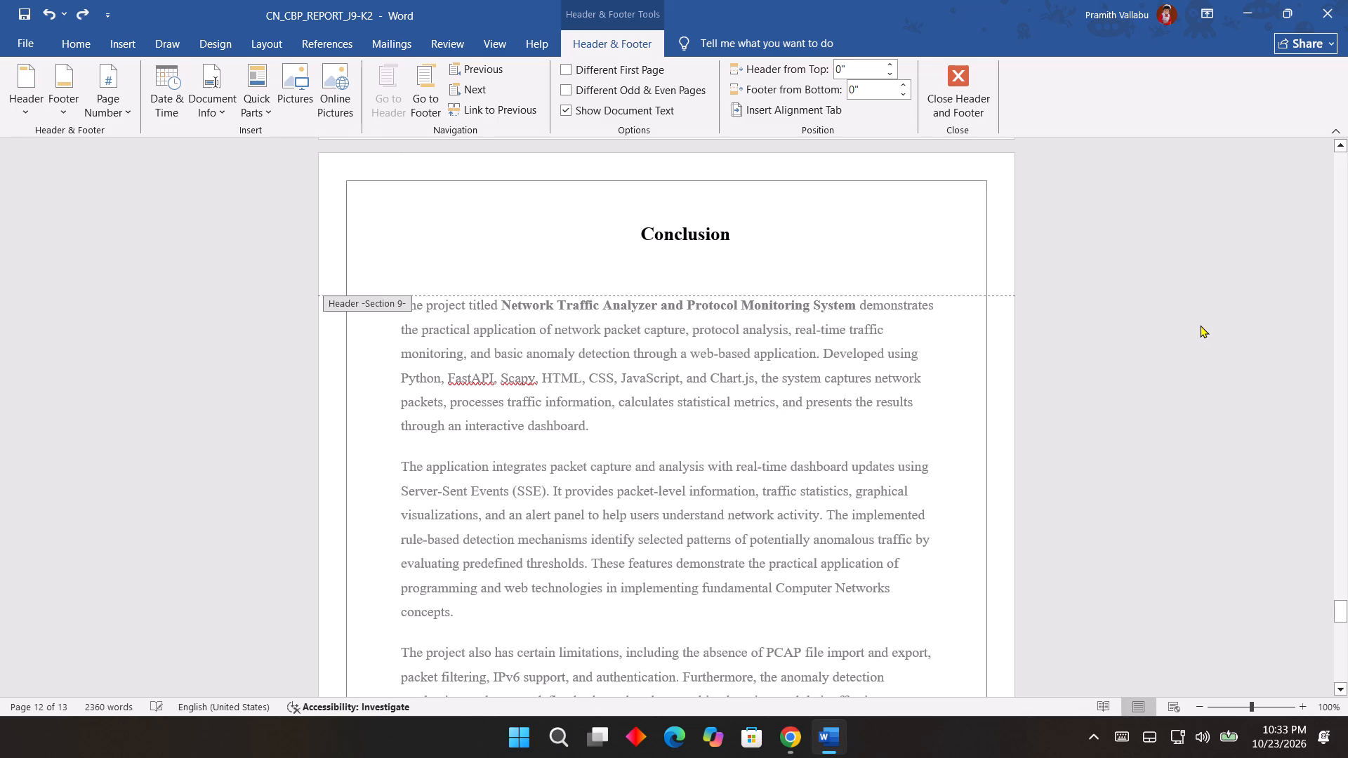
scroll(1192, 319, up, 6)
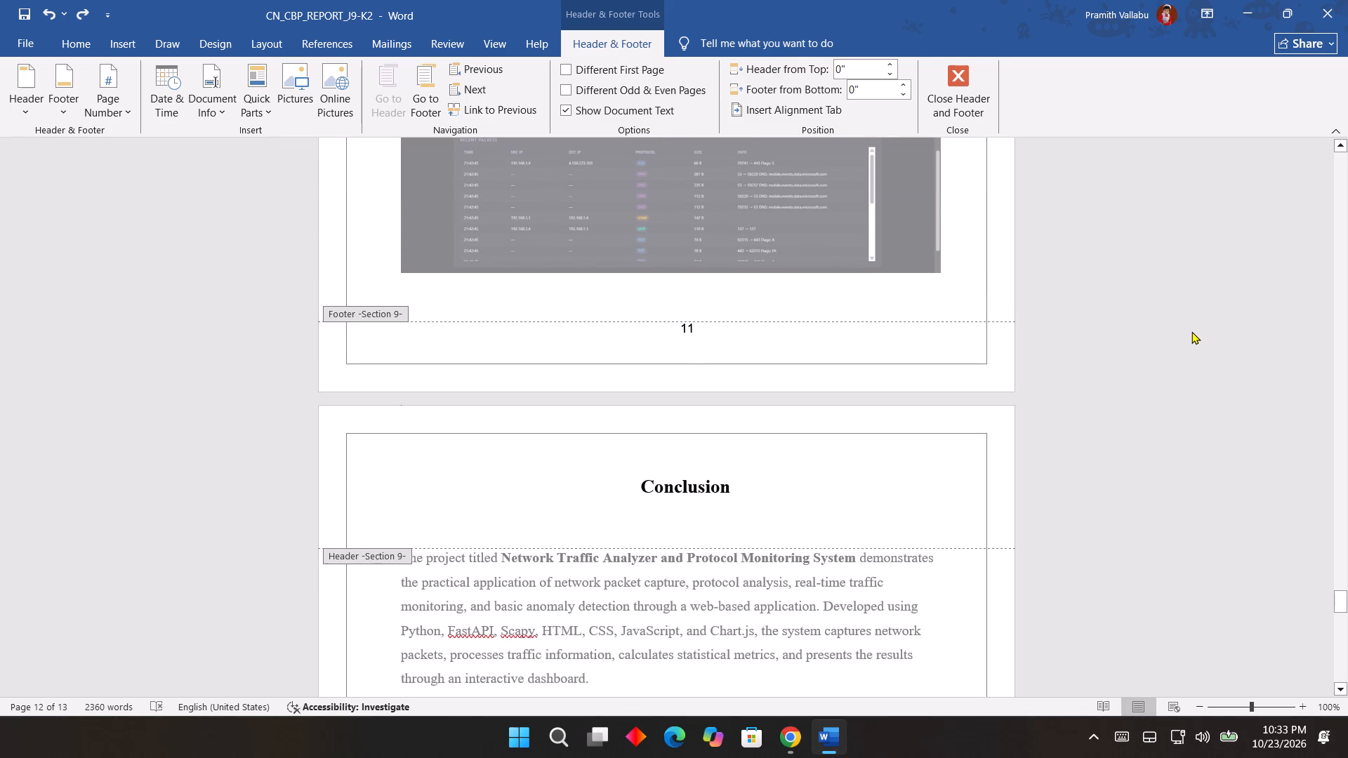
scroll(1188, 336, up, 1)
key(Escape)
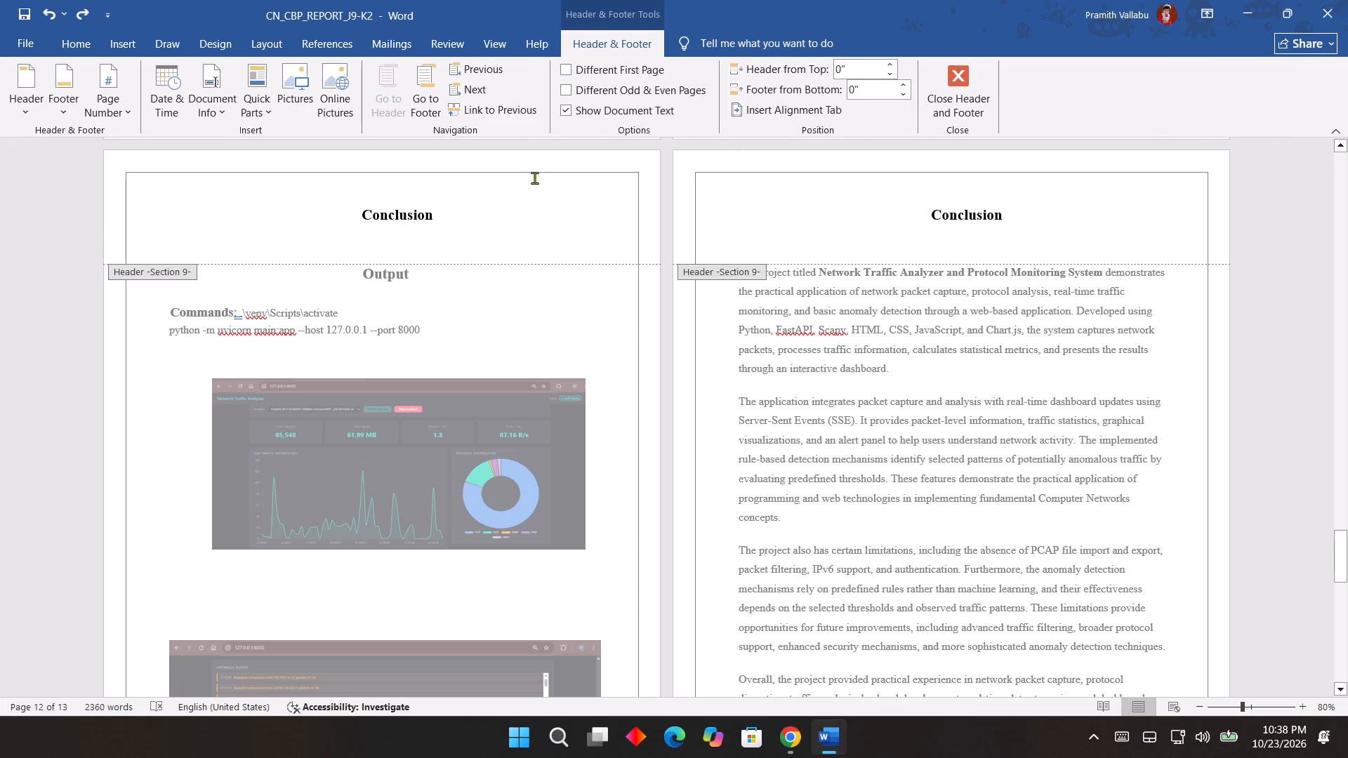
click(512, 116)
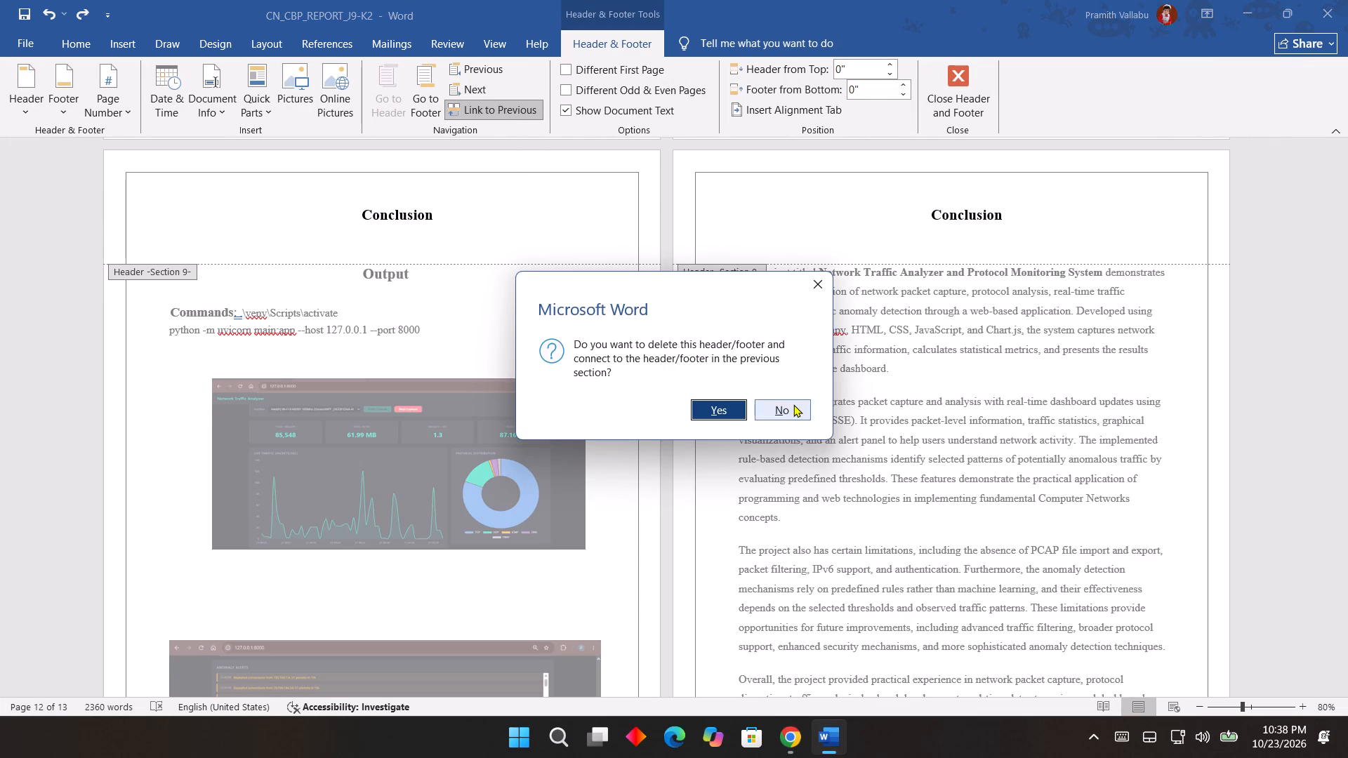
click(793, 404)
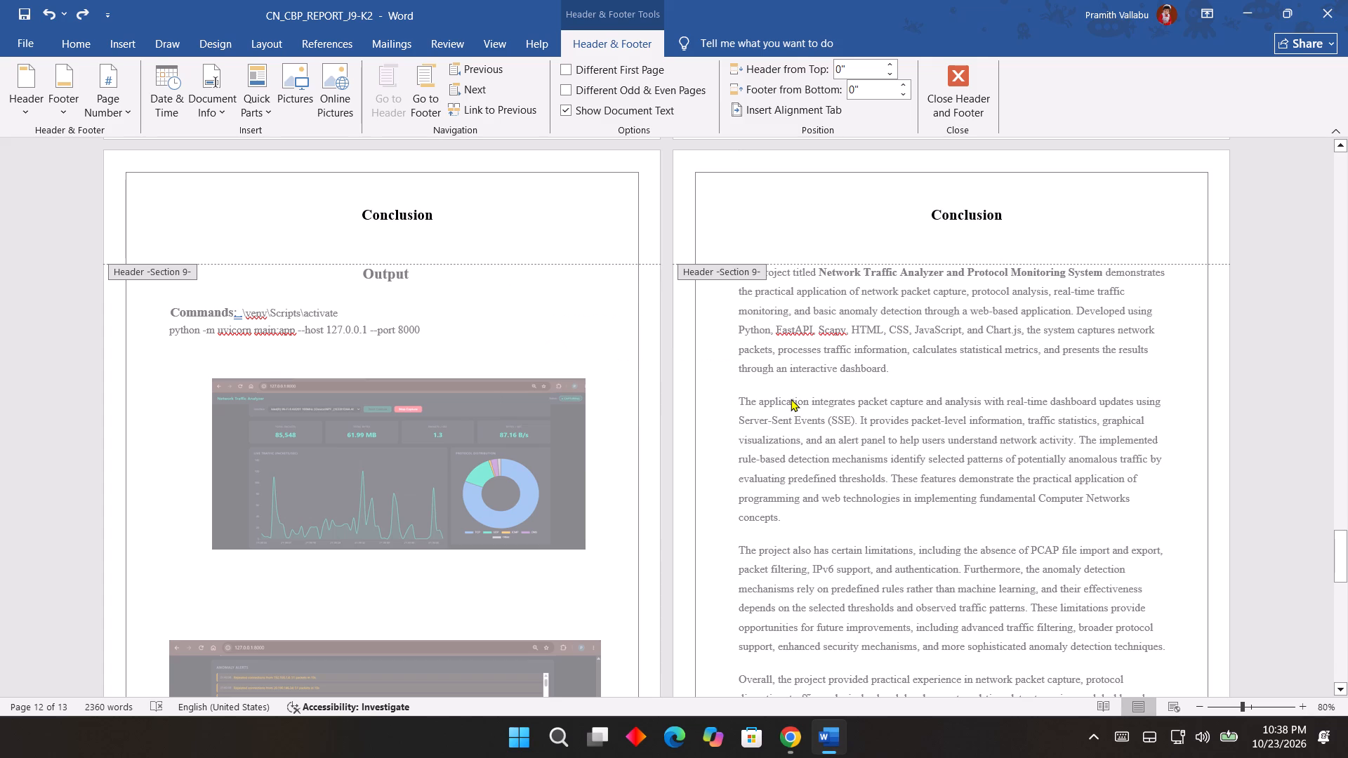
Go to the Section 8 header, compare the headers and footers of Sections 7 to 9, and try toggling Link to Previous without accepting.
click(505, 70)
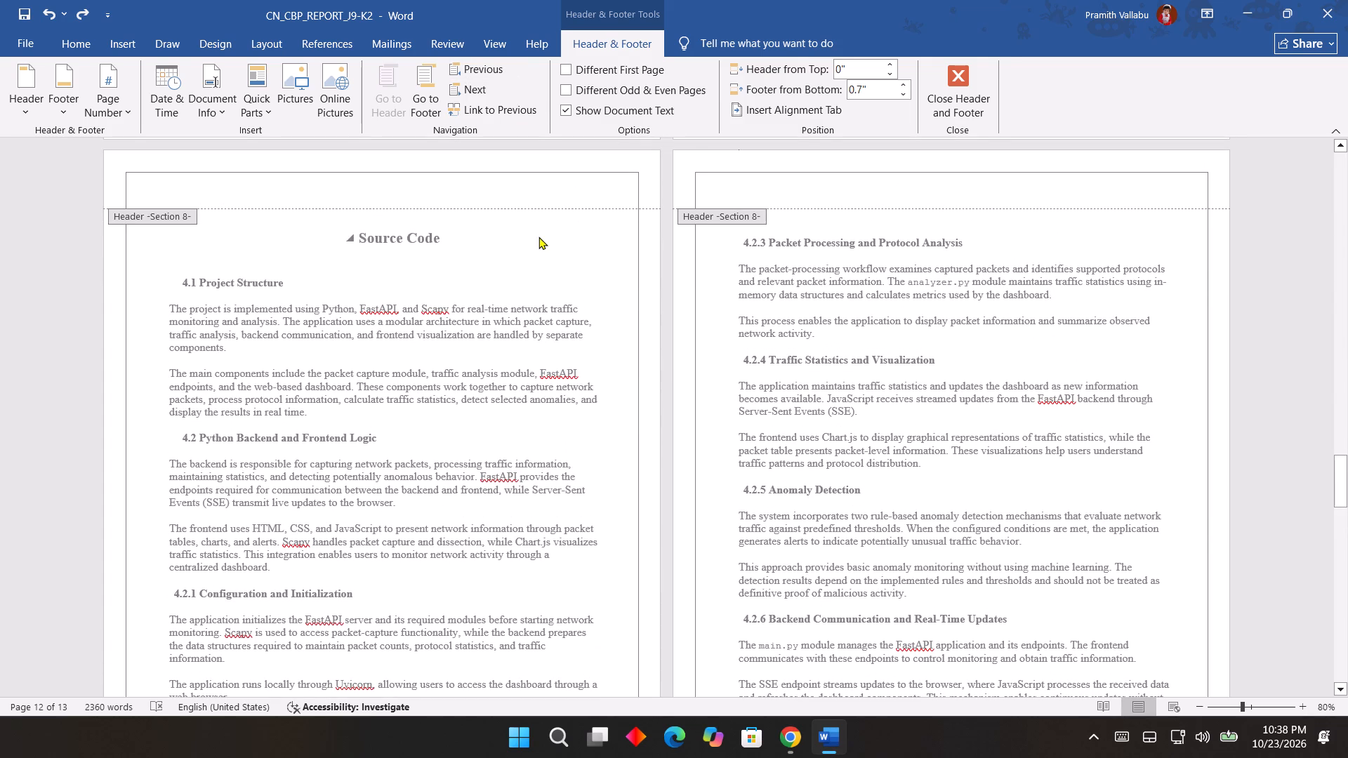
scroll(538, 237, up, 14)
scroll(557, 244, down, 8)
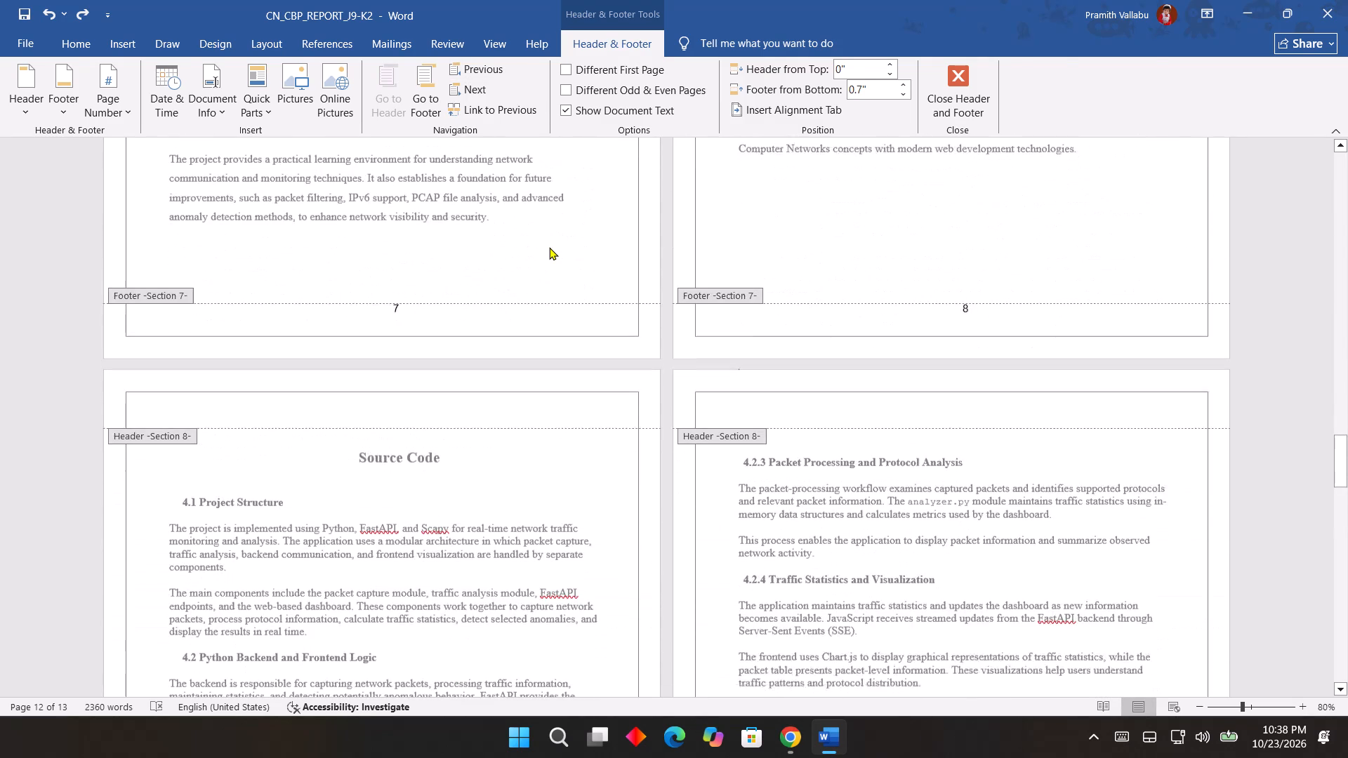
scroll(549, 247, up, 20)
scroll(549, 247, up, 3)
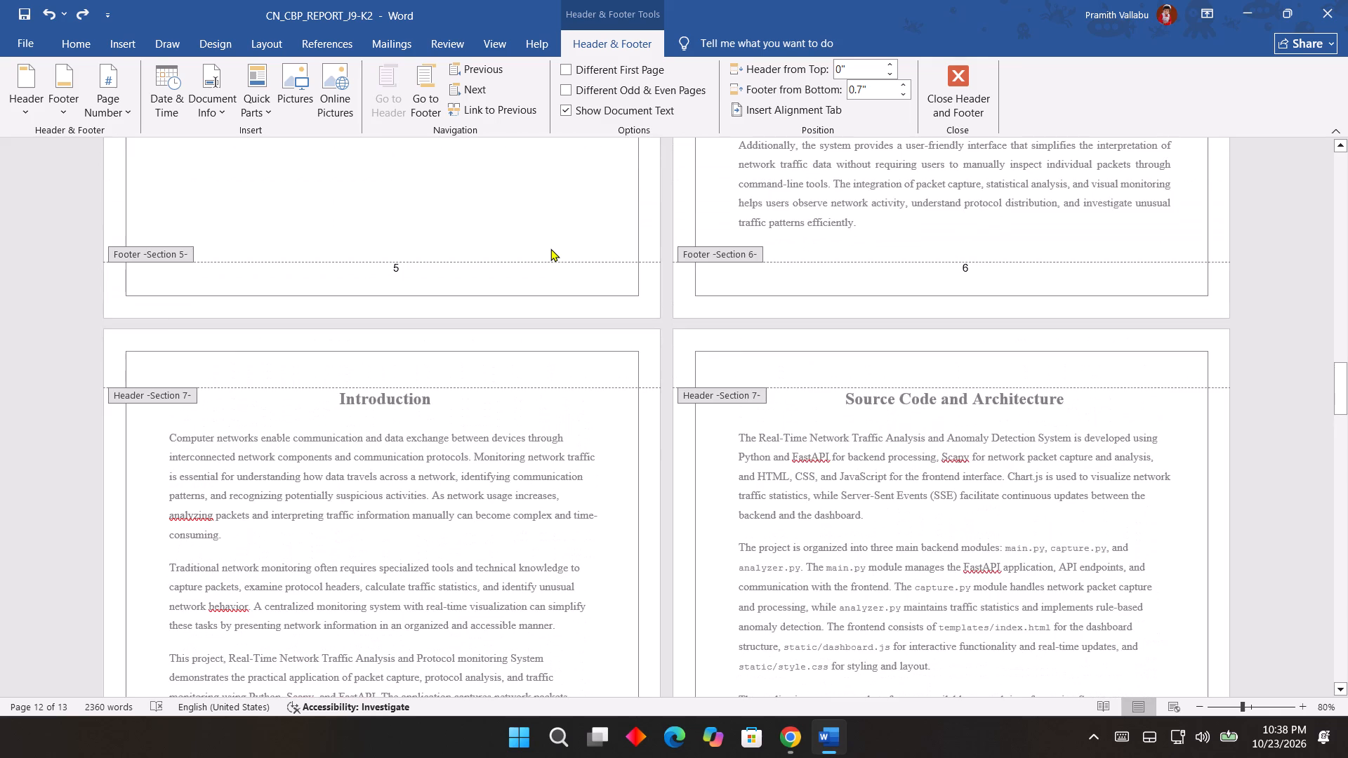
scroll(550, 248, down, 19)
scroll(552, 254, down, 6)
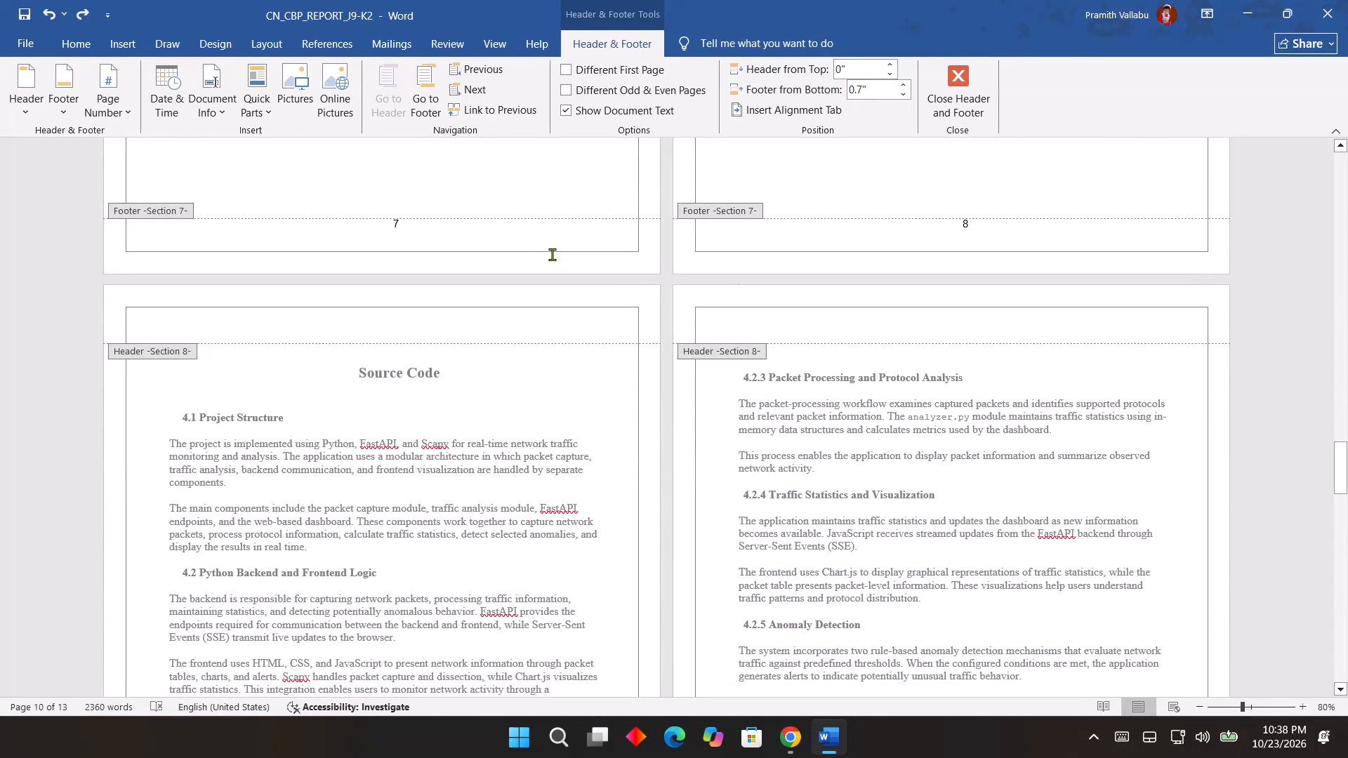
scroll(552, 254, down, 11)
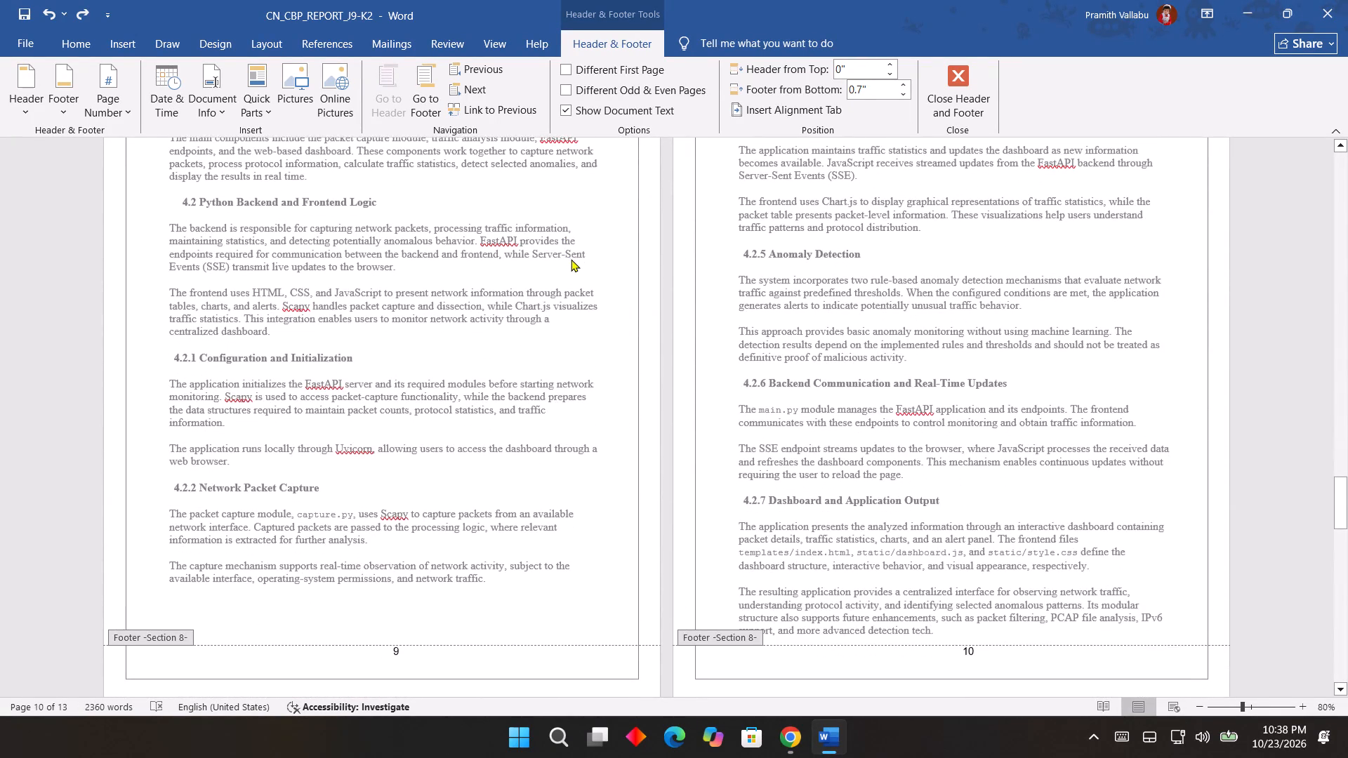
scroll(571, 259, down, 13)
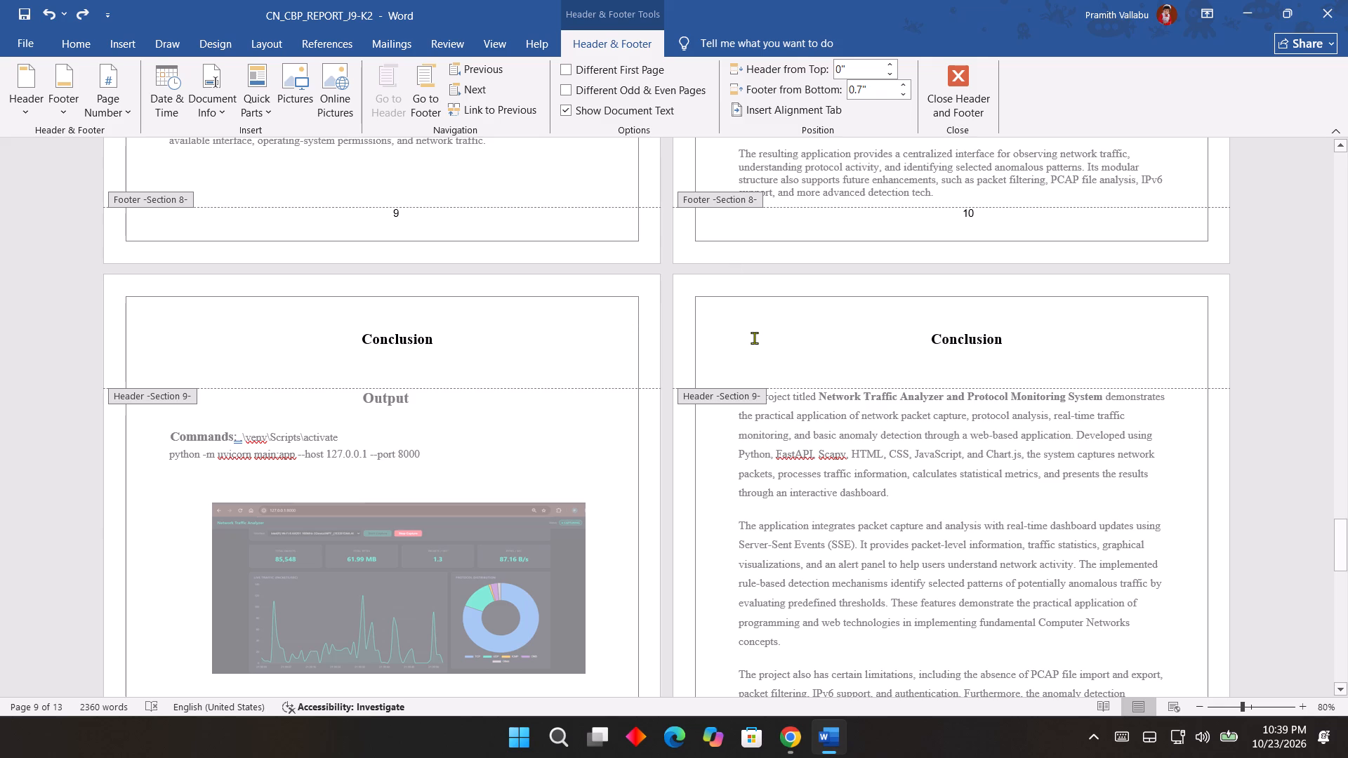
click(515, 114)
click(810, 288)
Go to the Section 7 header and reduce its Footer from Bottom distance to 0".
click(505, 74)
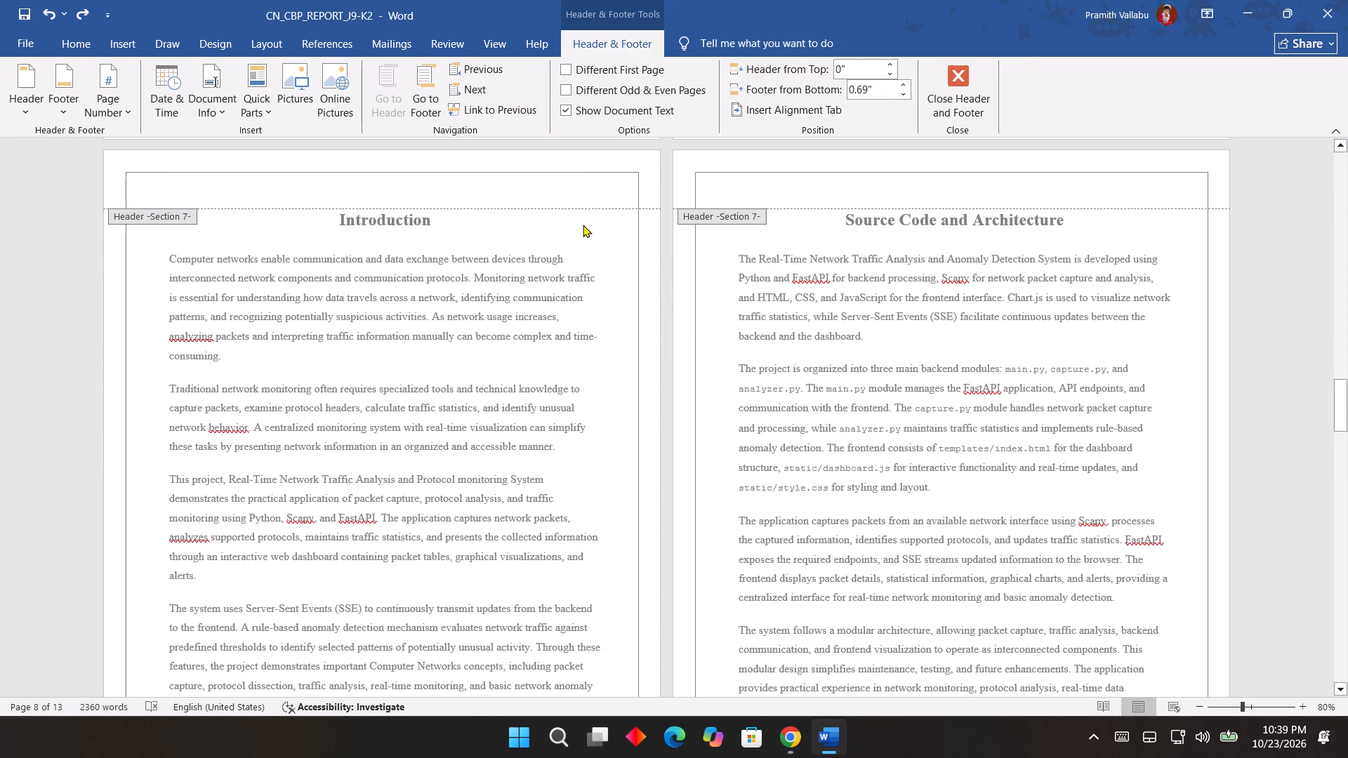
scroll(583, 227, down, 18)
scroll(586, 237, down, 9)
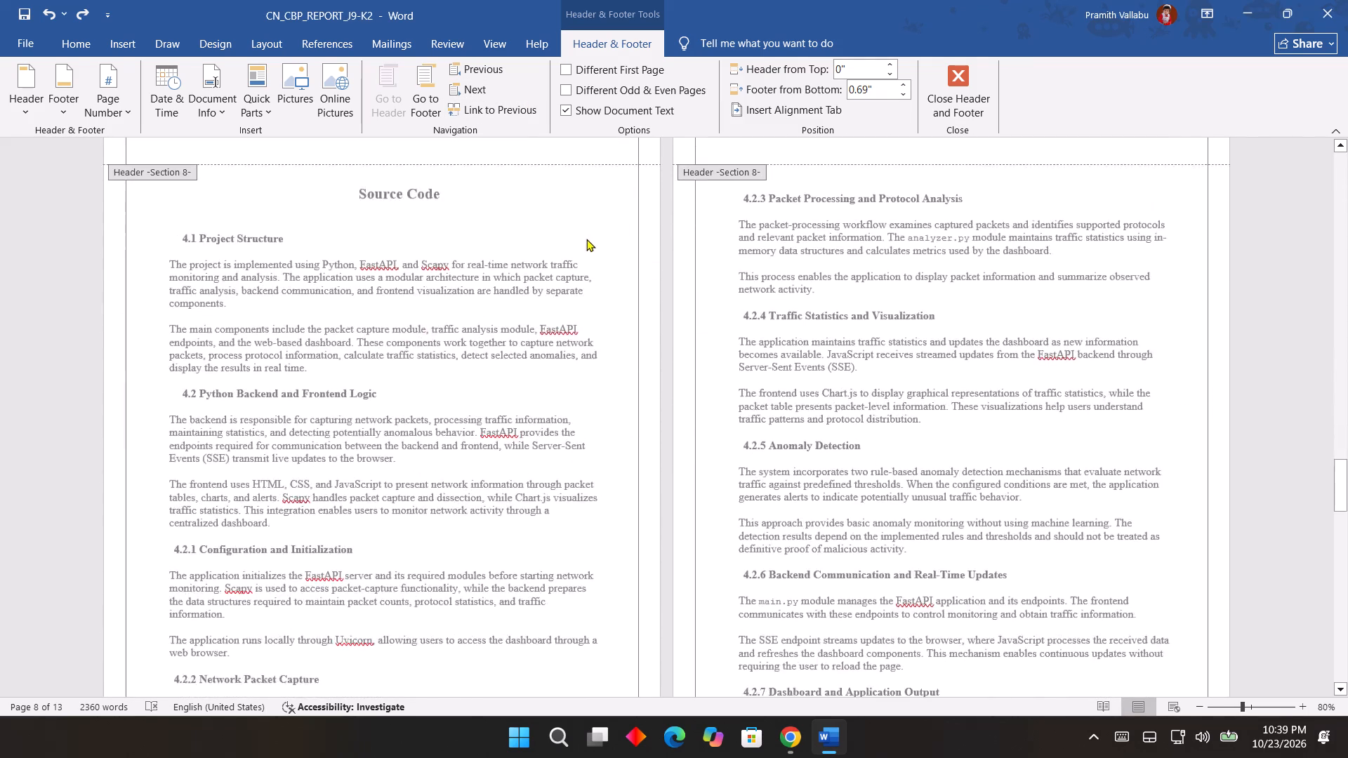
scroll(586, 239, down, 18)
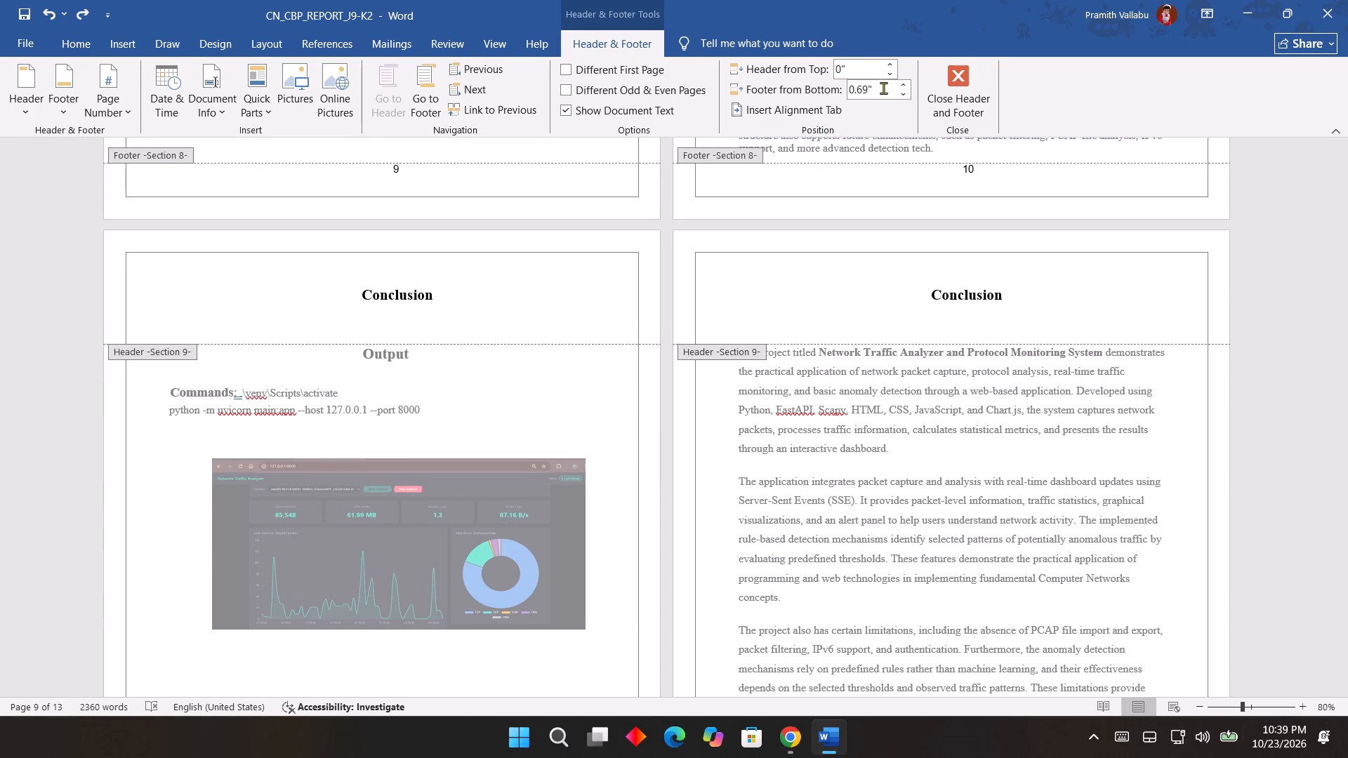
click(901, 91)
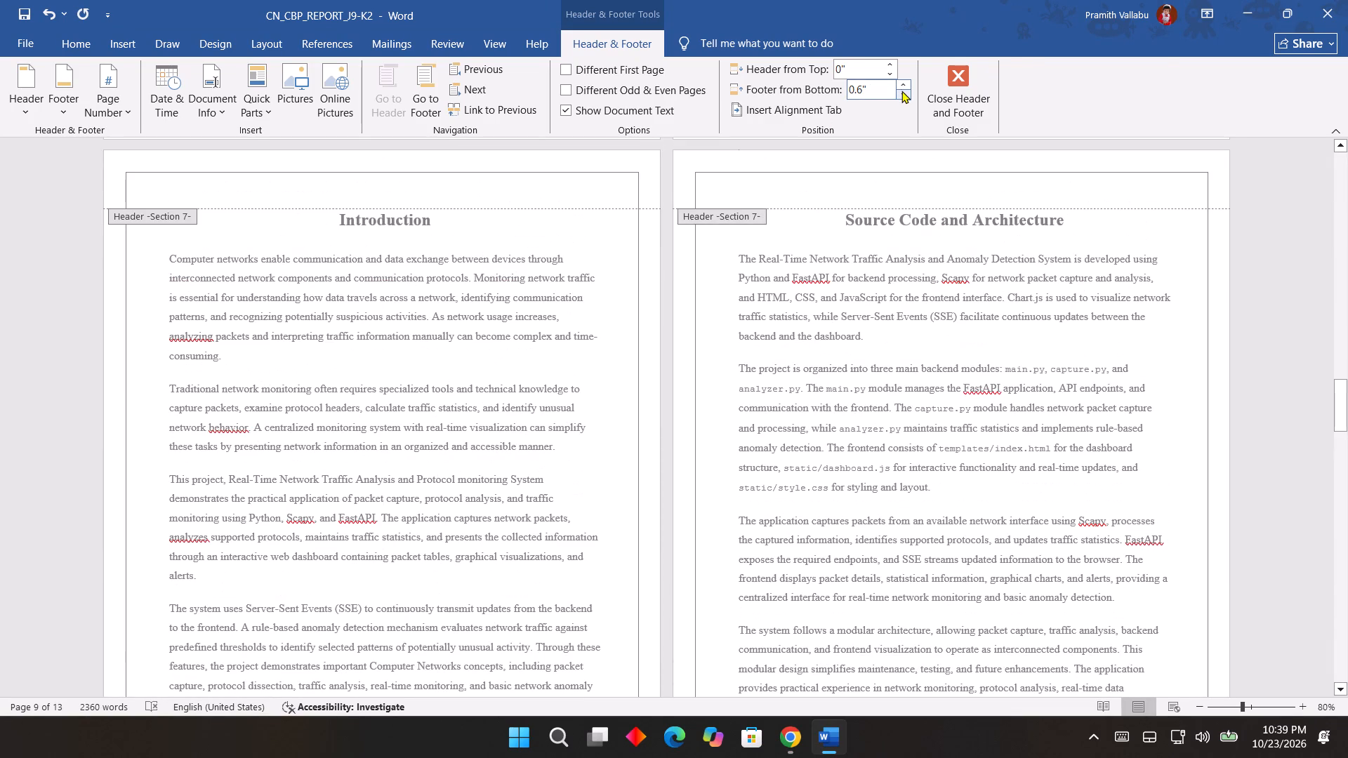
click(901, 91)
triple_click(901, 93)
triple_click(900, 93)
Examine the headers and footers from Section 7 through the Output and Conclusion pages.
scroll(838, 497, down, 19)
scroll(865, 507, down, 3)
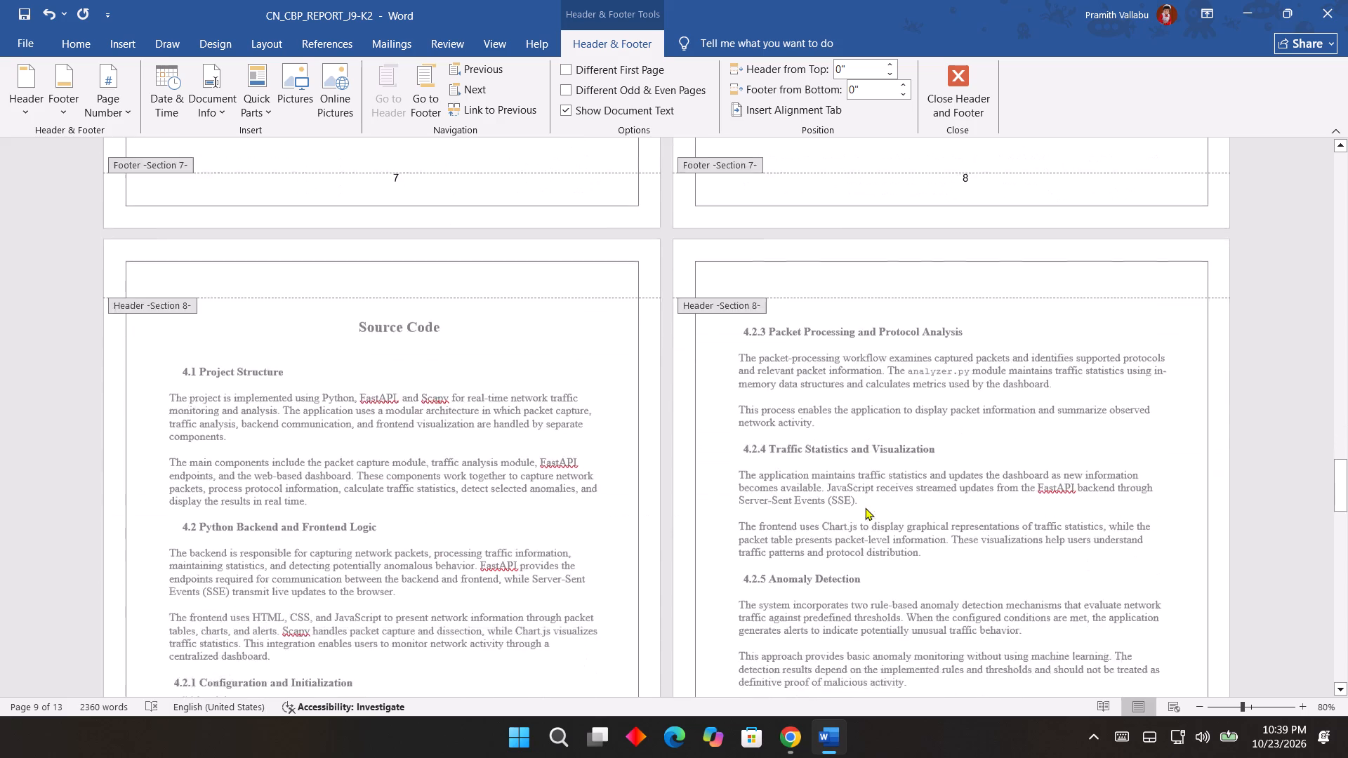
scroll(865, 507, down, 18)
scroll(874, 505, up, 13)
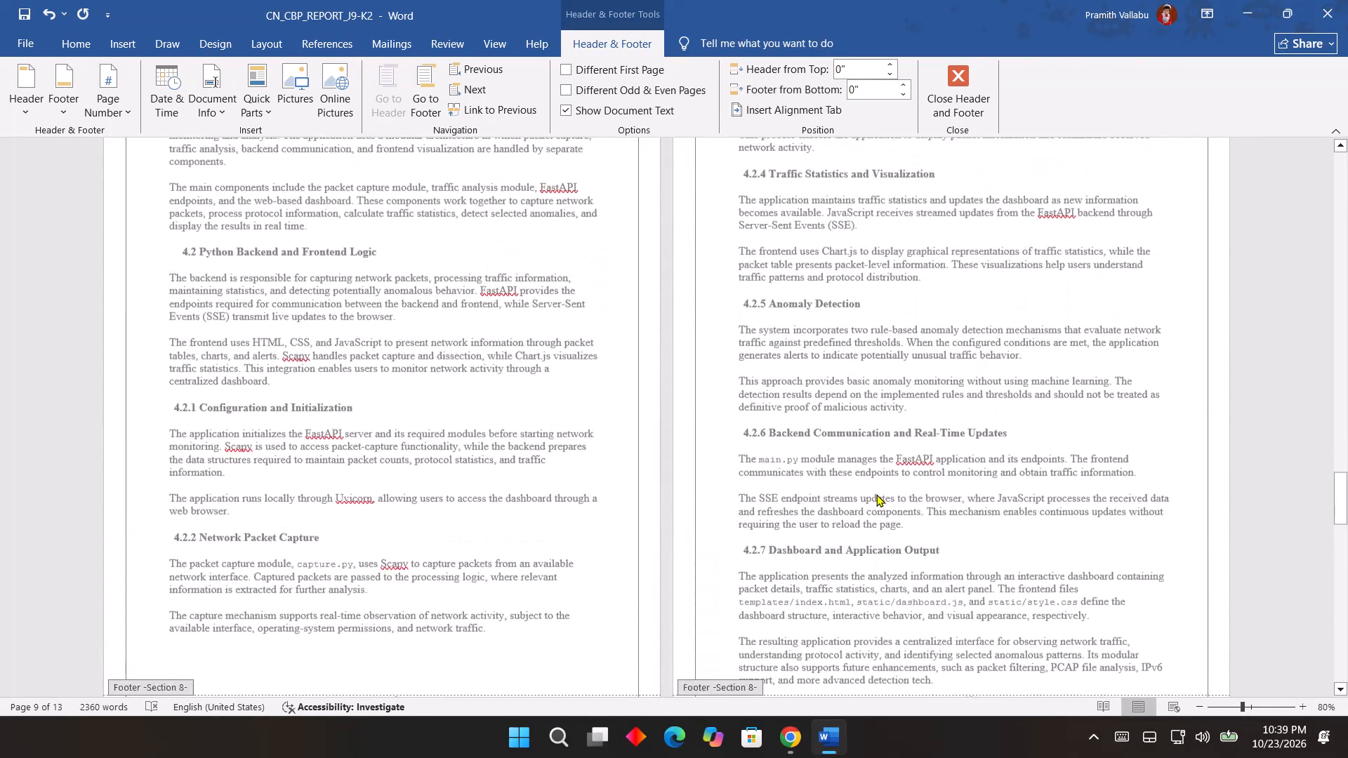
scroll(876, 494, up, 6)
scroll(876, 494, down, 10)
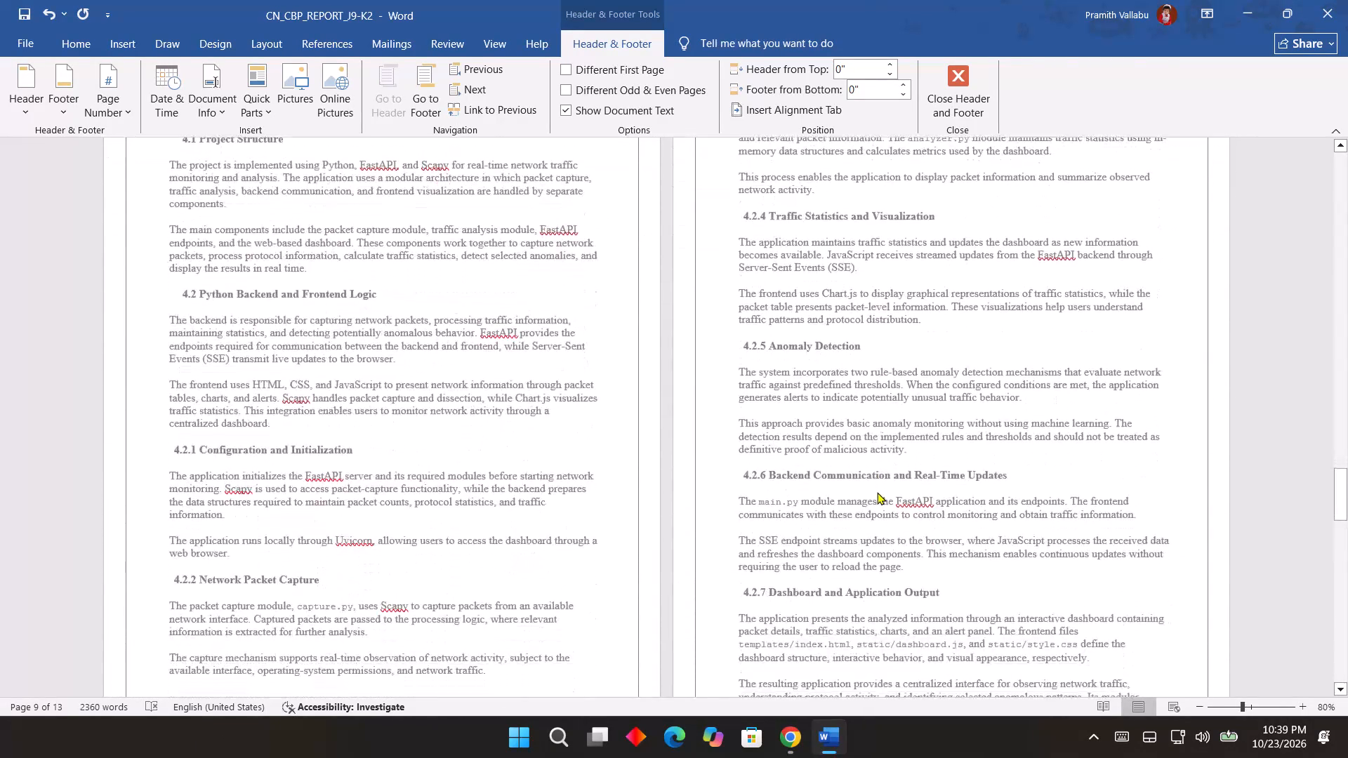
scroll(877, 492, down, 14)
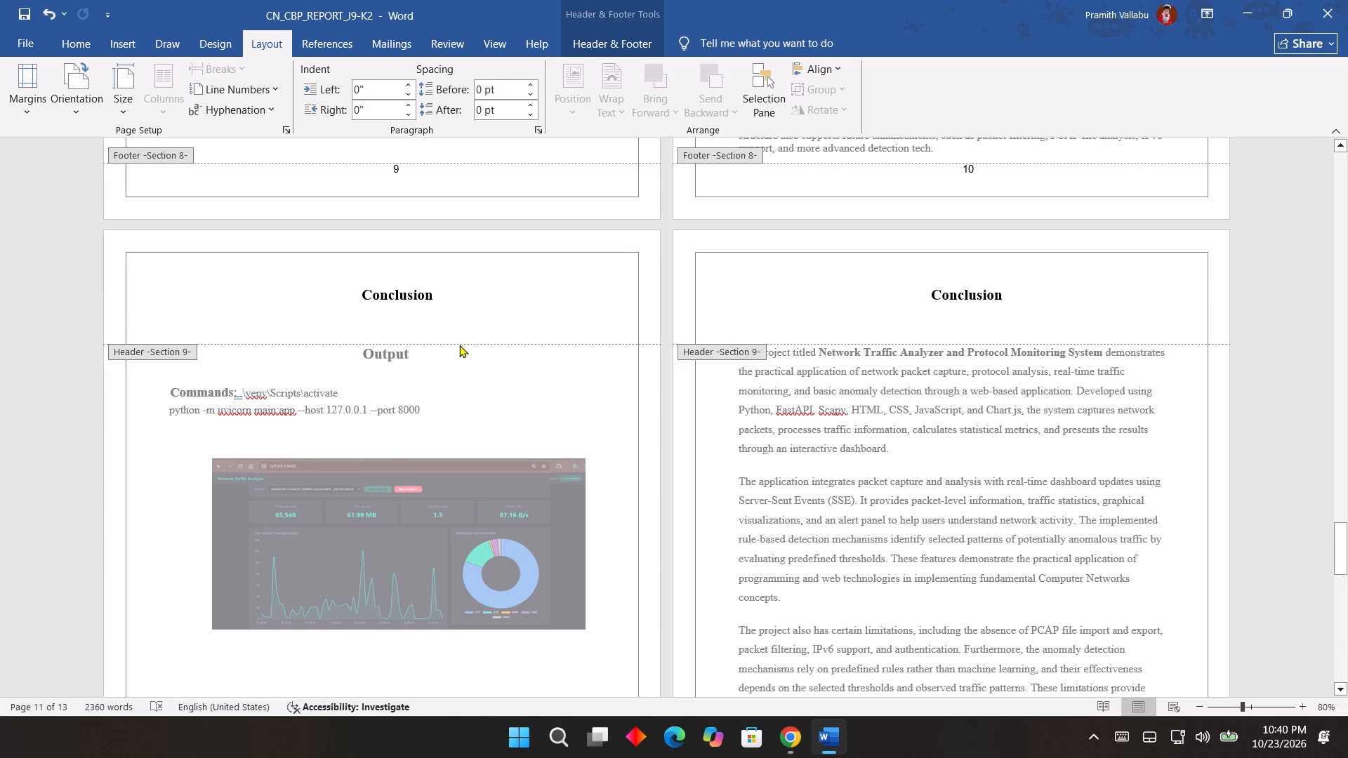
scroll(447, 380, down, 17)
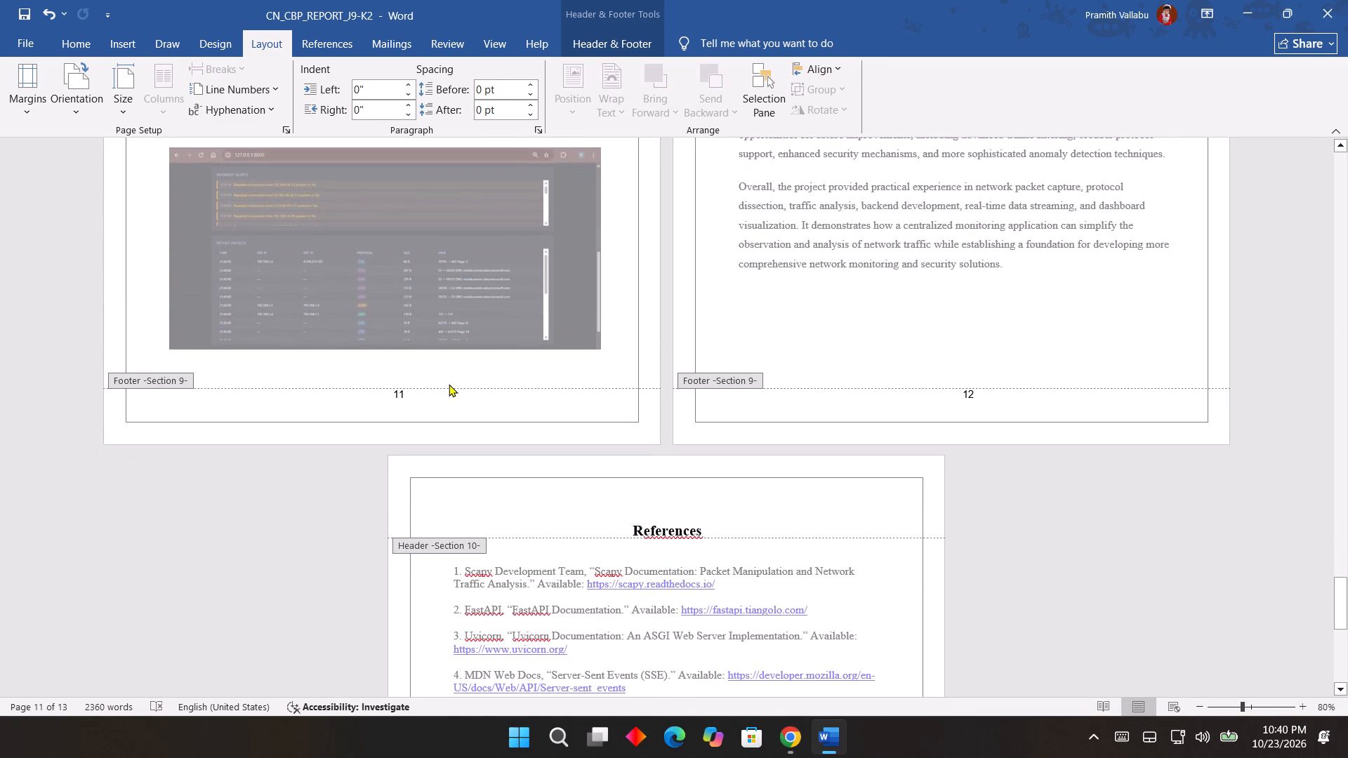
scroll(449, 384, down, 17)
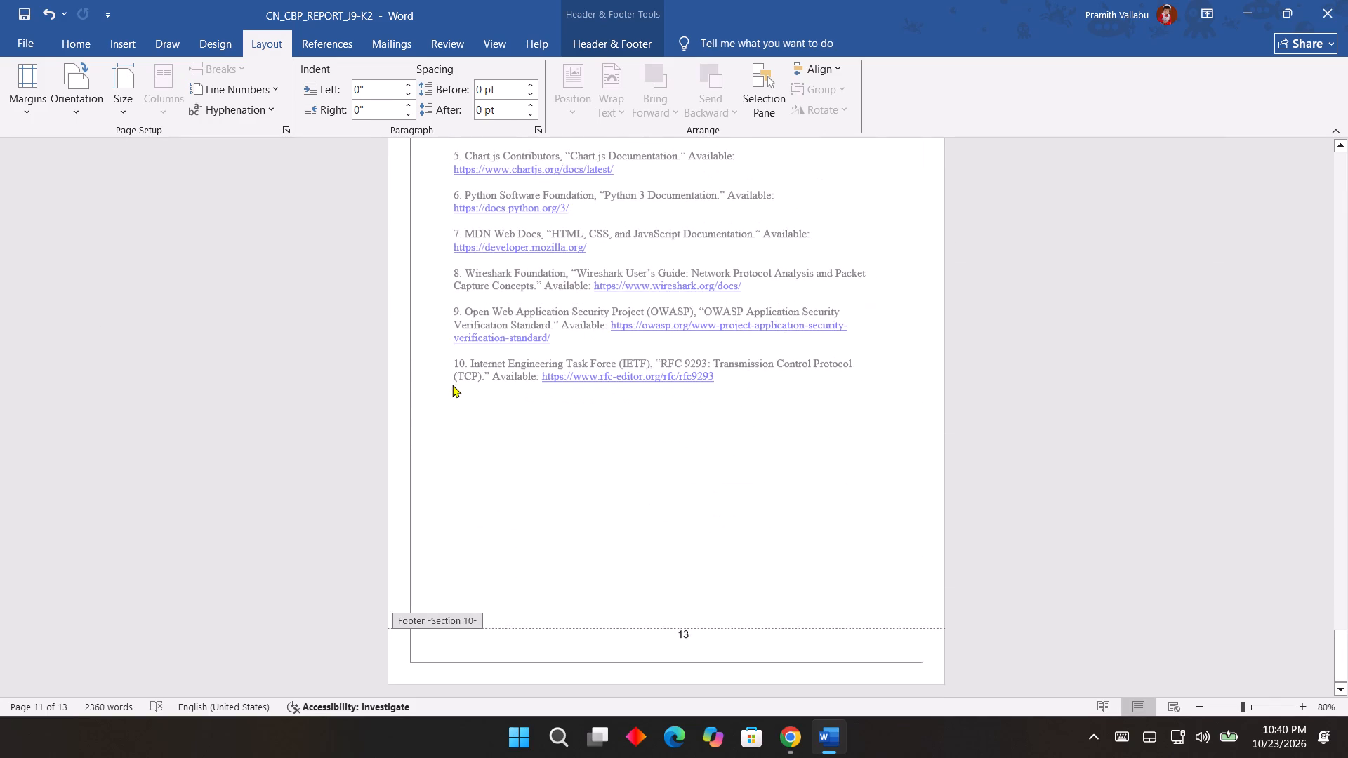
scroll(452, 385, up, 12)
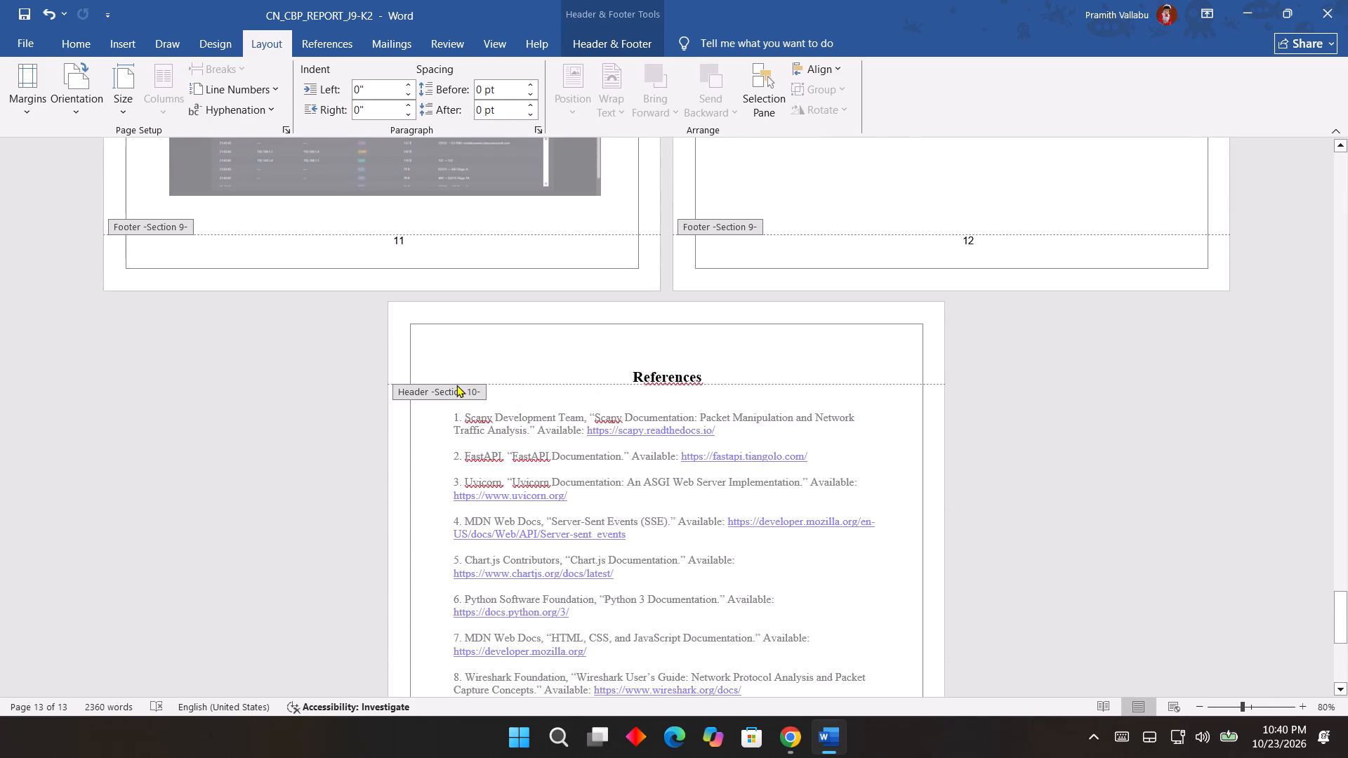
scroll(456, 385, up, 20)
scroll(456, 385, up, 8)
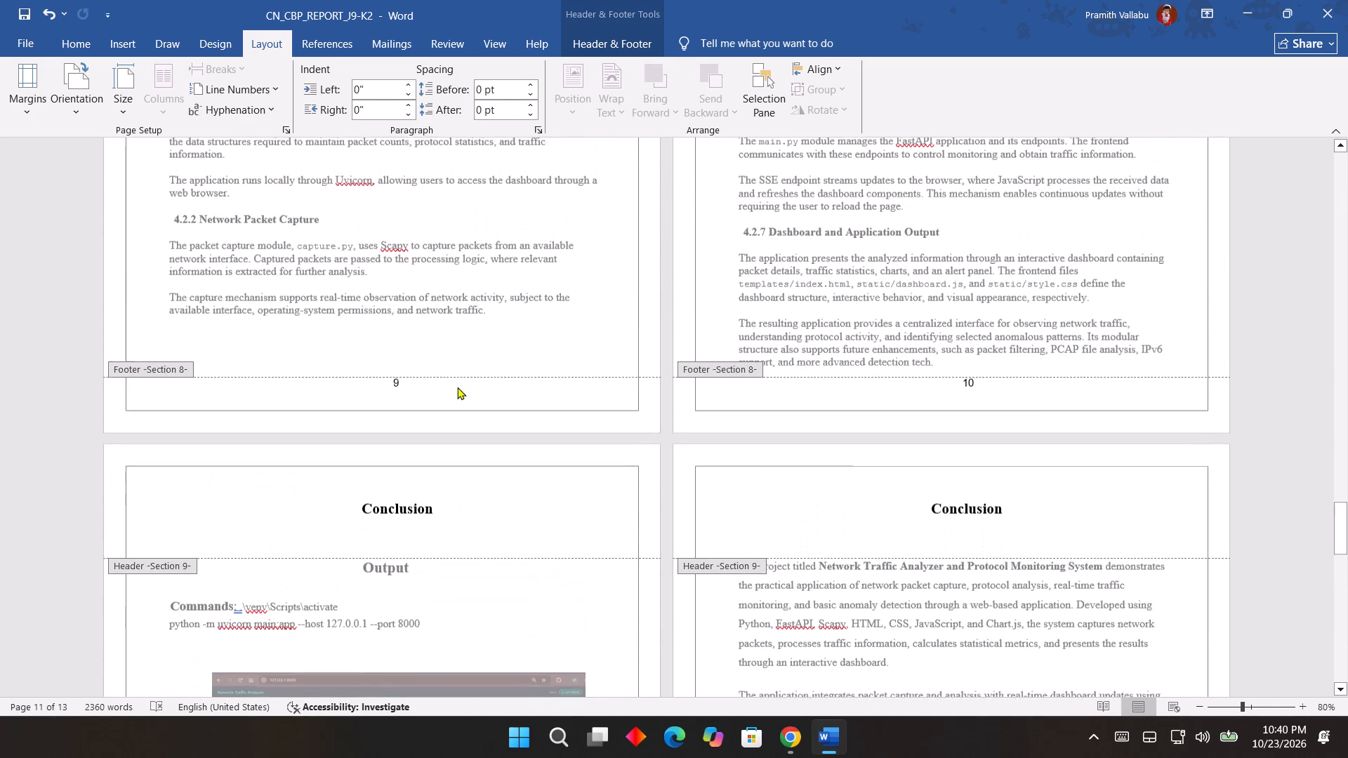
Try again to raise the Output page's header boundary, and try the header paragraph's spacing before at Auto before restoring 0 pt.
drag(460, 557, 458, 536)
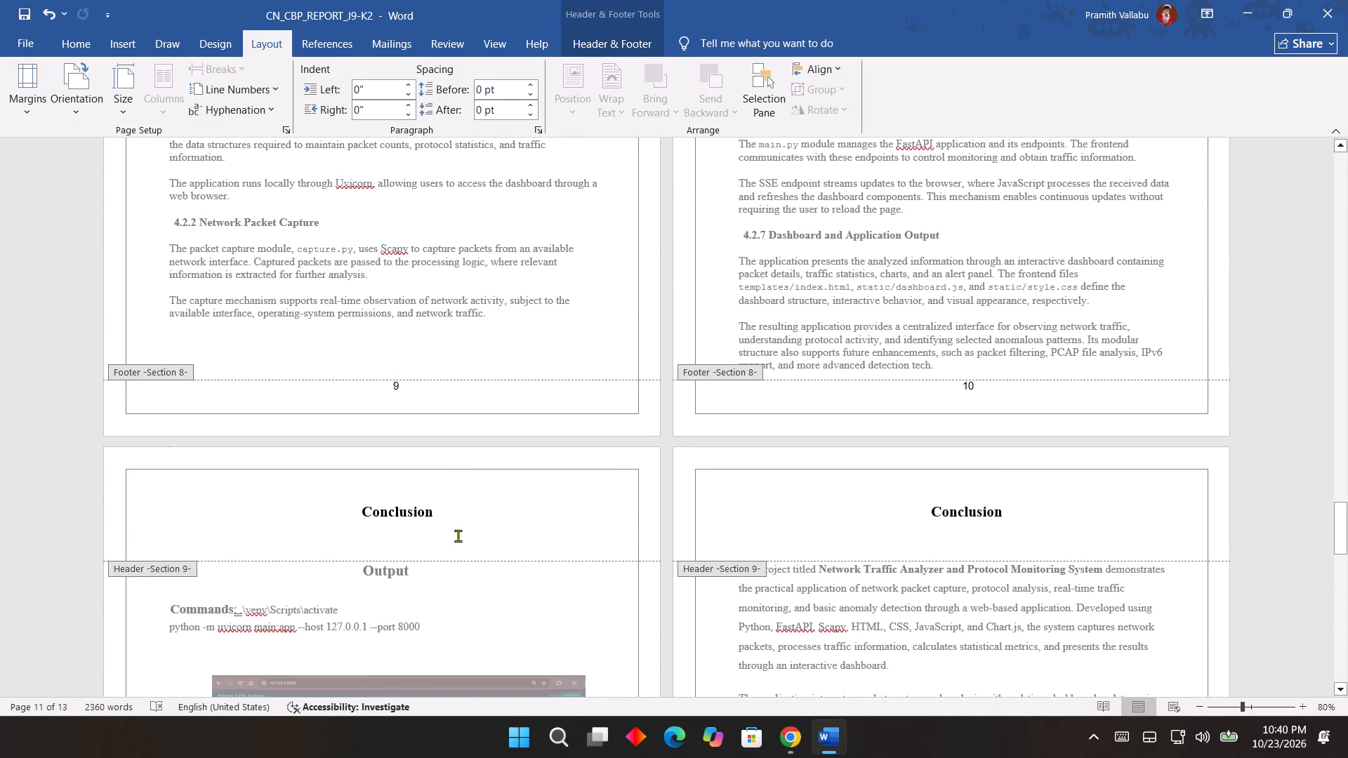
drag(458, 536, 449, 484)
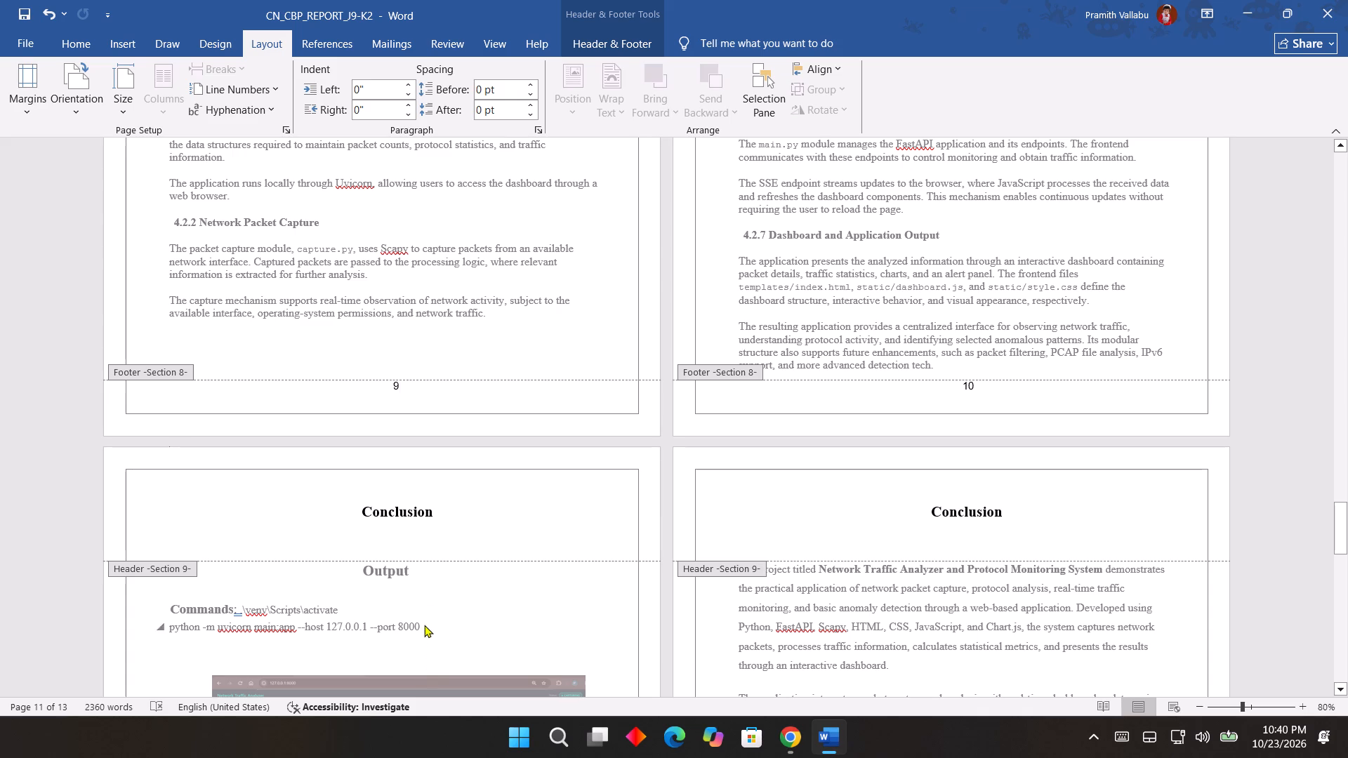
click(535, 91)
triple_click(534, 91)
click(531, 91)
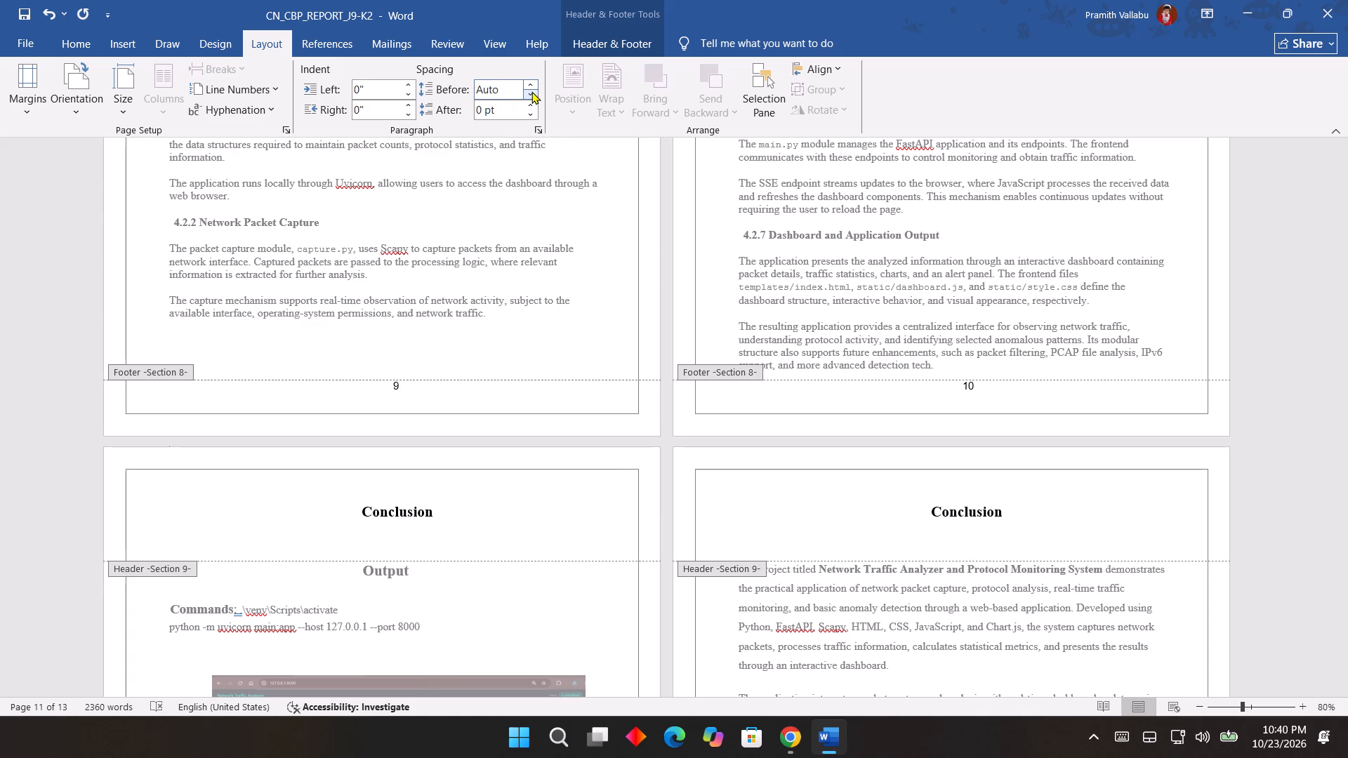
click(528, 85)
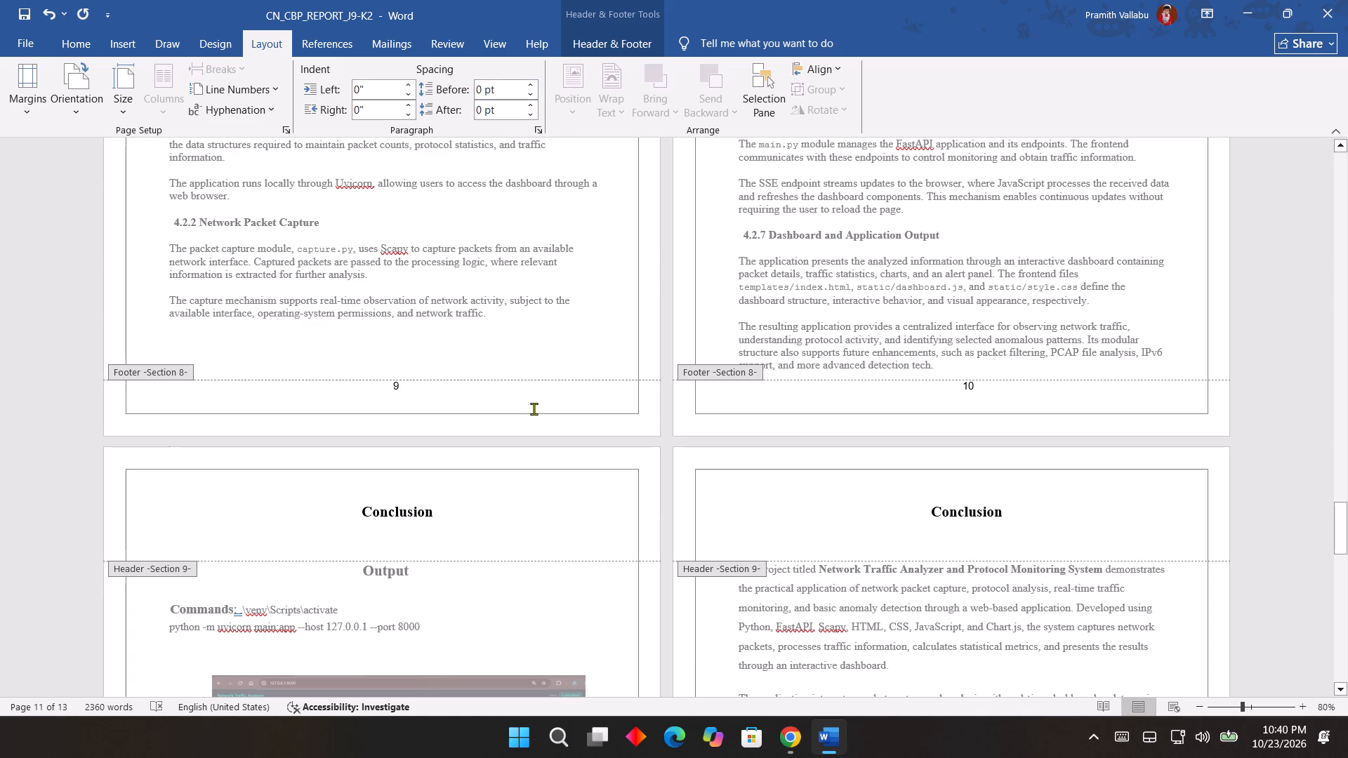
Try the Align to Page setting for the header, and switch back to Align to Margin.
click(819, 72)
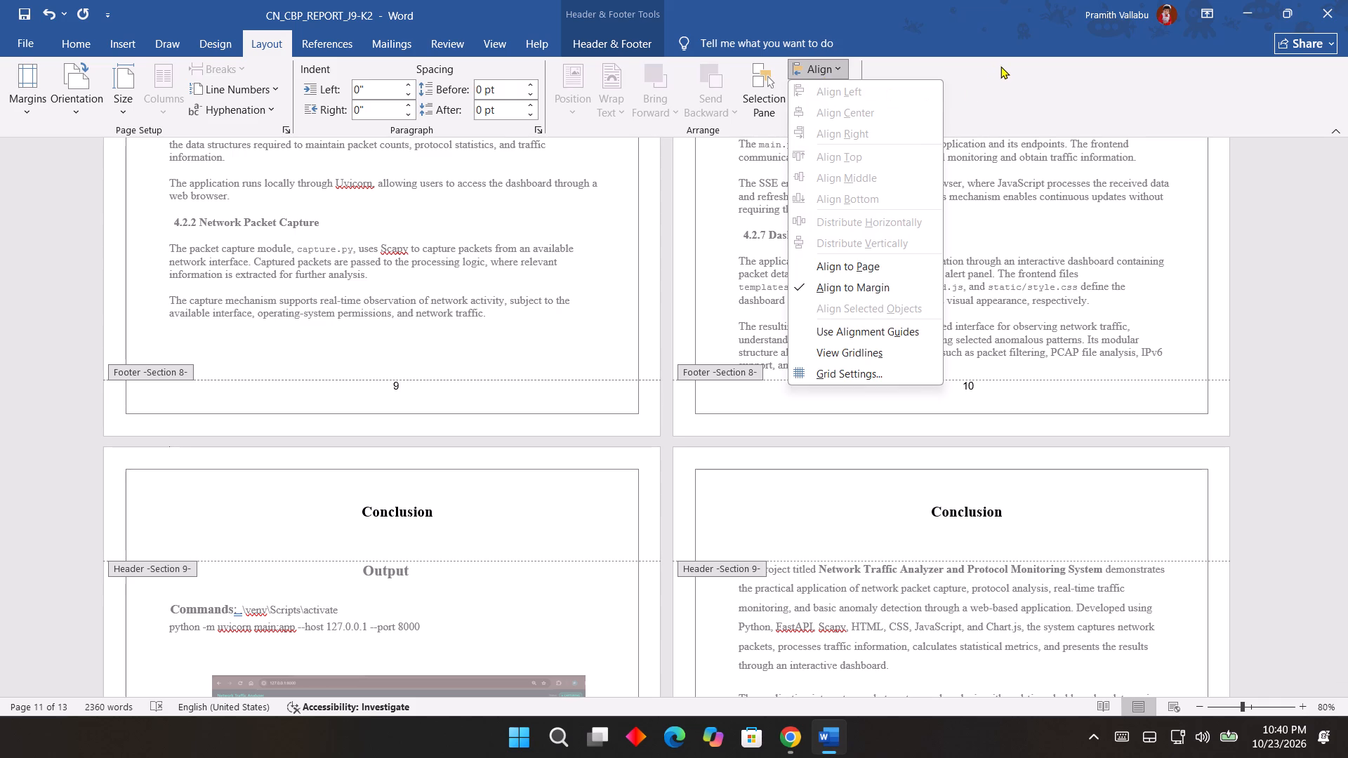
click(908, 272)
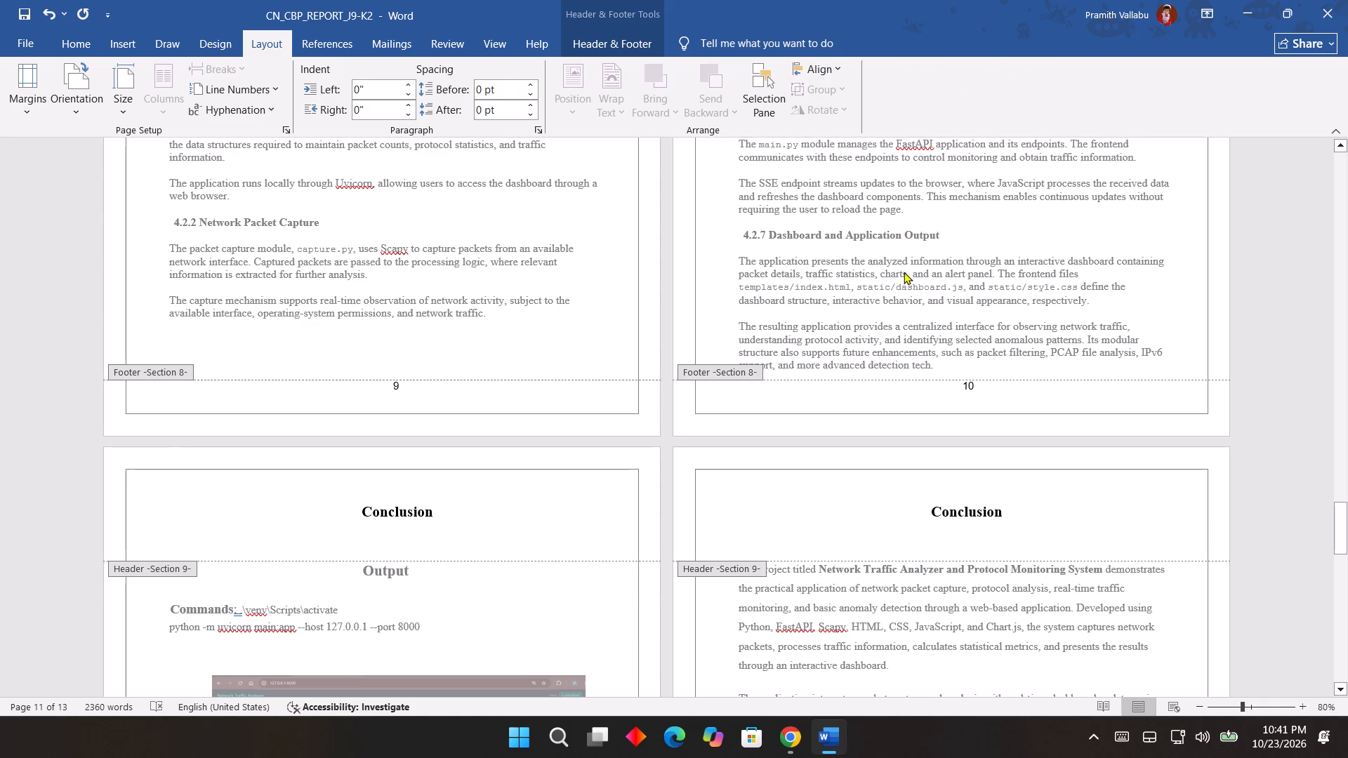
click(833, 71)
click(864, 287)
Turn on Different First Page for Section 9 so the Output page's header is separate from the Conclusion page's, and leave header editing.
click(626, 46)
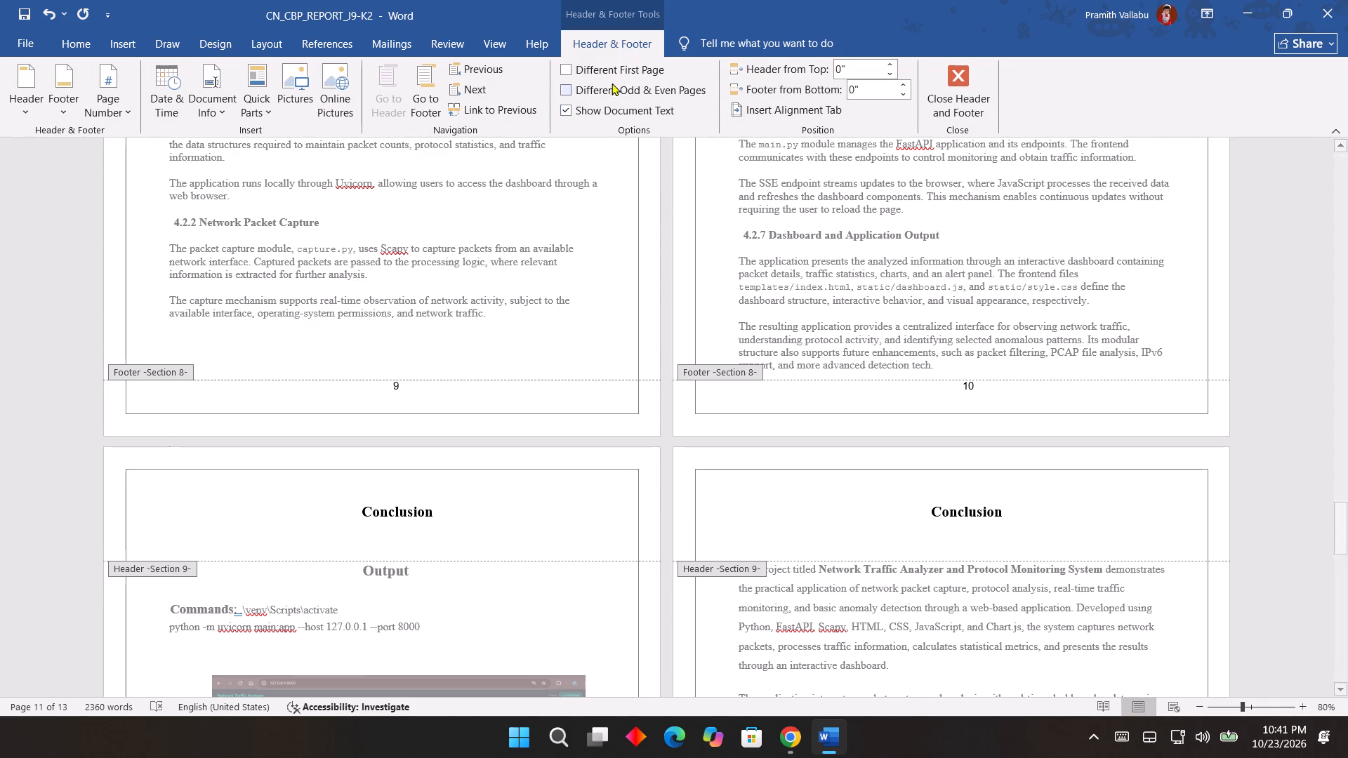
click(614, 70)
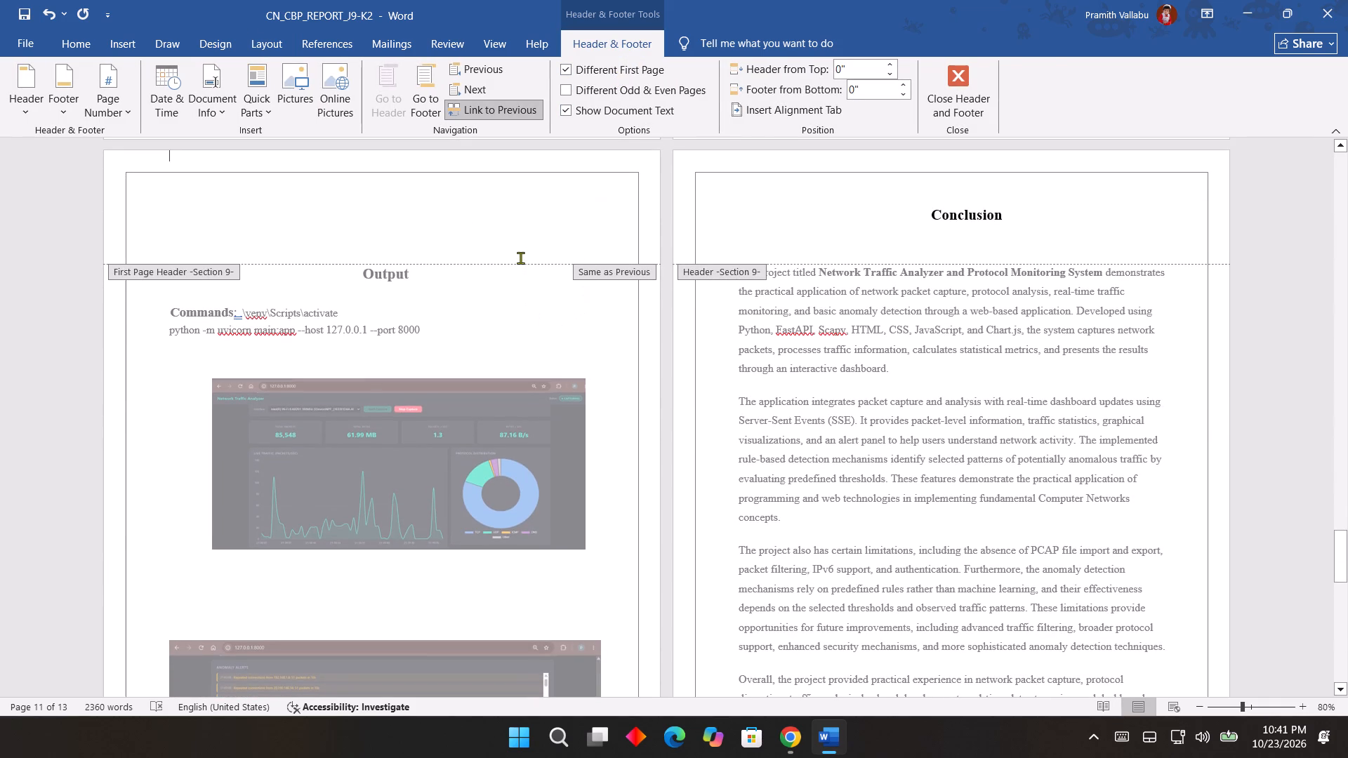
scroll(529, 310, up, 2)
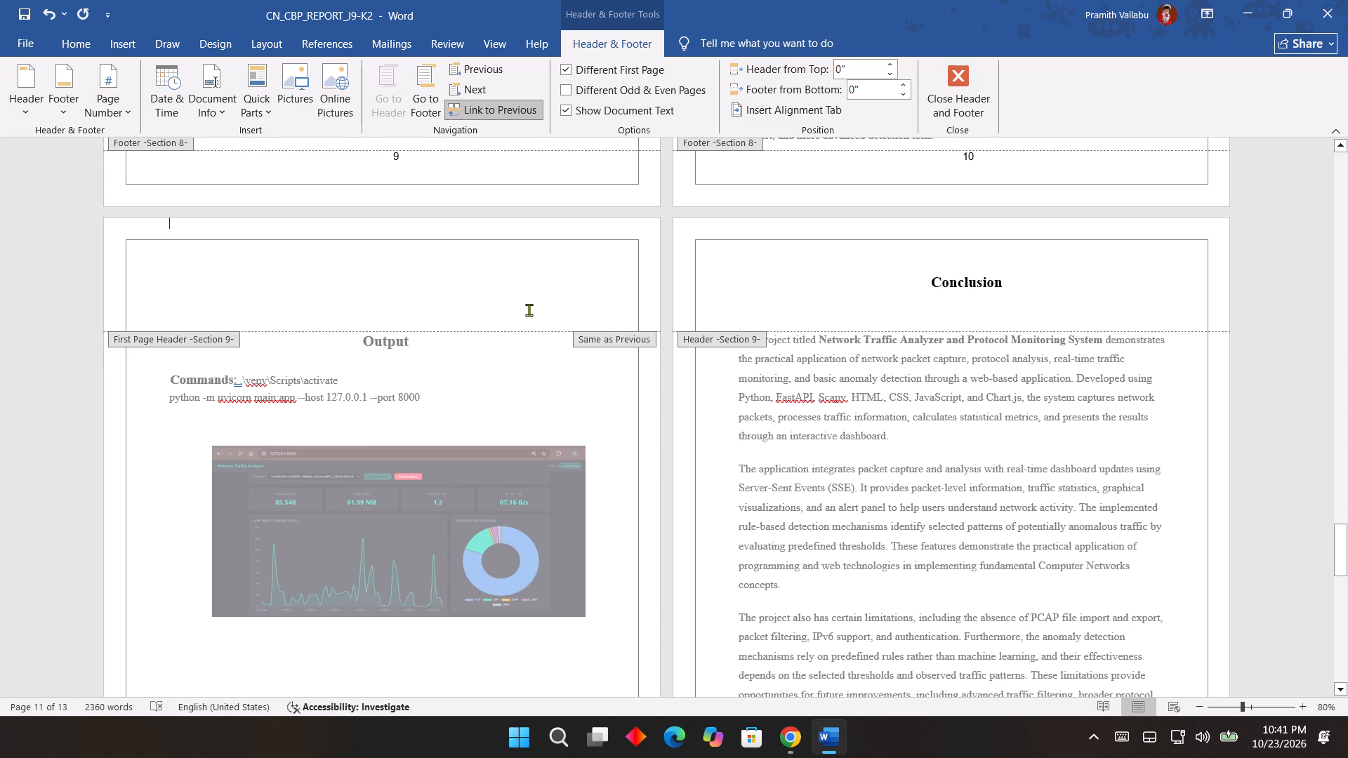
key(Escape)
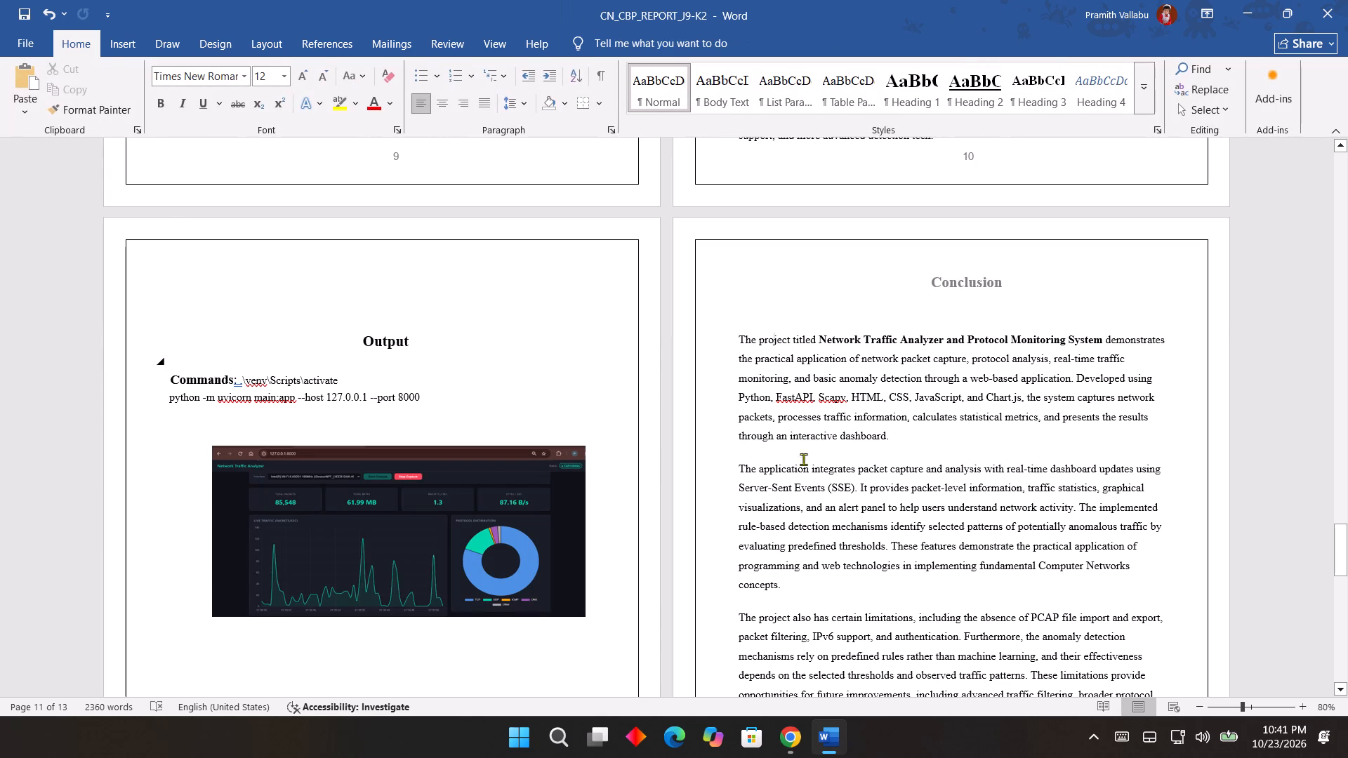
Copy the Output heading from the body of the Output page and delete it there.
scroll(852, 443, down, 3)
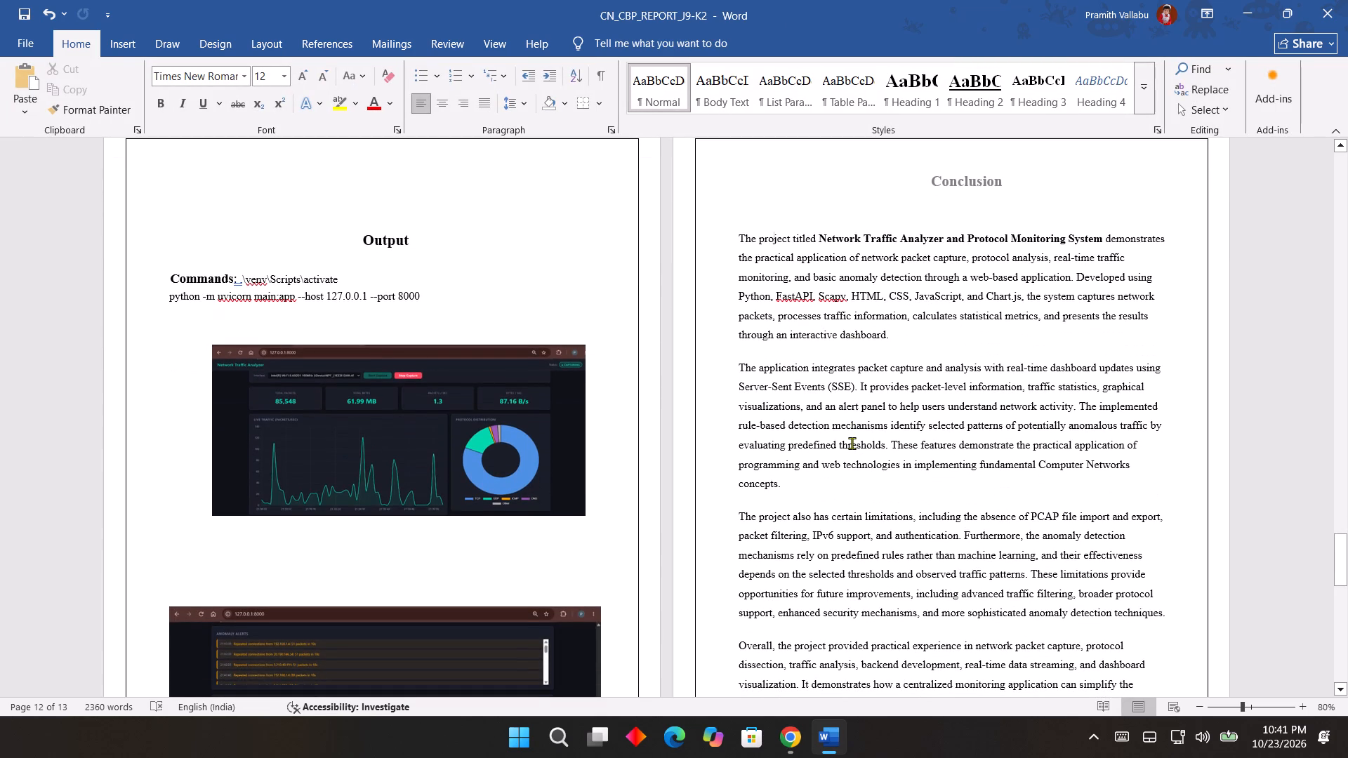
scroll(852, 443, up, 1)
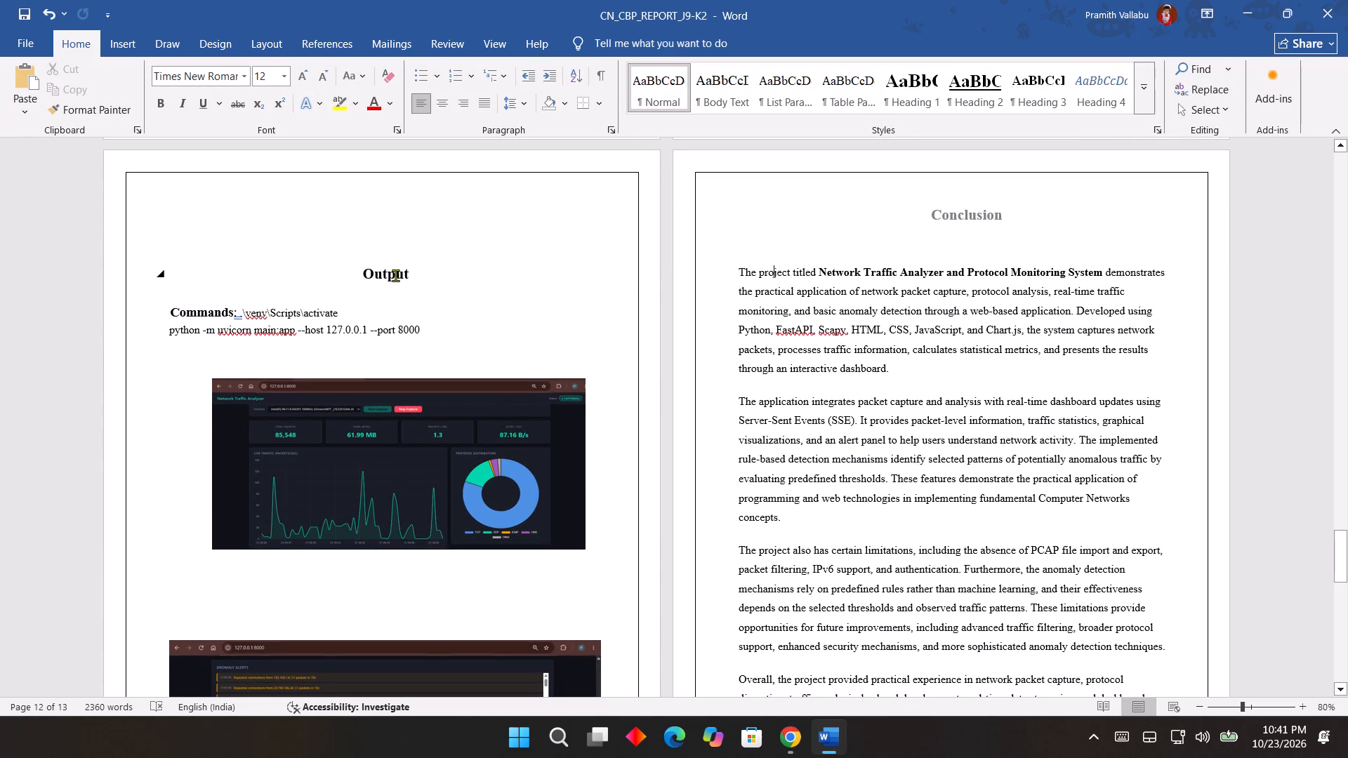
drag(415, 274, 362, 272)
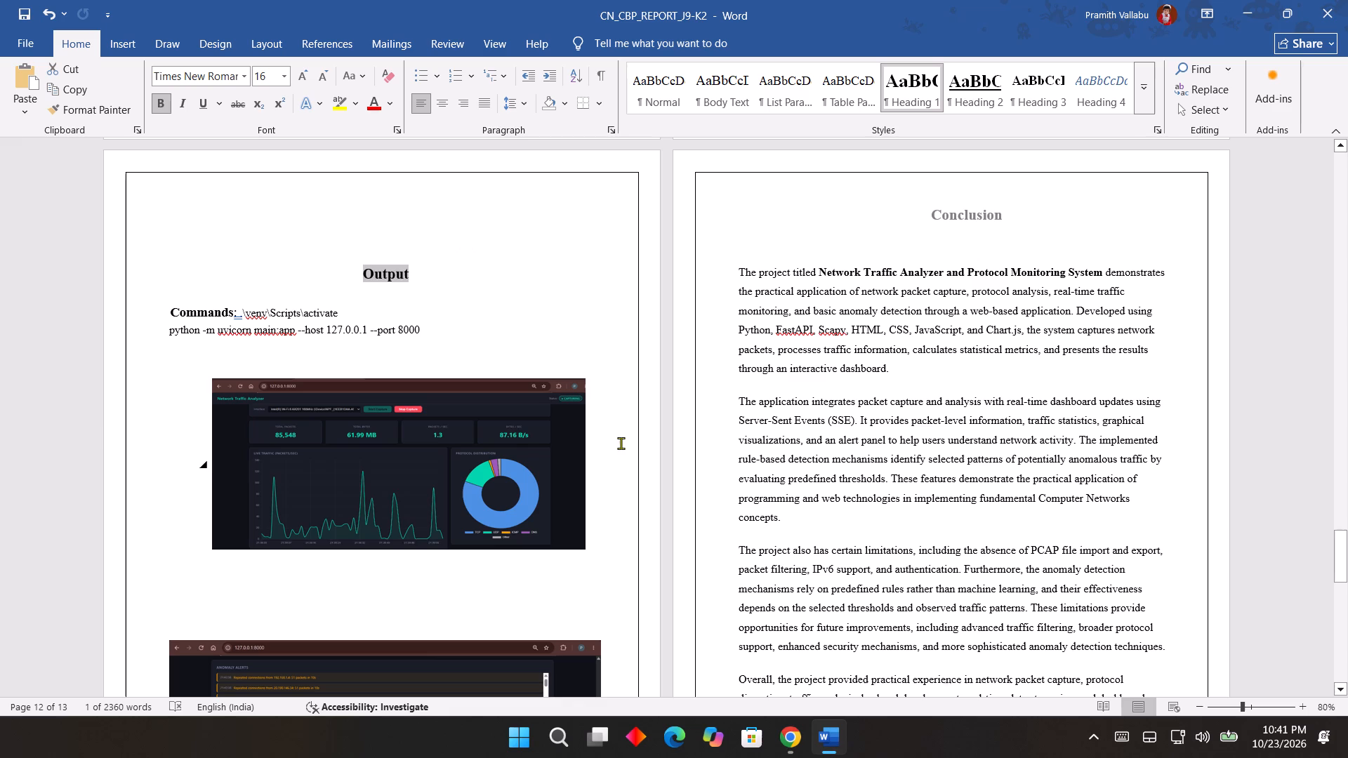
key(ctrl+c)
key(BackSpace)
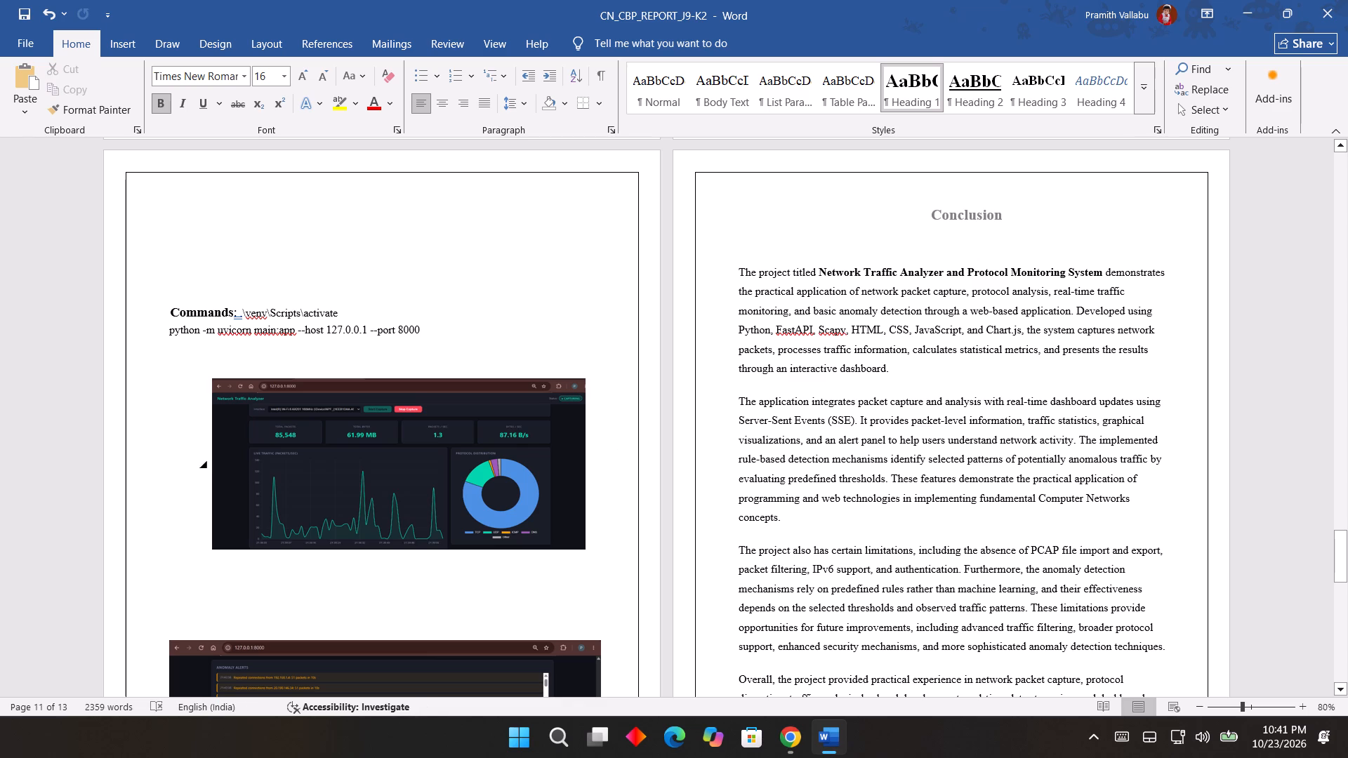
Paste the copied Output heading into the first page header of Section 9 on the Output page.
double_click(425, 199)
click(378, 229)
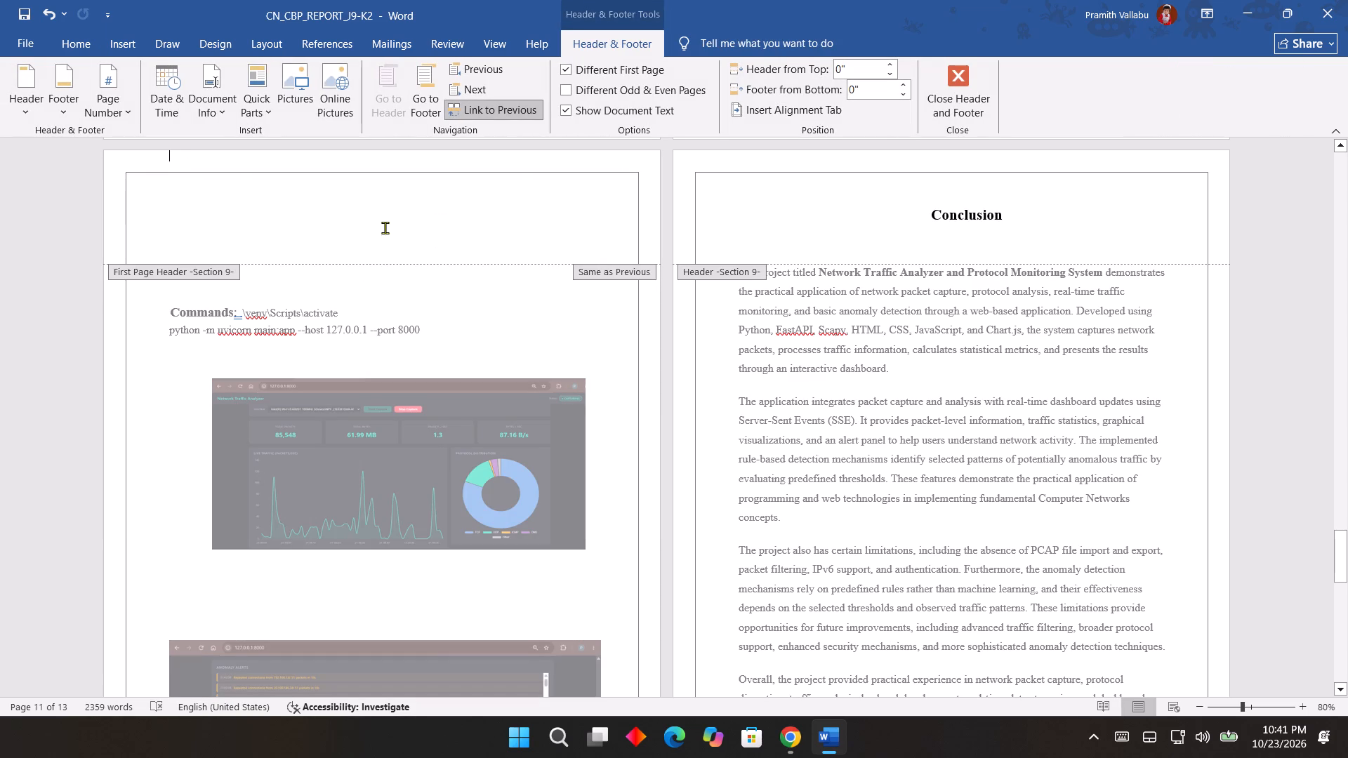
double_click(398, 227)
click(407, 235)
key(ctrl+v)
Position Output in the header by adding five line breaks and one tab before it.
key(Left)
key(Left)
key(Left)
key(Left)
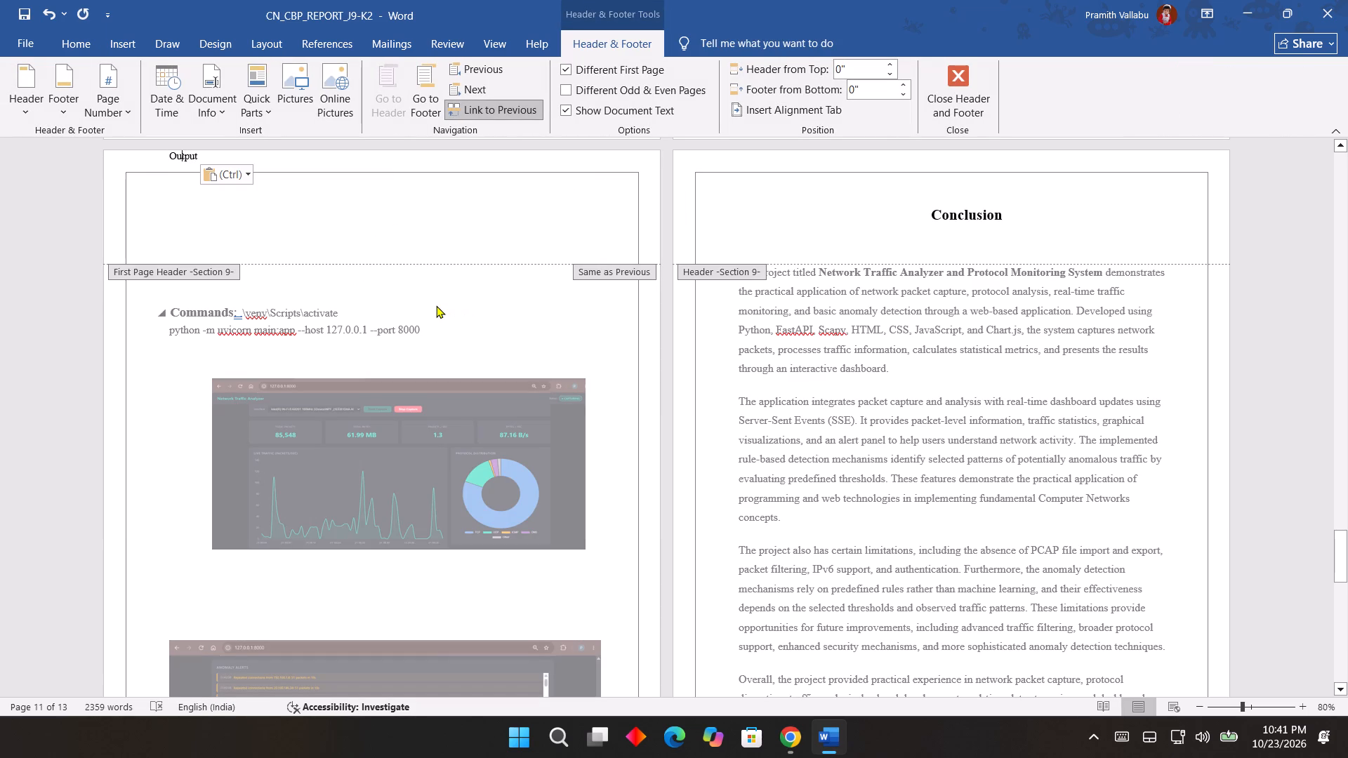
key(Left)
key(Left)
key(Return)
key(Return)
key(Return)
key(Return)
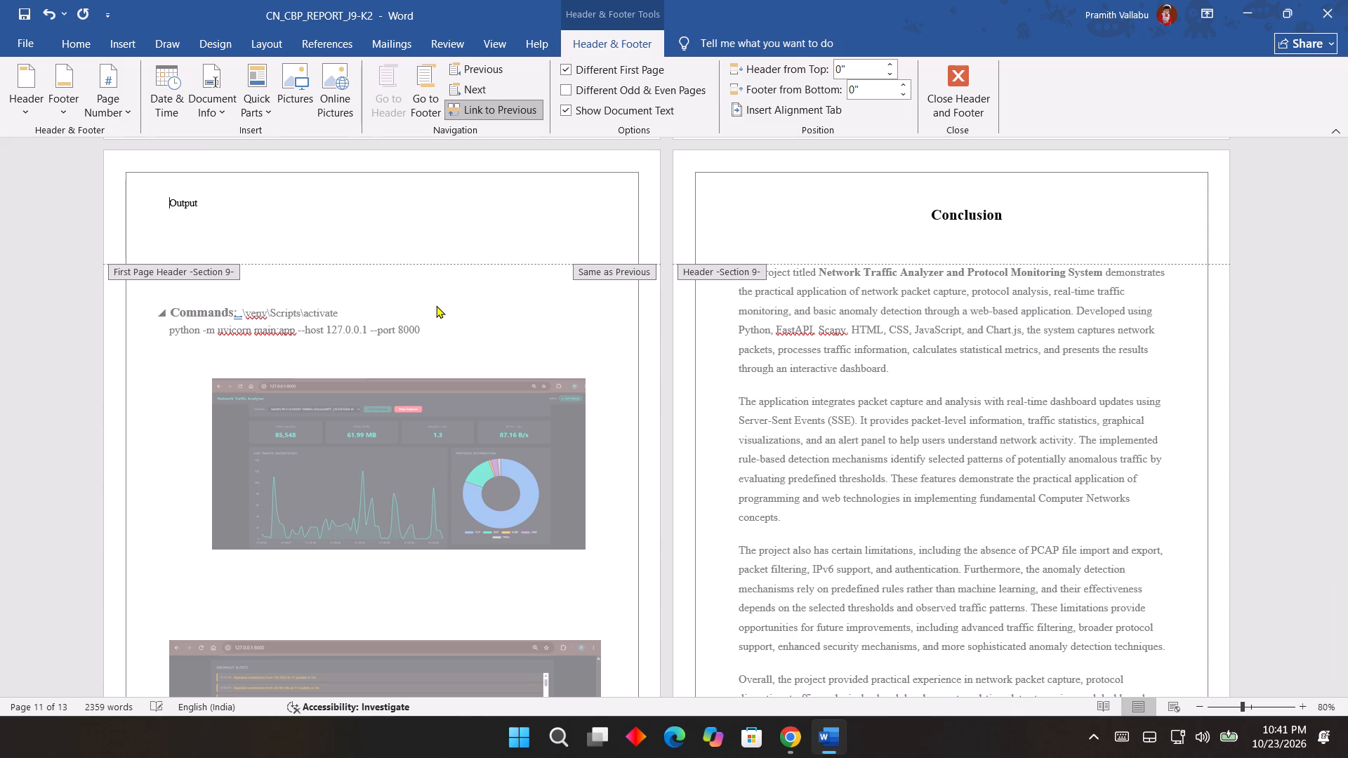
key(Return)
key(Tab)
key(Tab)
key(BackSpace)
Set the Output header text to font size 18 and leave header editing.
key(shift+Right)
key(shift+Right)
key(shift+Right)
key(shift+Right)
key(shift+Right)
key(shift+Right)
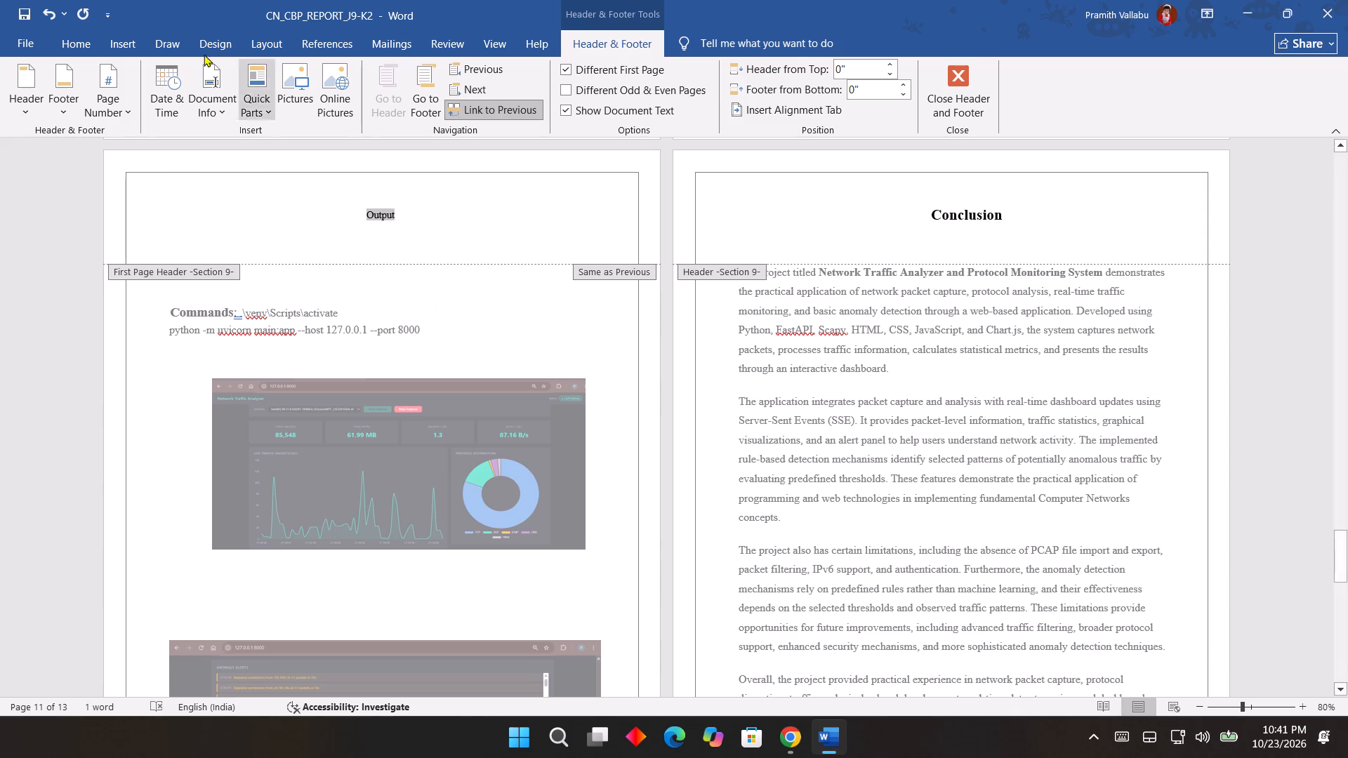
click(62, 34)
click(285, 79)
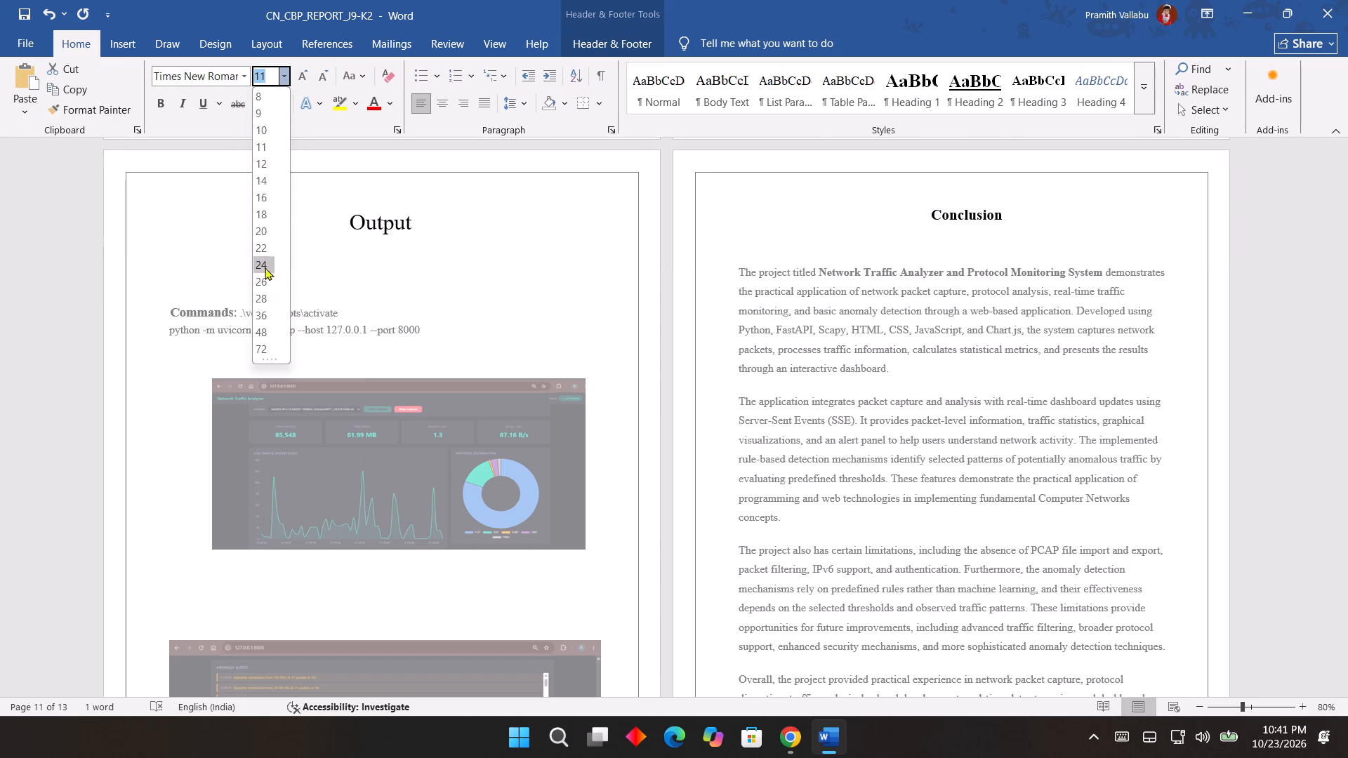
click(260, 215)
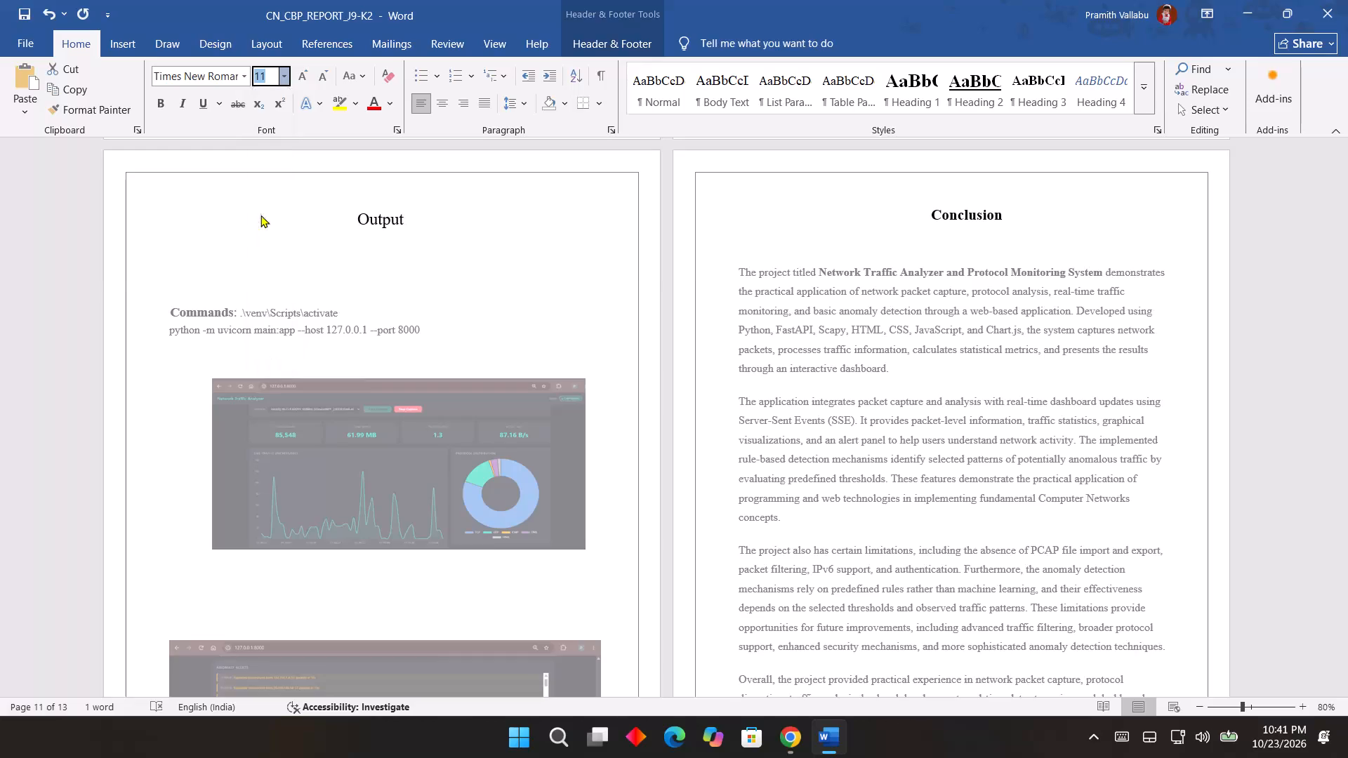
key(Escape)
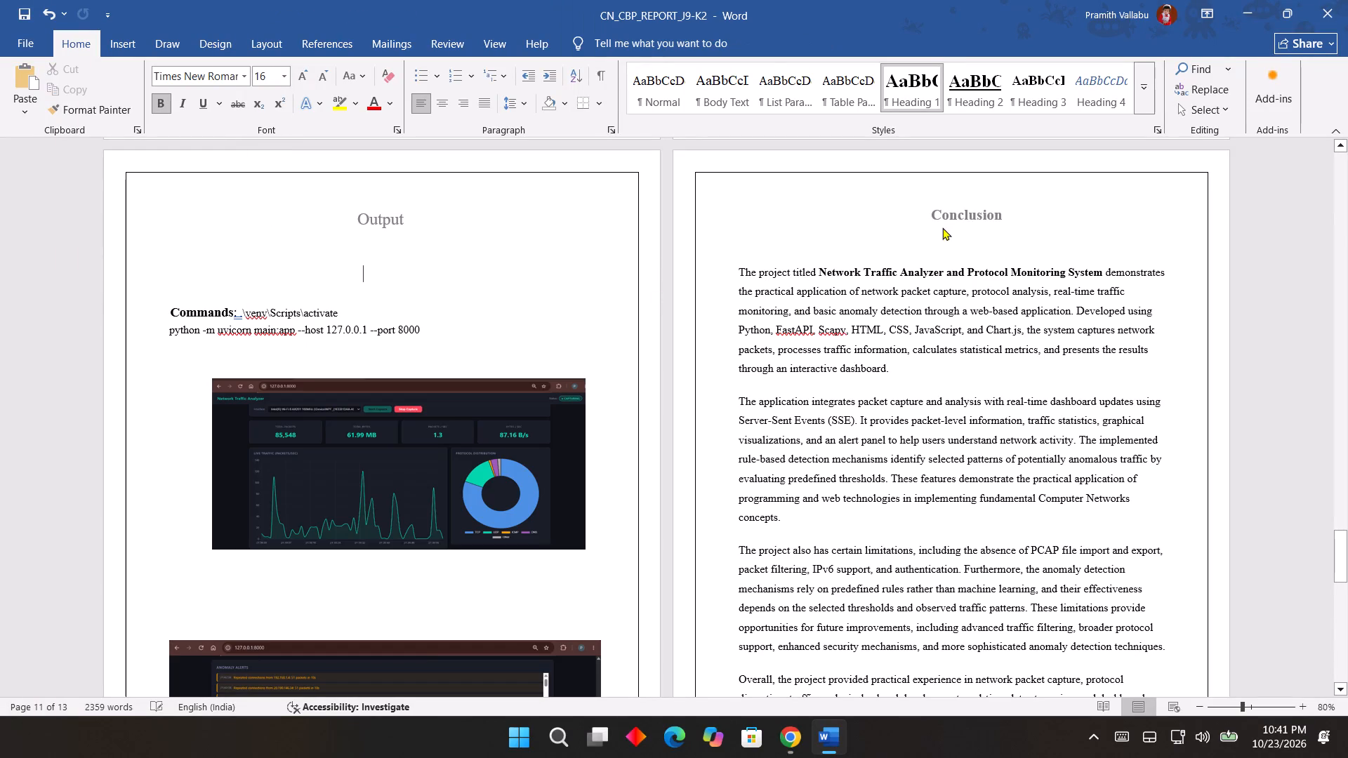
Check the font size of the Conclusion page's header text, and leave header editing.
double_click(952, 215)
drag(1011, 215, 904, 213)
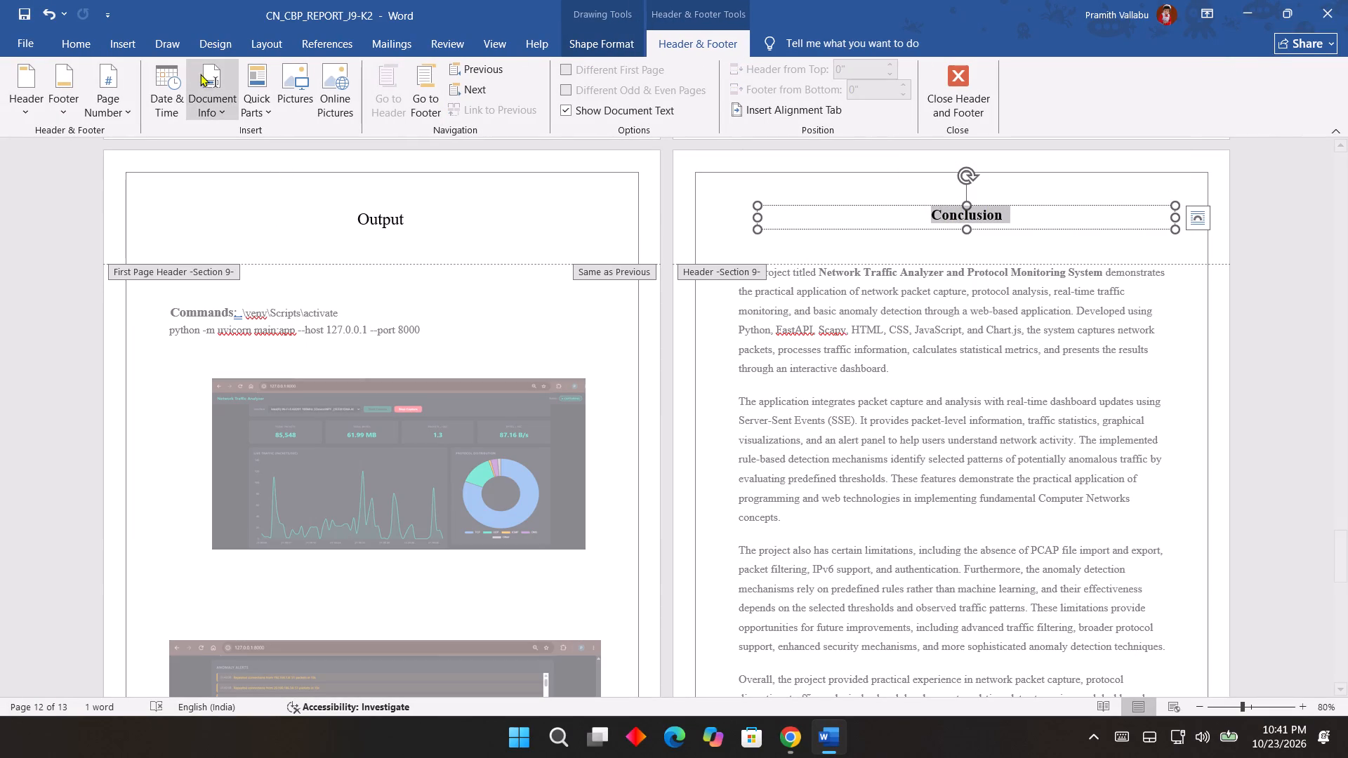
click(92, 41)
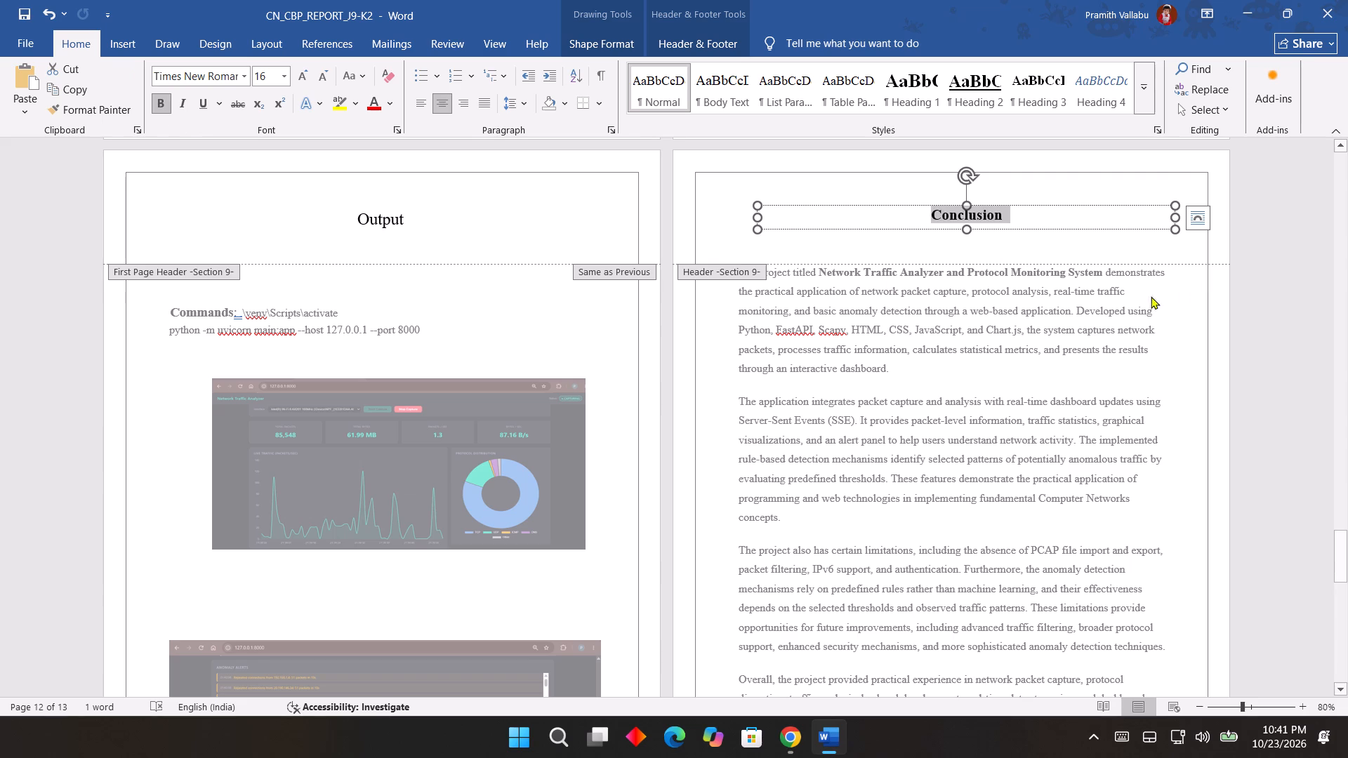
key(Escape)
click(1261, 238)
key(Escape)
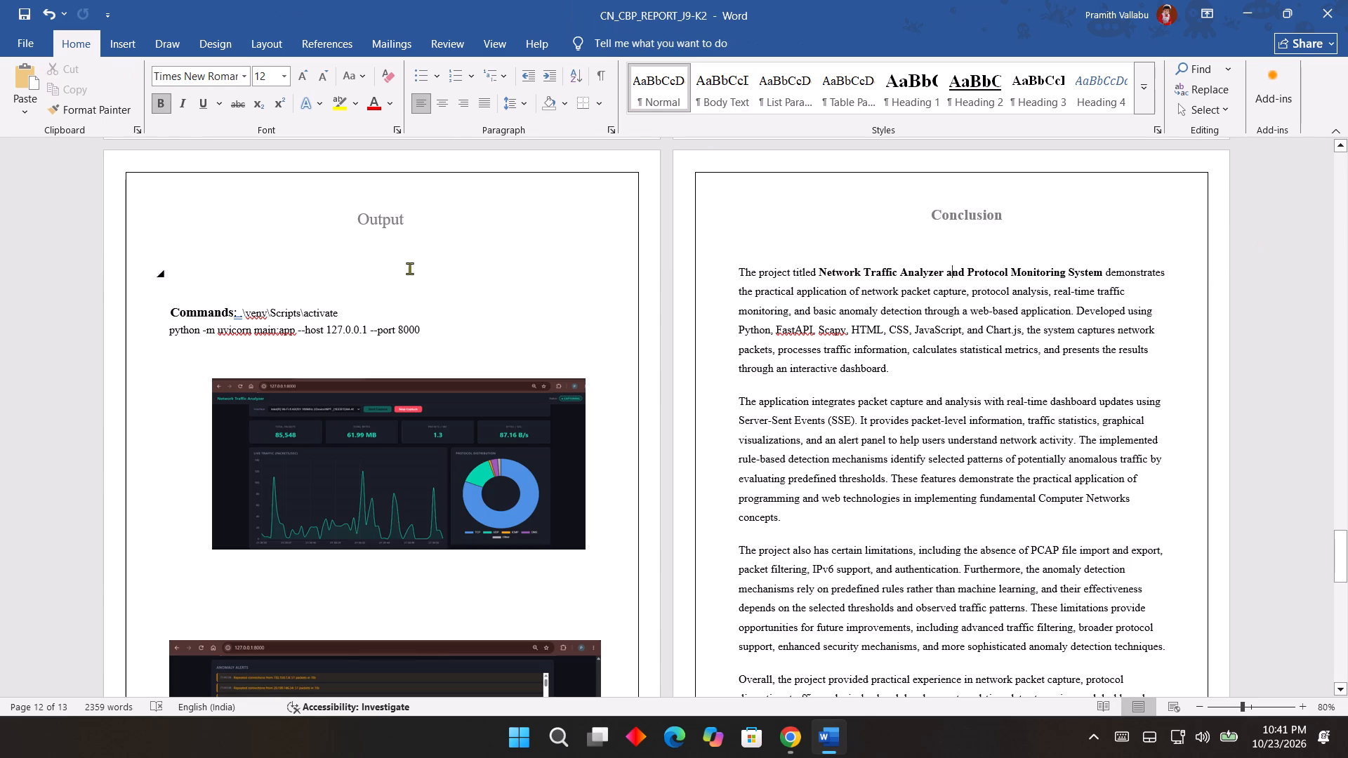
Set the Output header text to font size 16 to match the Conclusion header, and leave header editing.
double_click(392, 220)
drag(414, 220, 360, 218)
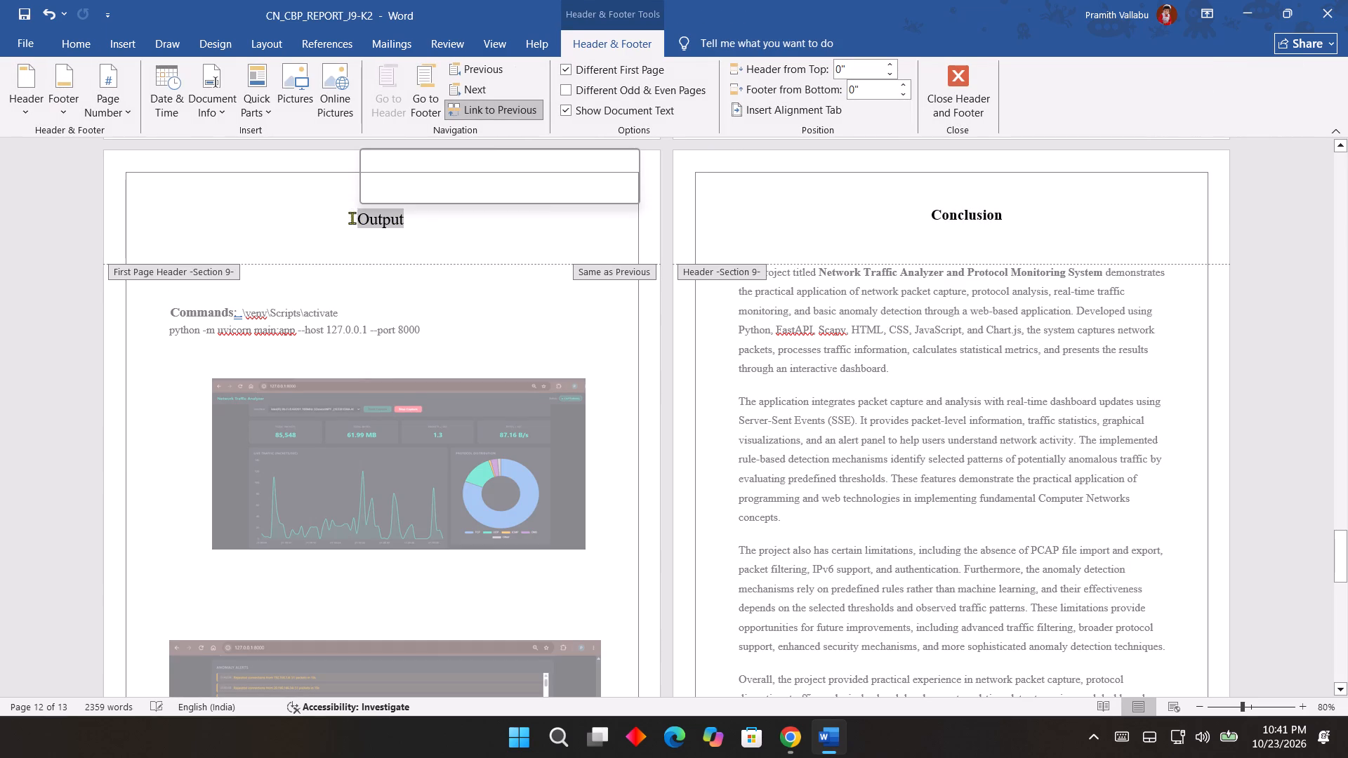
click(486, 164)
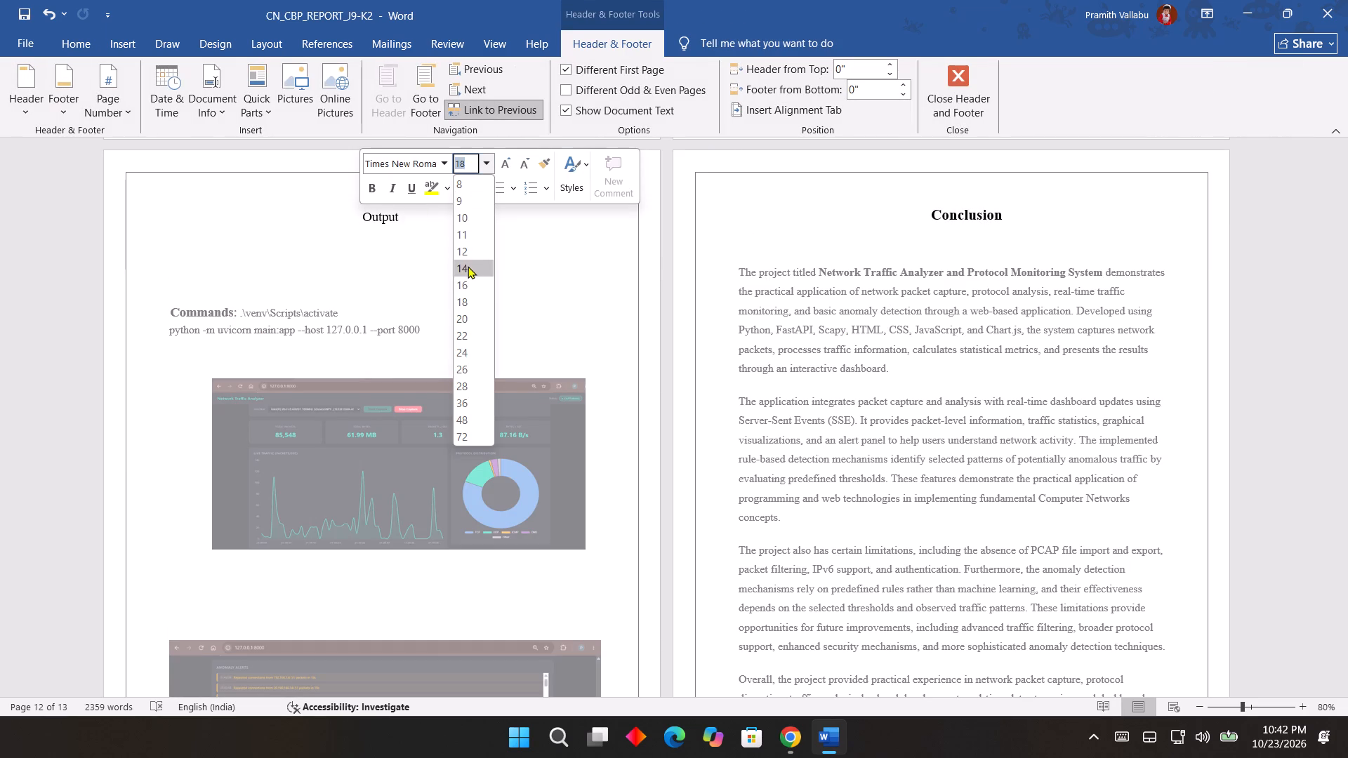
click(465, 281)
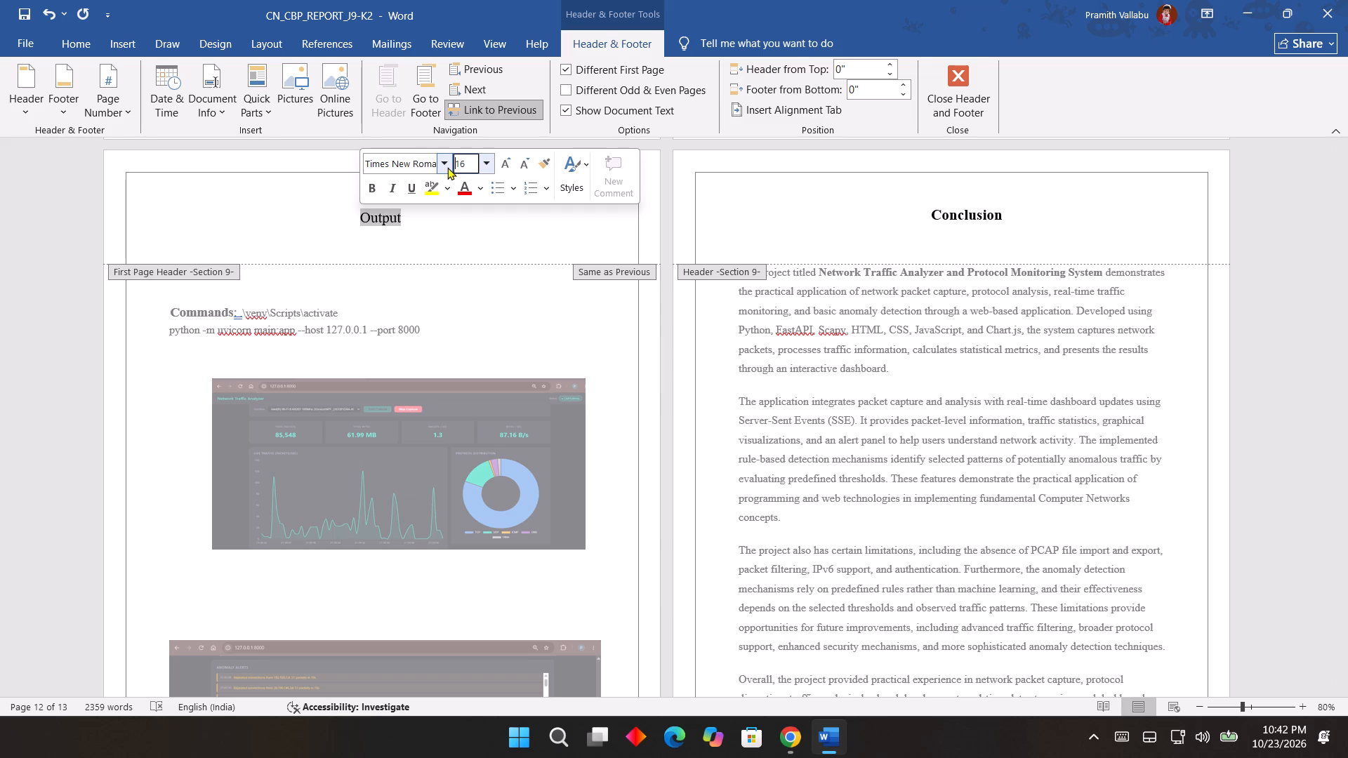
click(1293, 177)
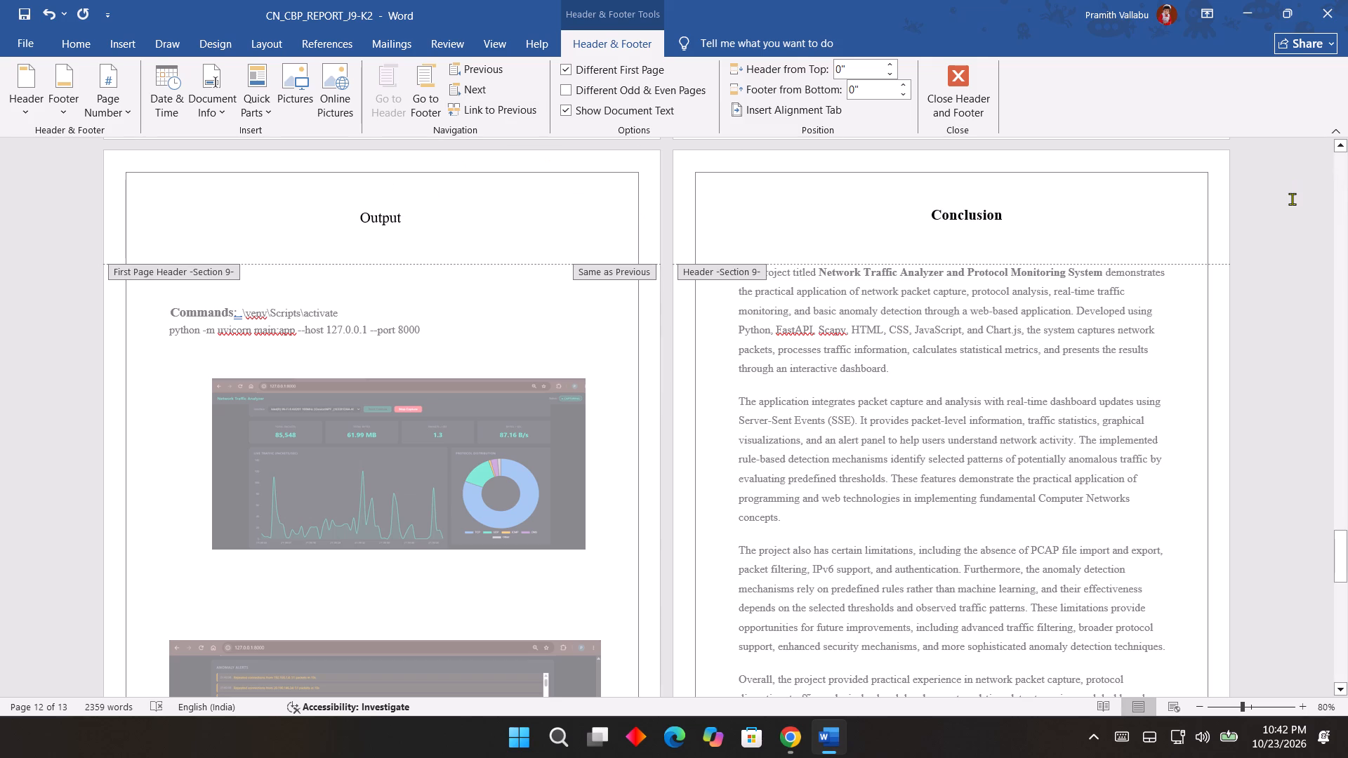
click(1292, 199)
key(Escape)
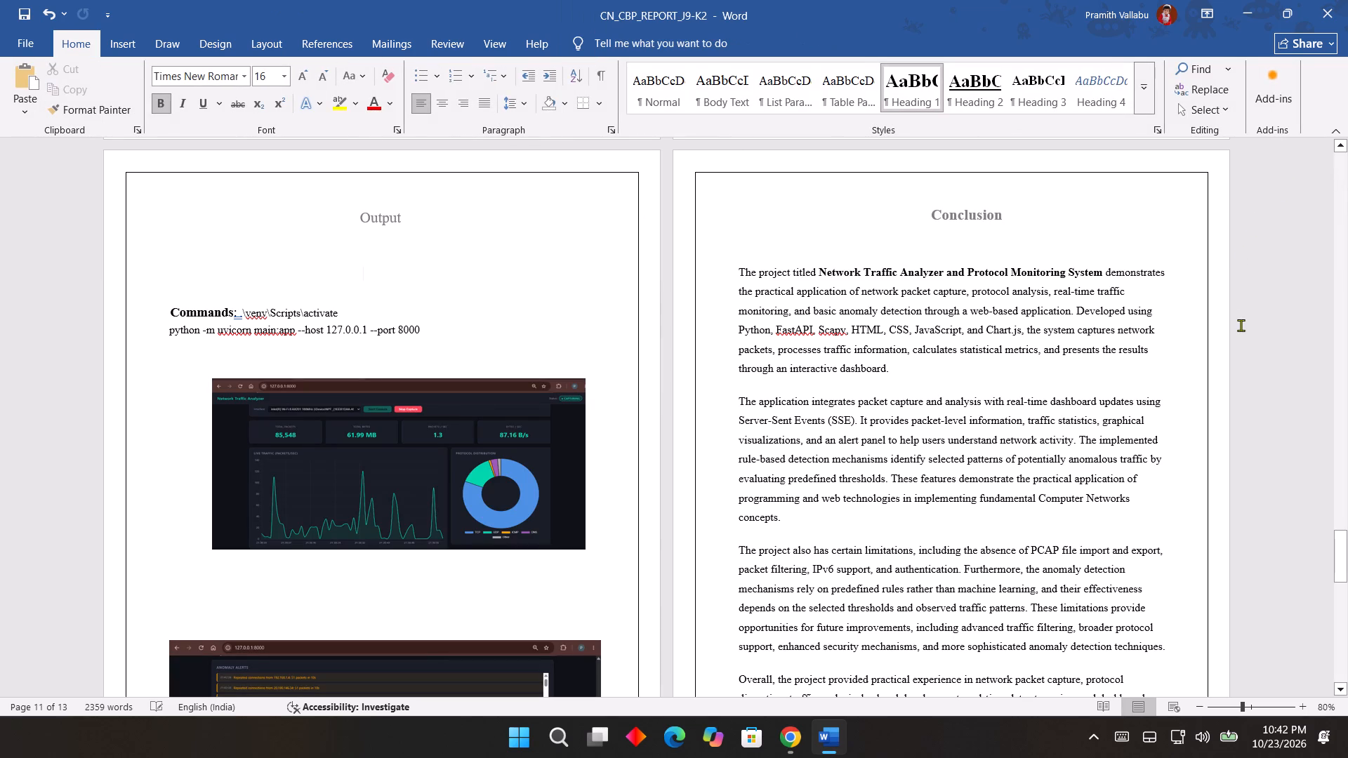
Review the layout of the Output, Conclusion and References pages, checking their headers and spacing.
scroll(1241, 328, down, 3)
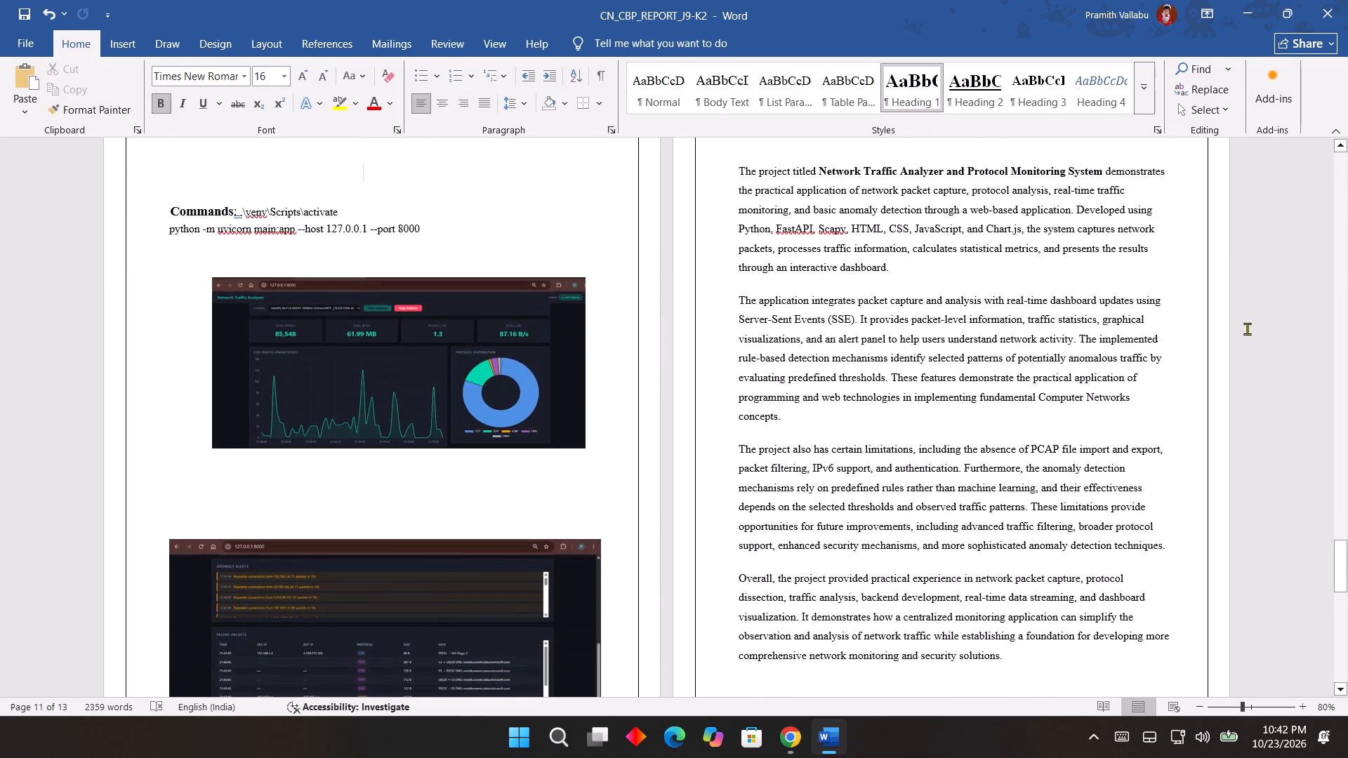
scroll(1248, 328, up, 5)
scroll(1248, 328, down, 7)
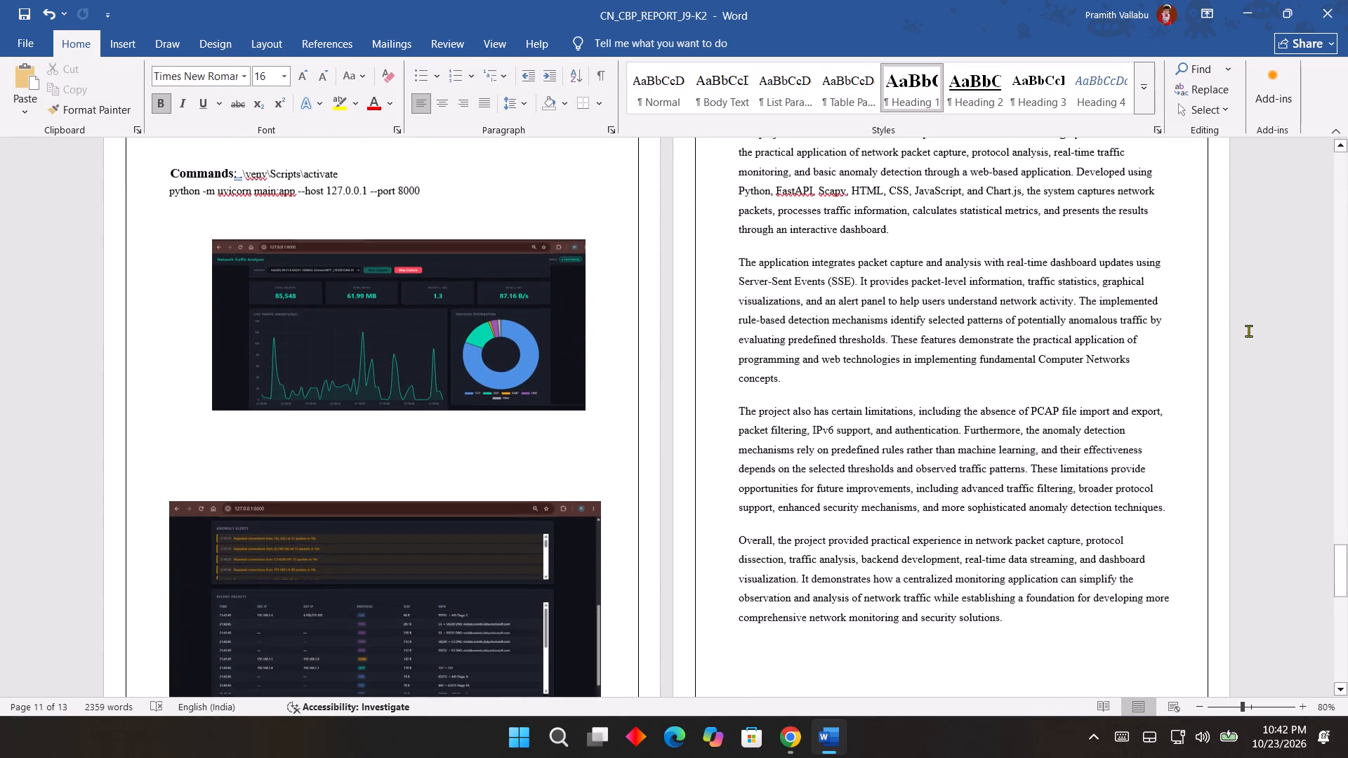
scroll(953, 437, up, 2)
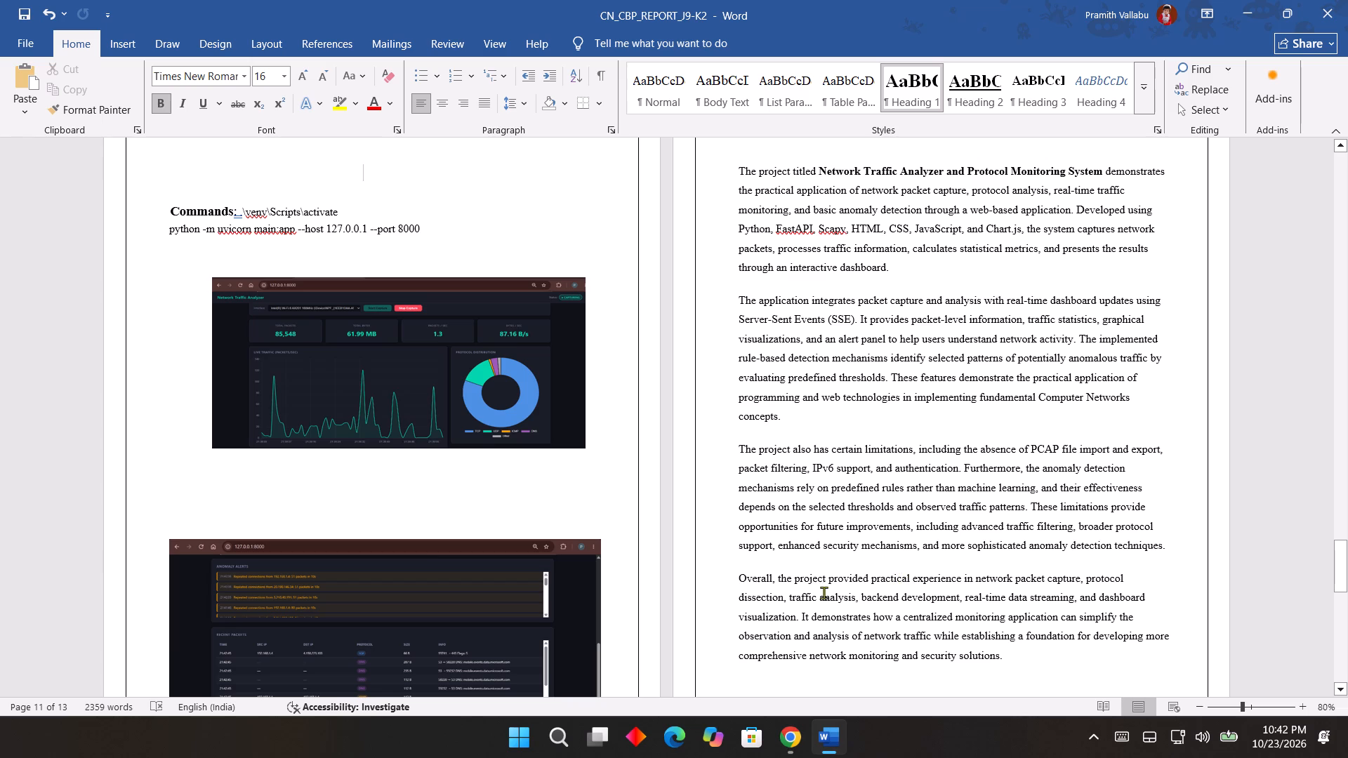
scroll(749, 561, down, 17)
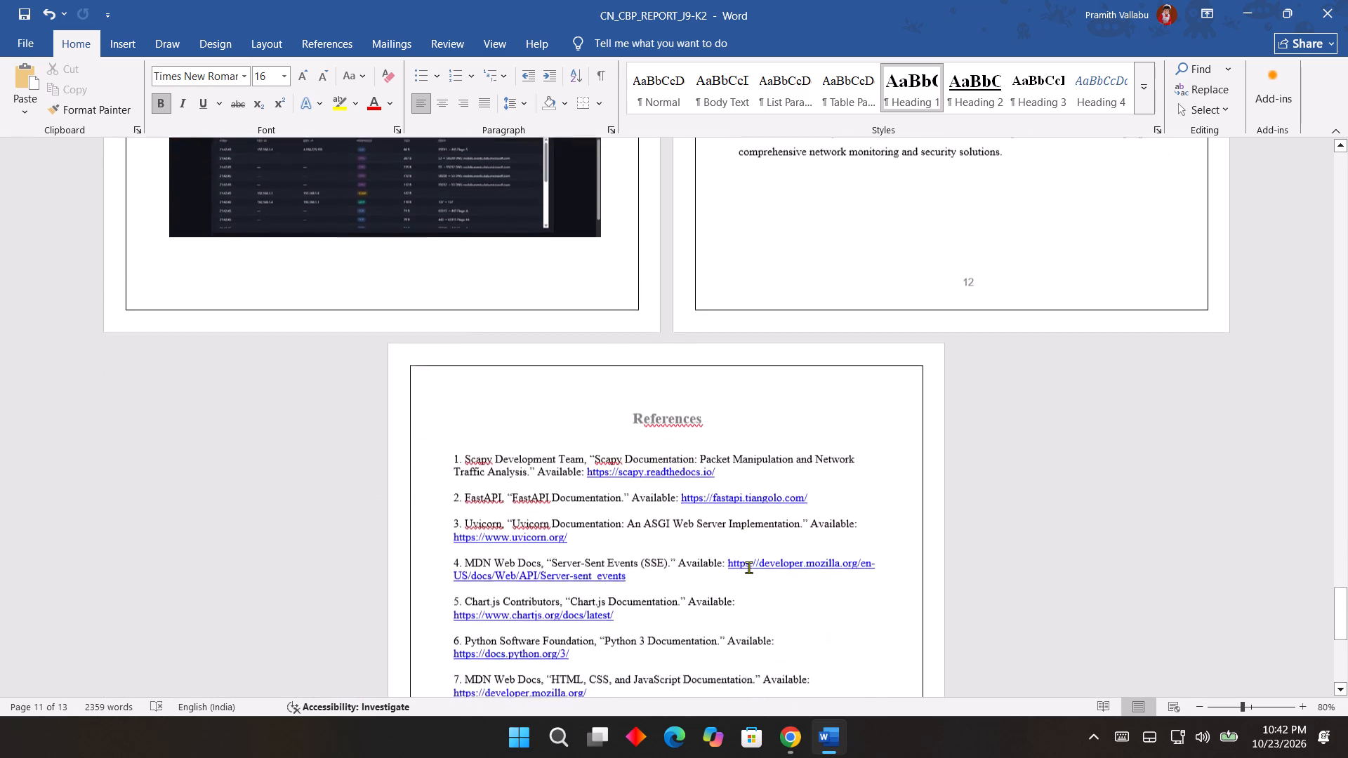
scroll(748, 567, down, 18)
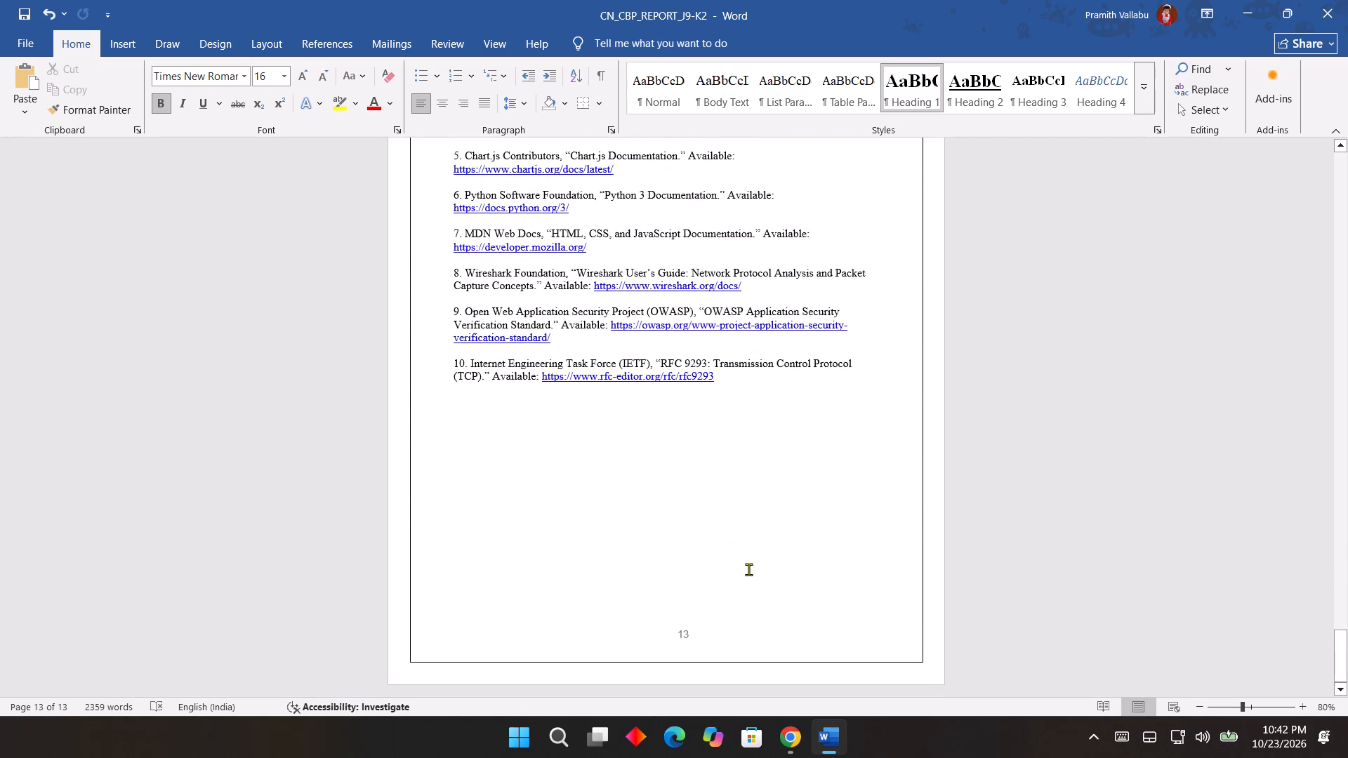
scroll(748, 569, up, 20)
scroll(748, 569, up, 17)
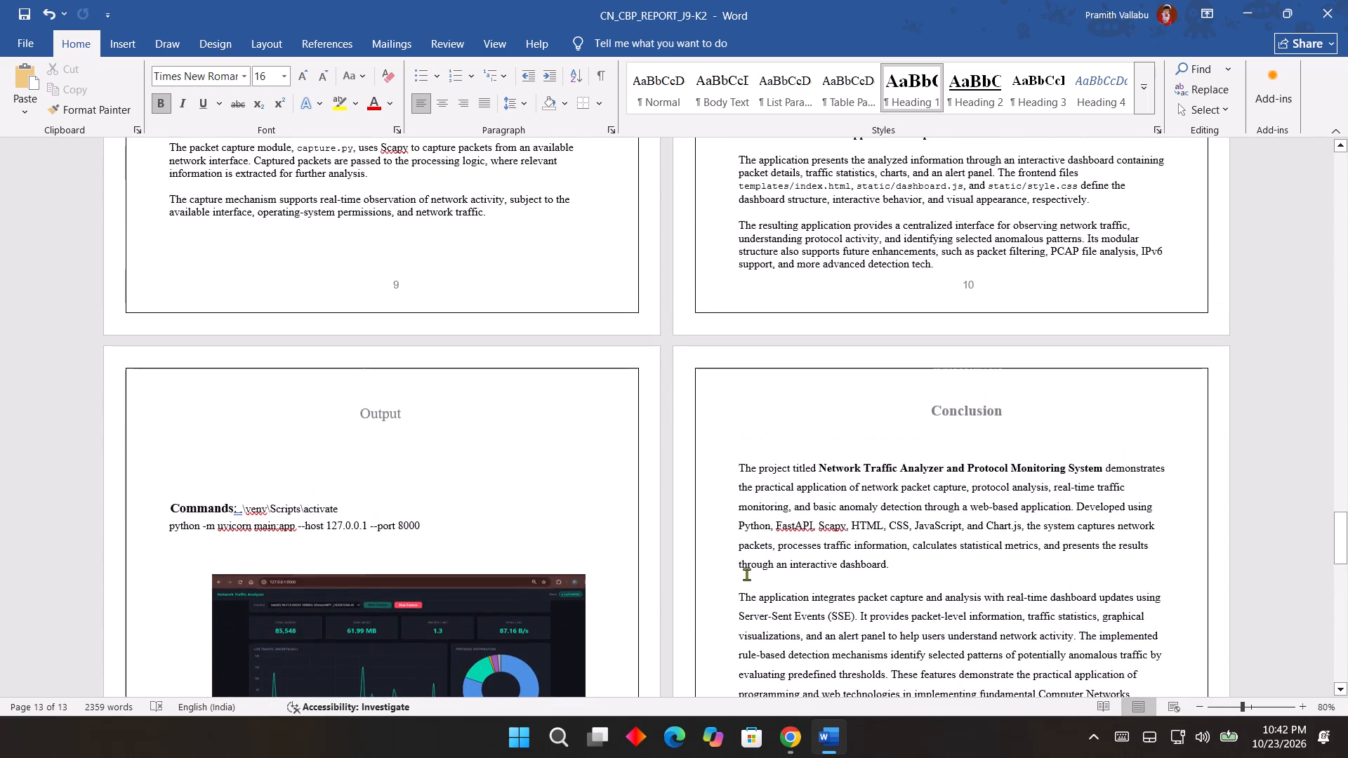
scroll(746, 574, up, 3)
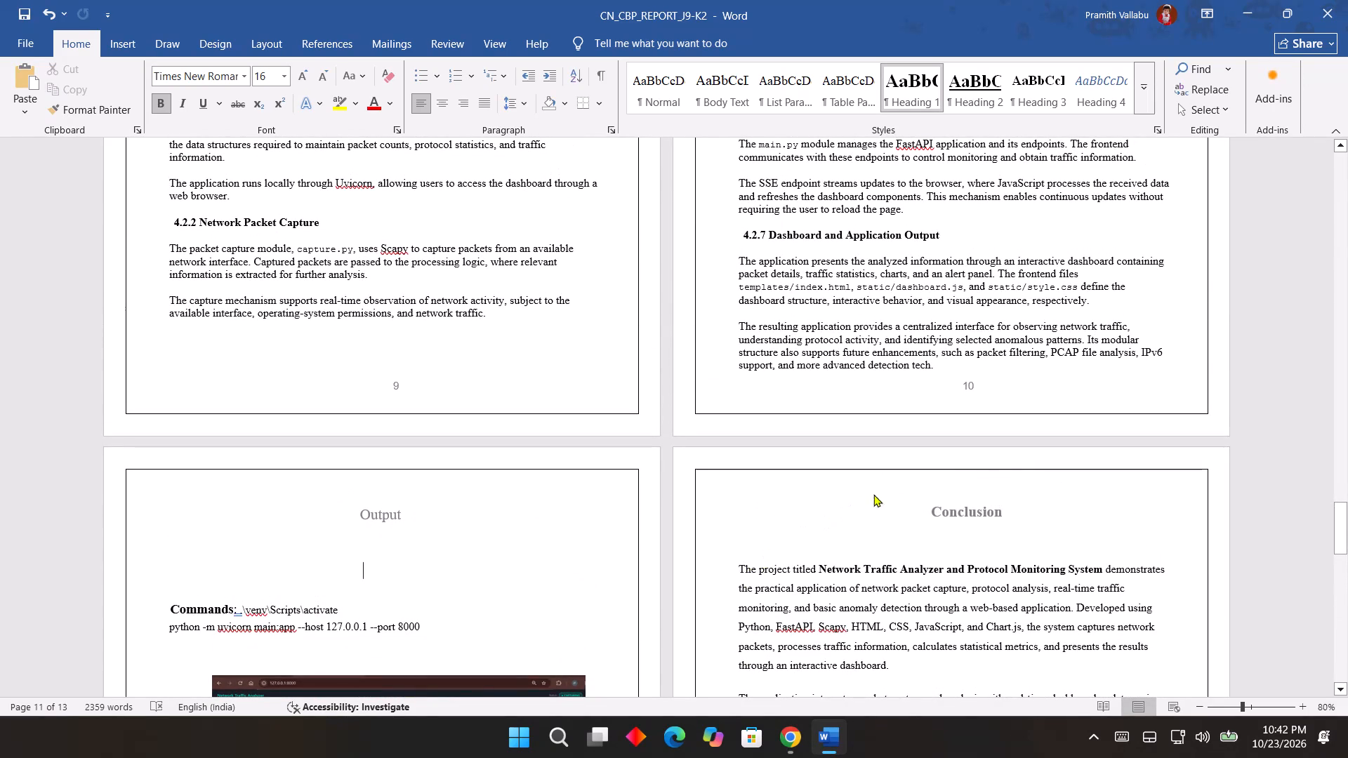
Delete a few leftover spaces from the empty line above Commands on the Output page, removing the stray backtick.
key(BackSpace)
key(BackSpace)
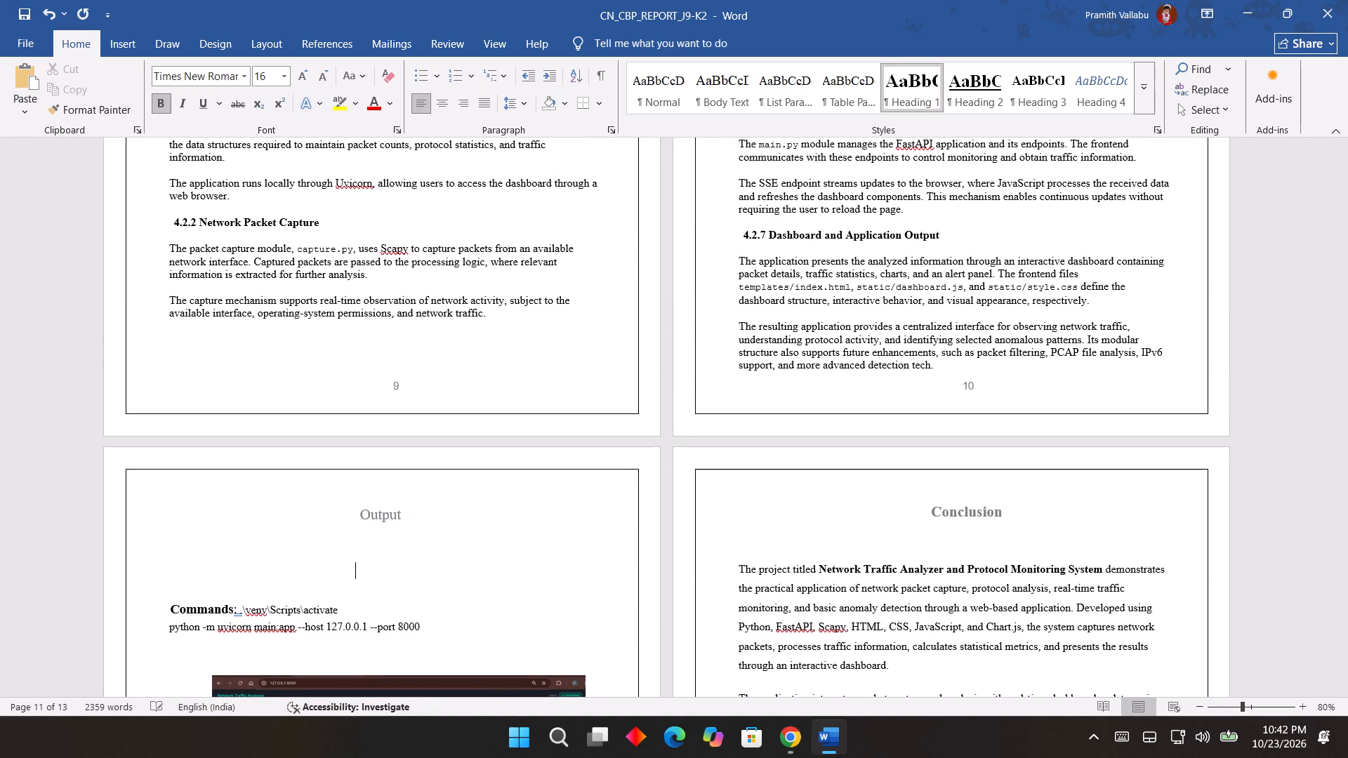
key(grave)
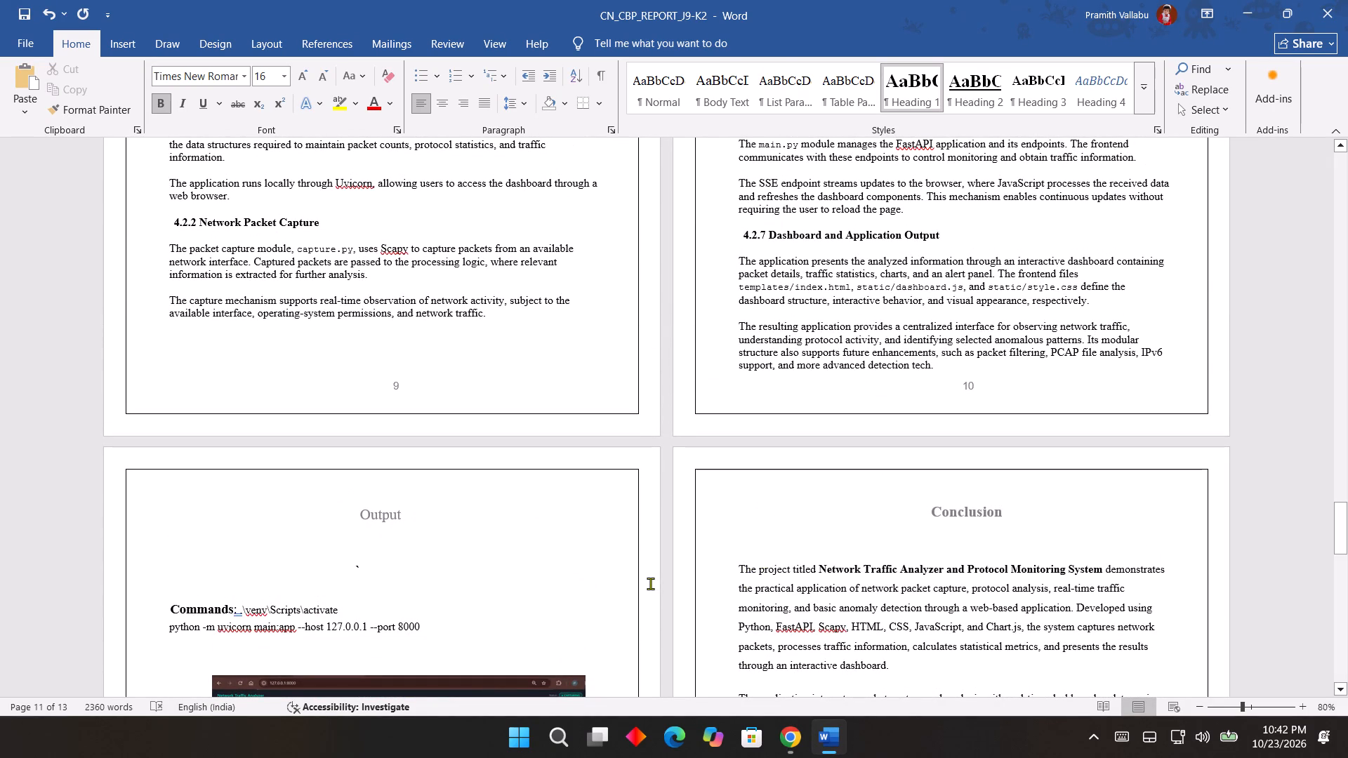
key(BackSpace)
key(BackSpace)
key(Escape)
key(Escape)
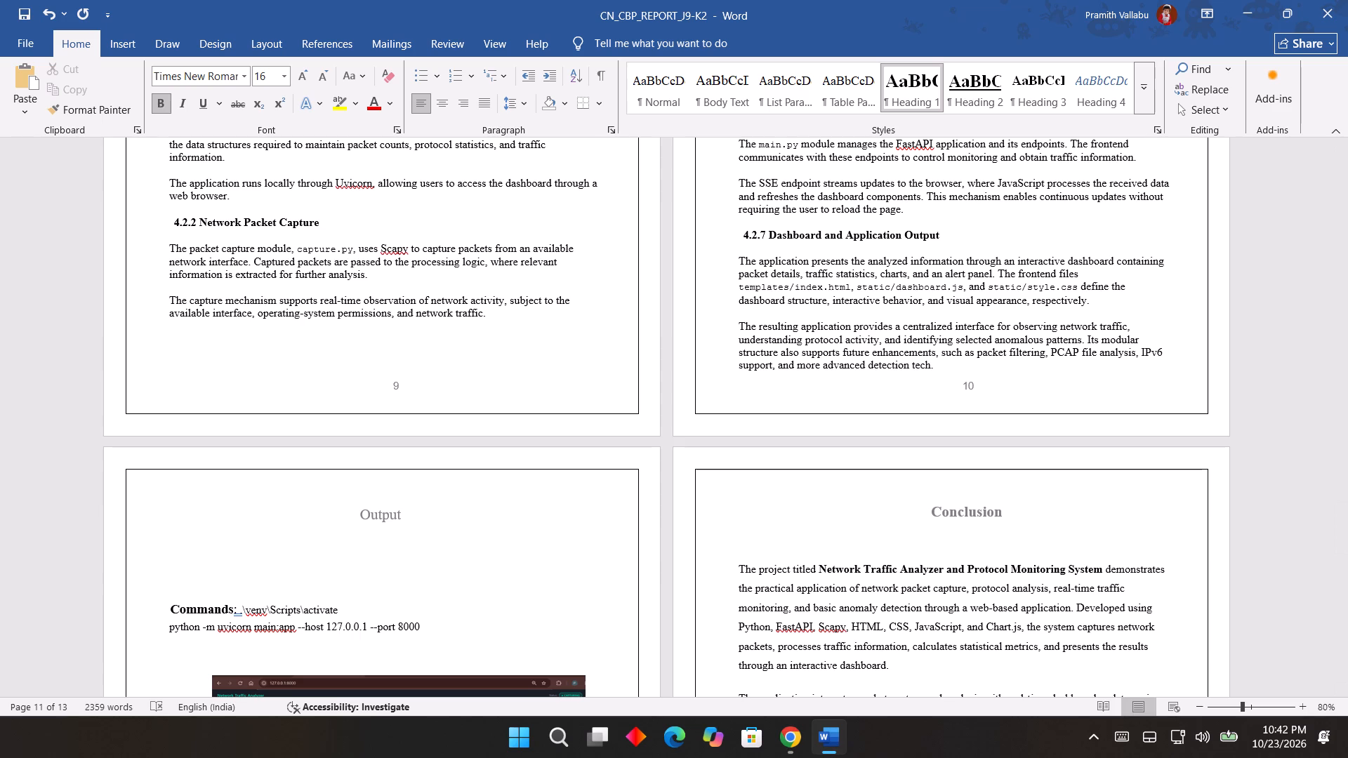
Review the report's pages from the cover through the certificate, declaration and acknowledgement to the table of contents and Abstract.
scroll(990, 618, down, 12)
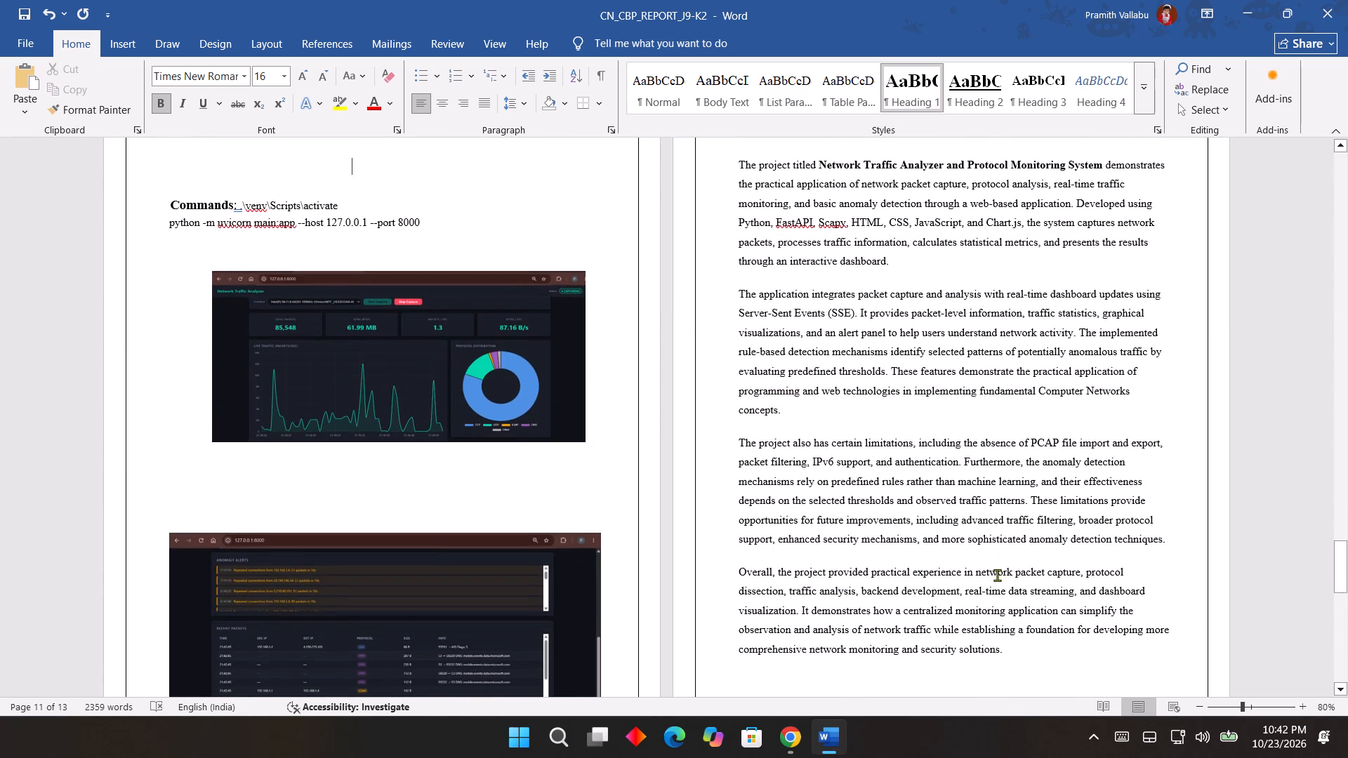
scroll(993, 558, up, 20)
scroll(993, 558, up, 13)
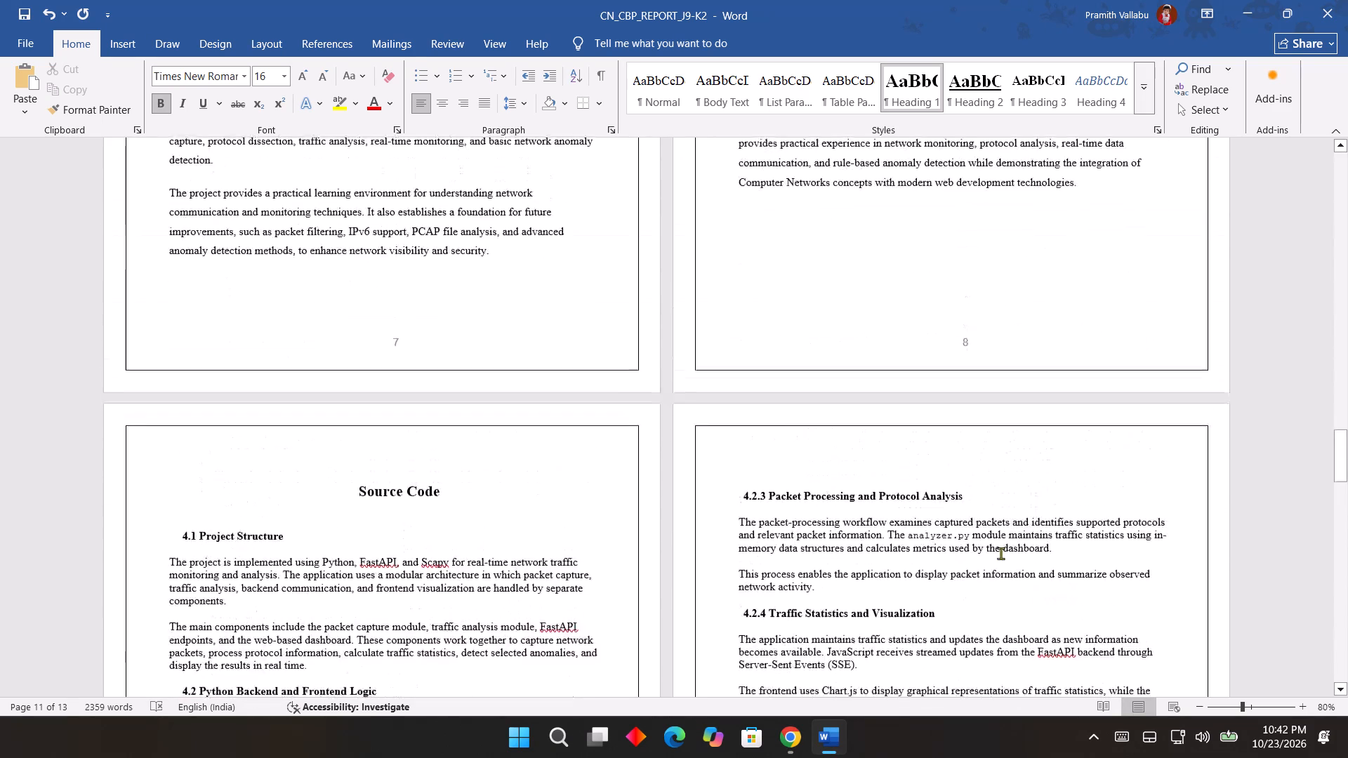
scroll(1000, 553, up, 20)
scroll(1000, 553, up, 9)
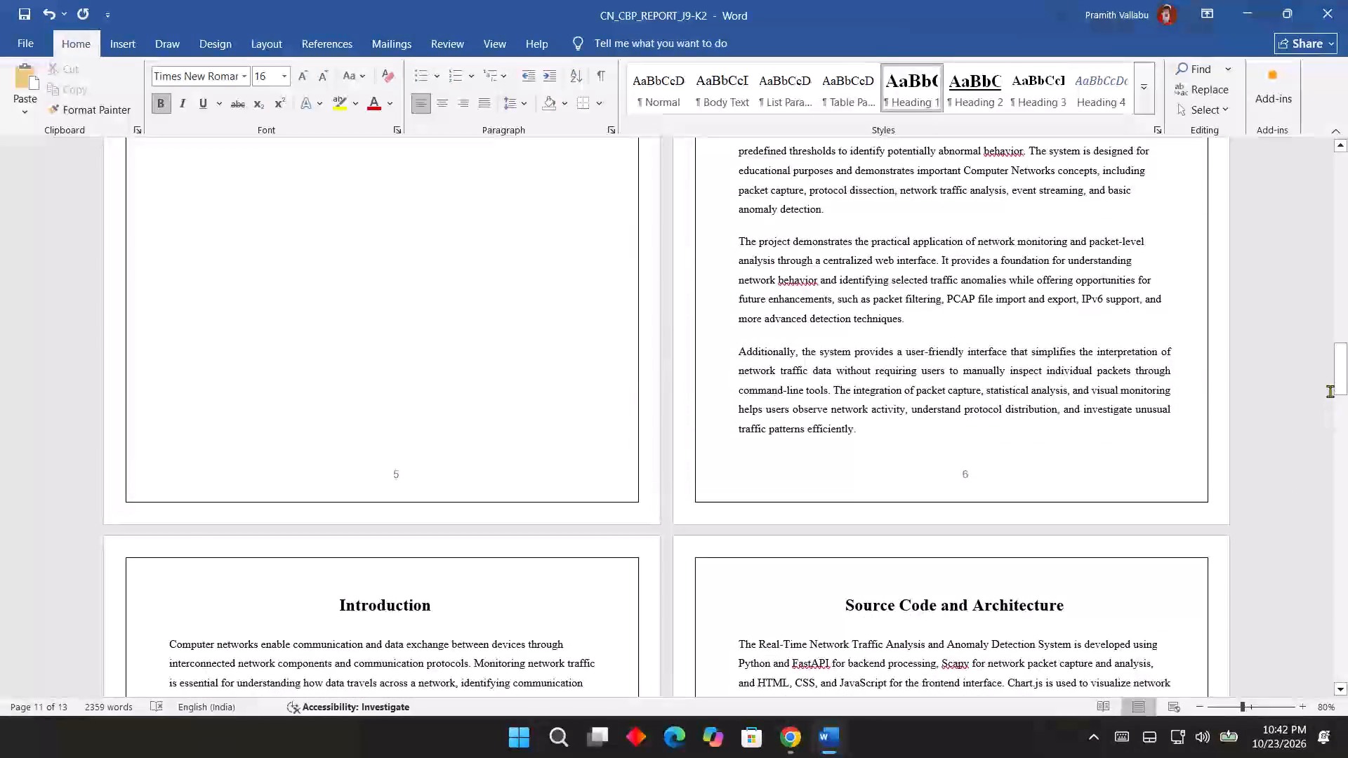
drag(1339, 378, 1342, 127)
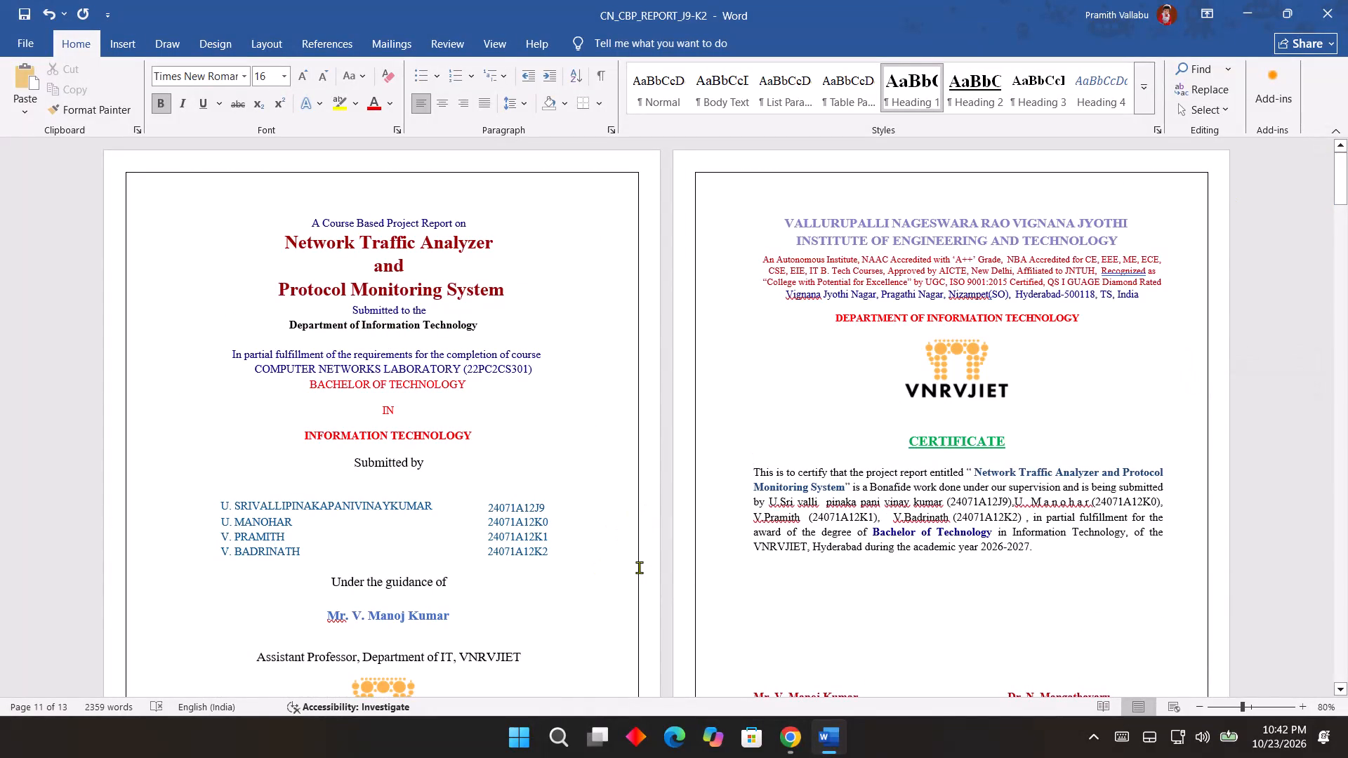
scroll(641, 566, down, 7)
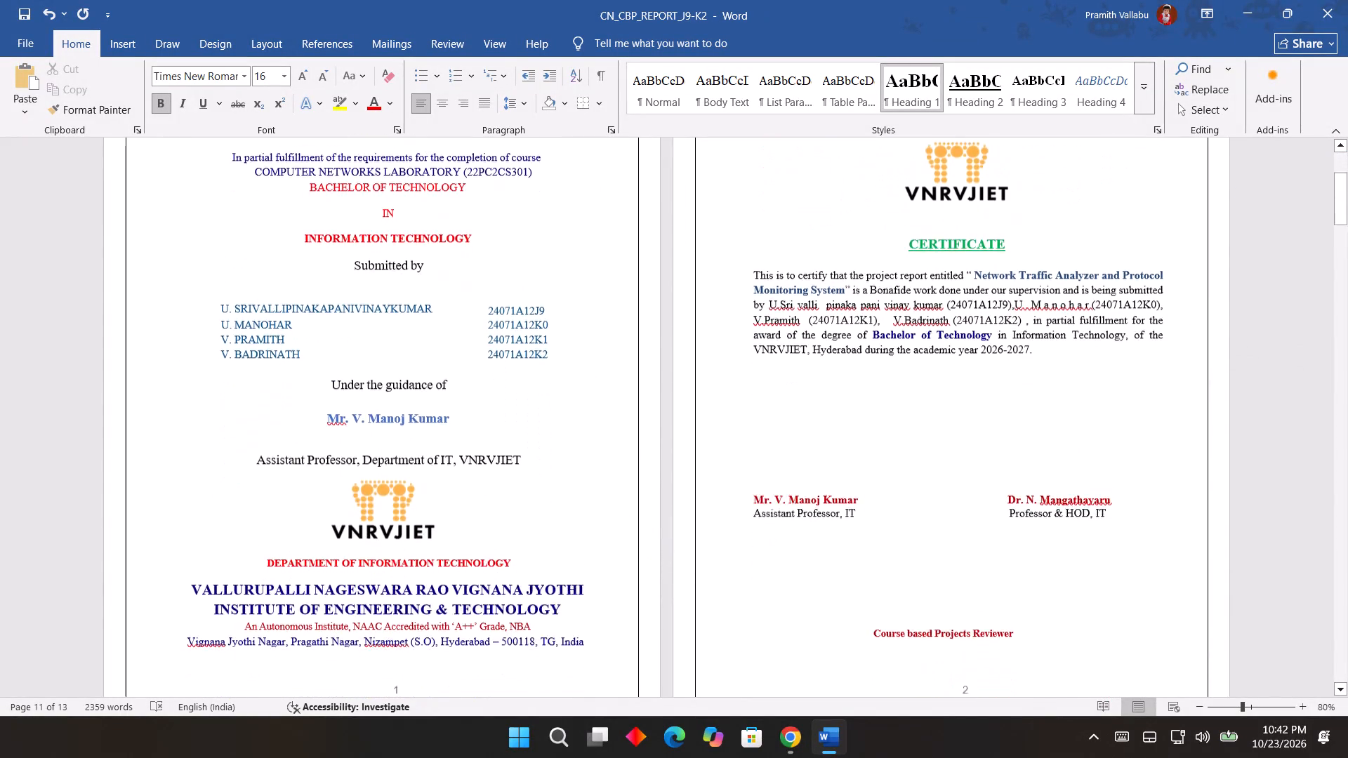
scroll(673, 553, down, 5)
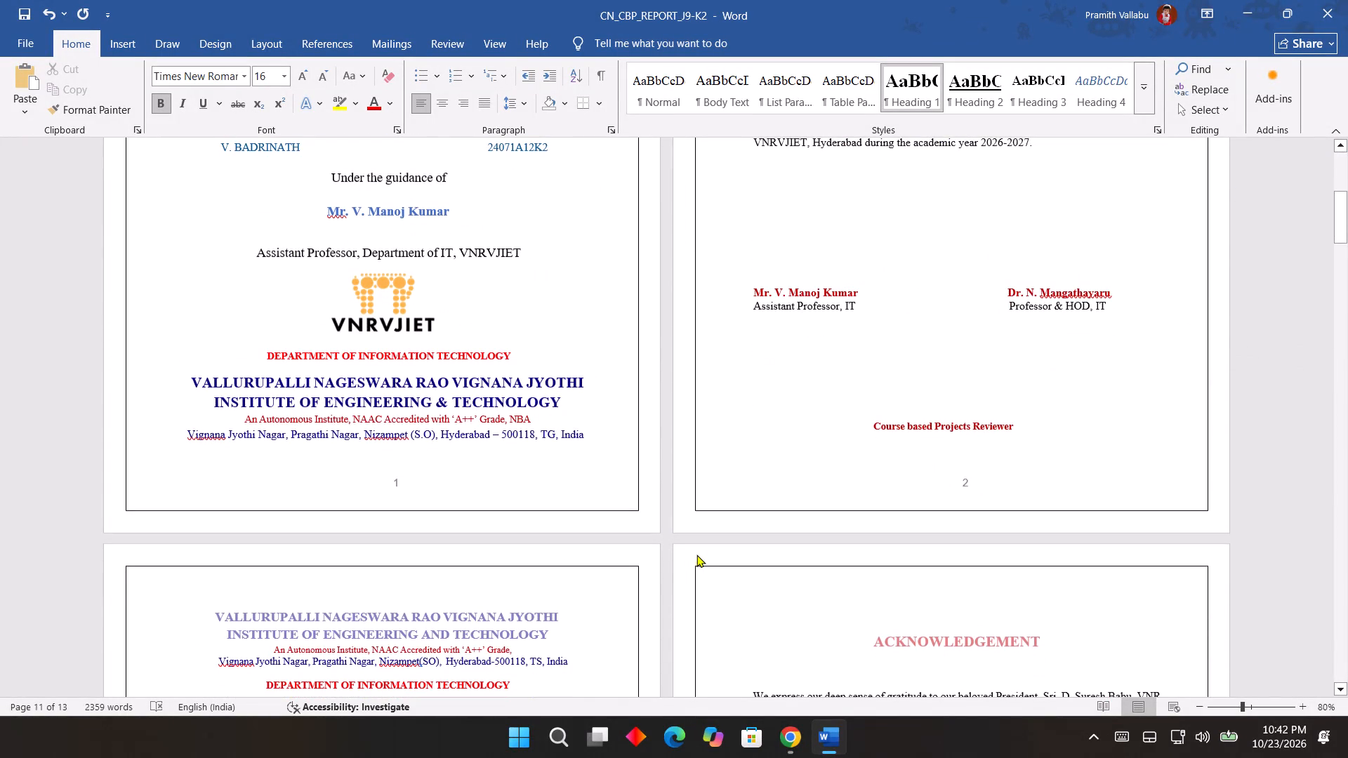
scroll(698, 555, down, 15)
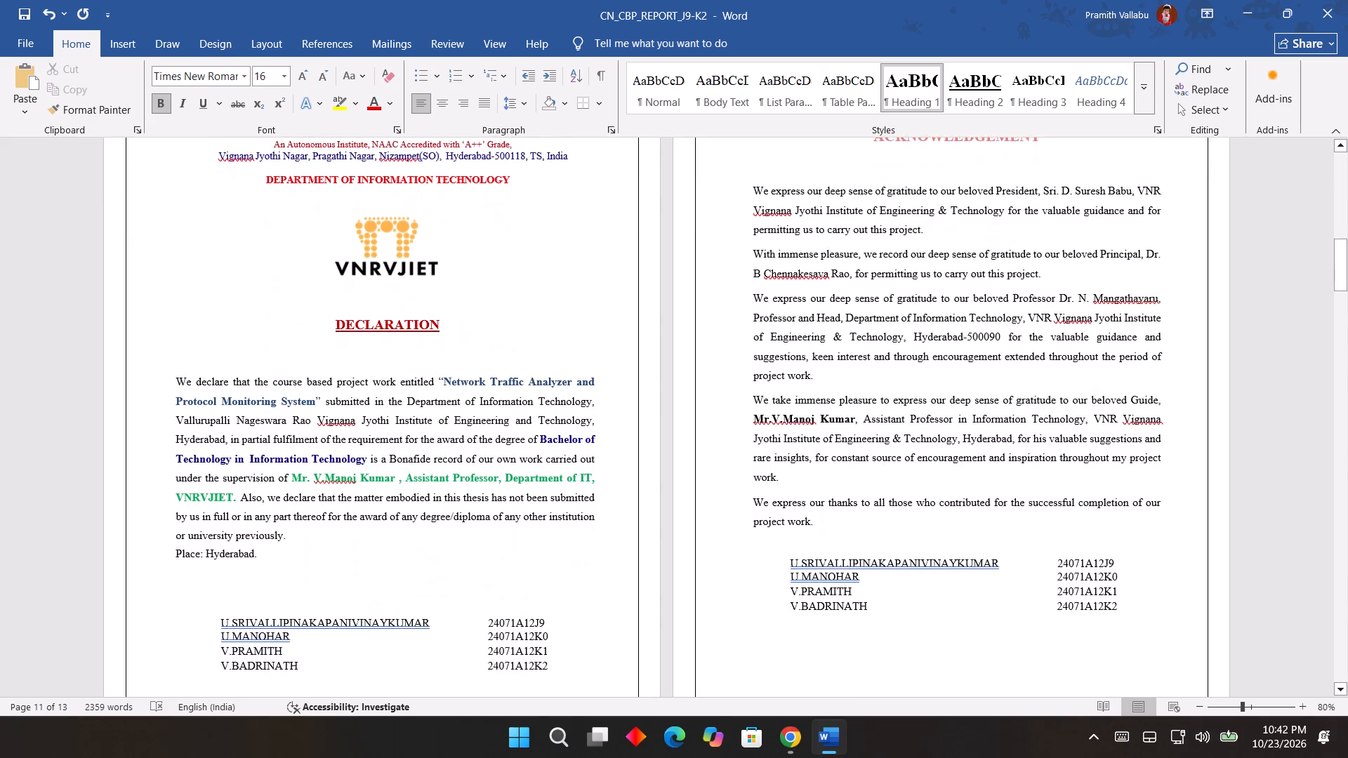
scroll(703, 557, down, 18)
scroll(706, 554, down, 4)
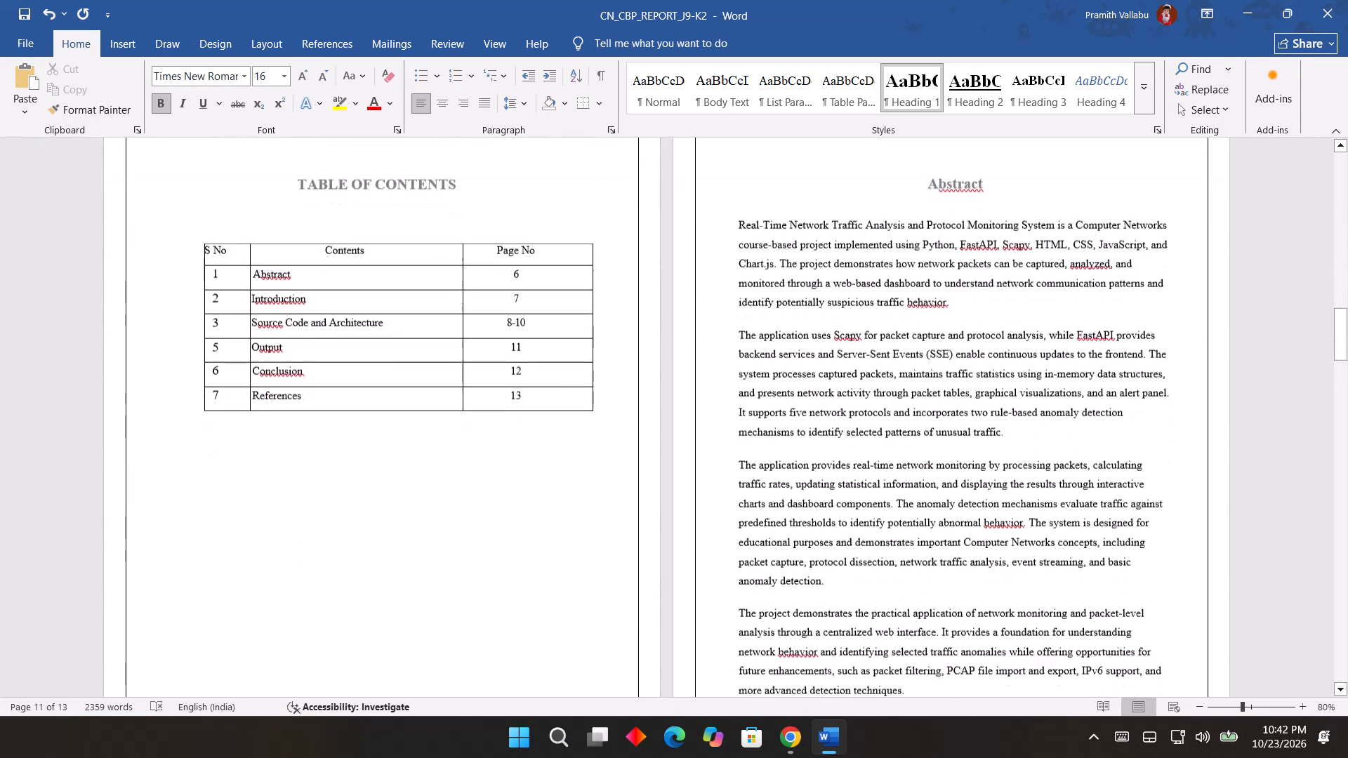
Justify all the body paragraphs on the Abstract page.
drag(738, 212, 1018, 698)
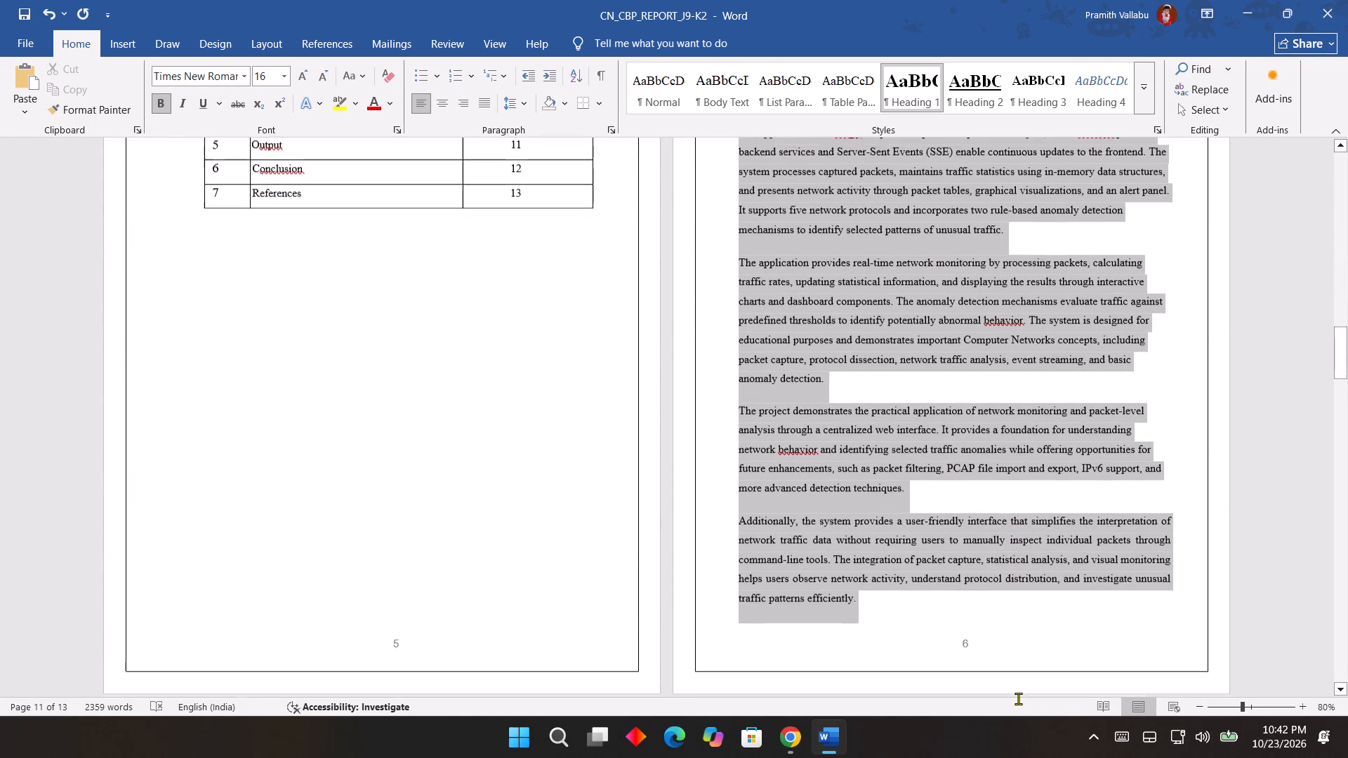
drag(1018, 698, 908, 538)
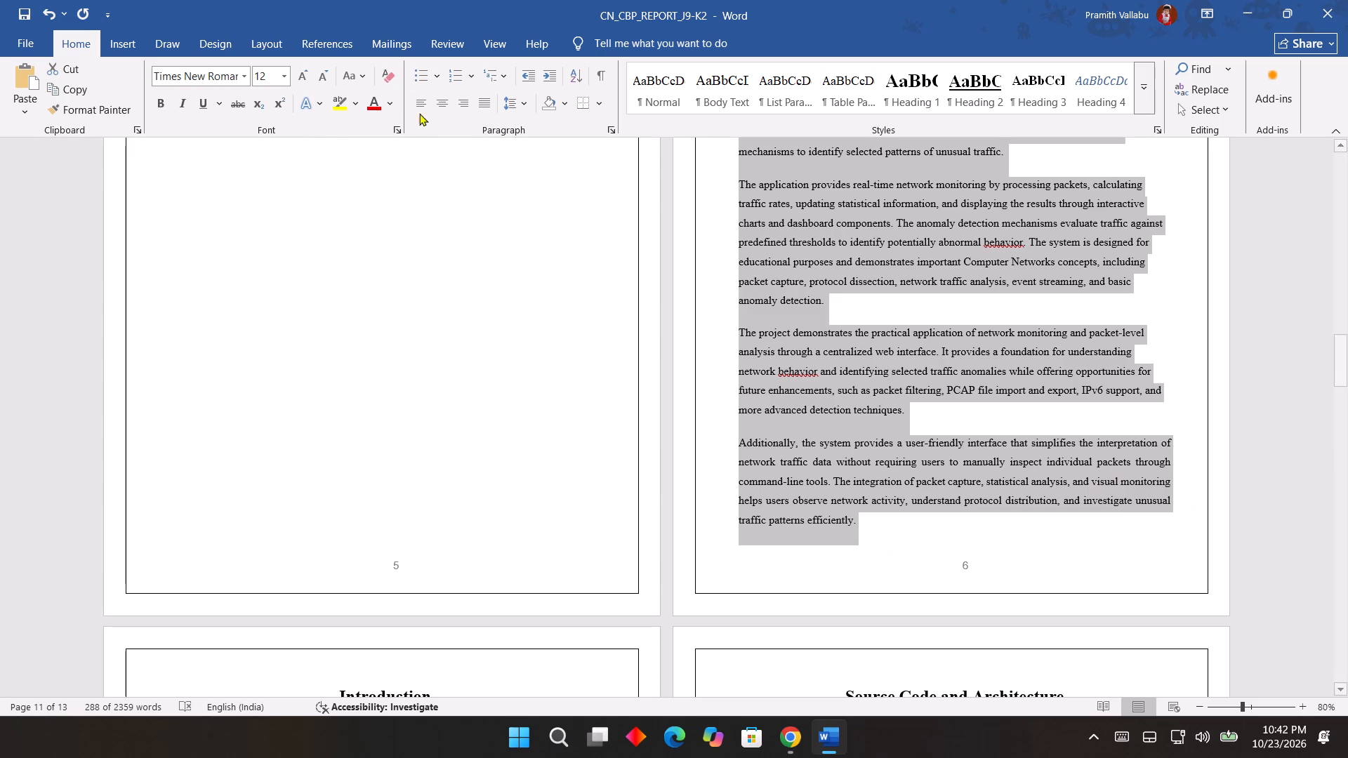
click(489, 108)
click(948, 425)
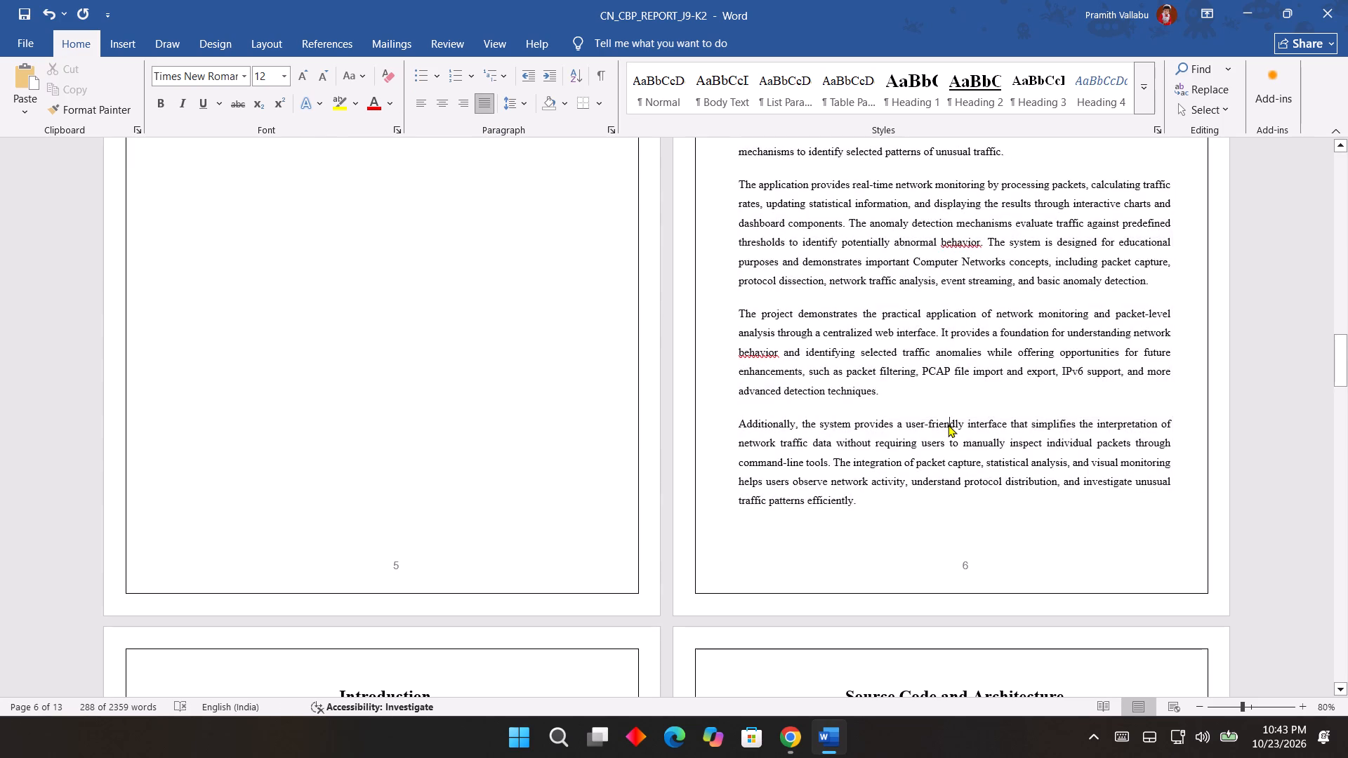
Justify all the body paragraphs on the Introduction page.
scroll(949, 427, down, 12)
scroll(239, 337, down, 5)
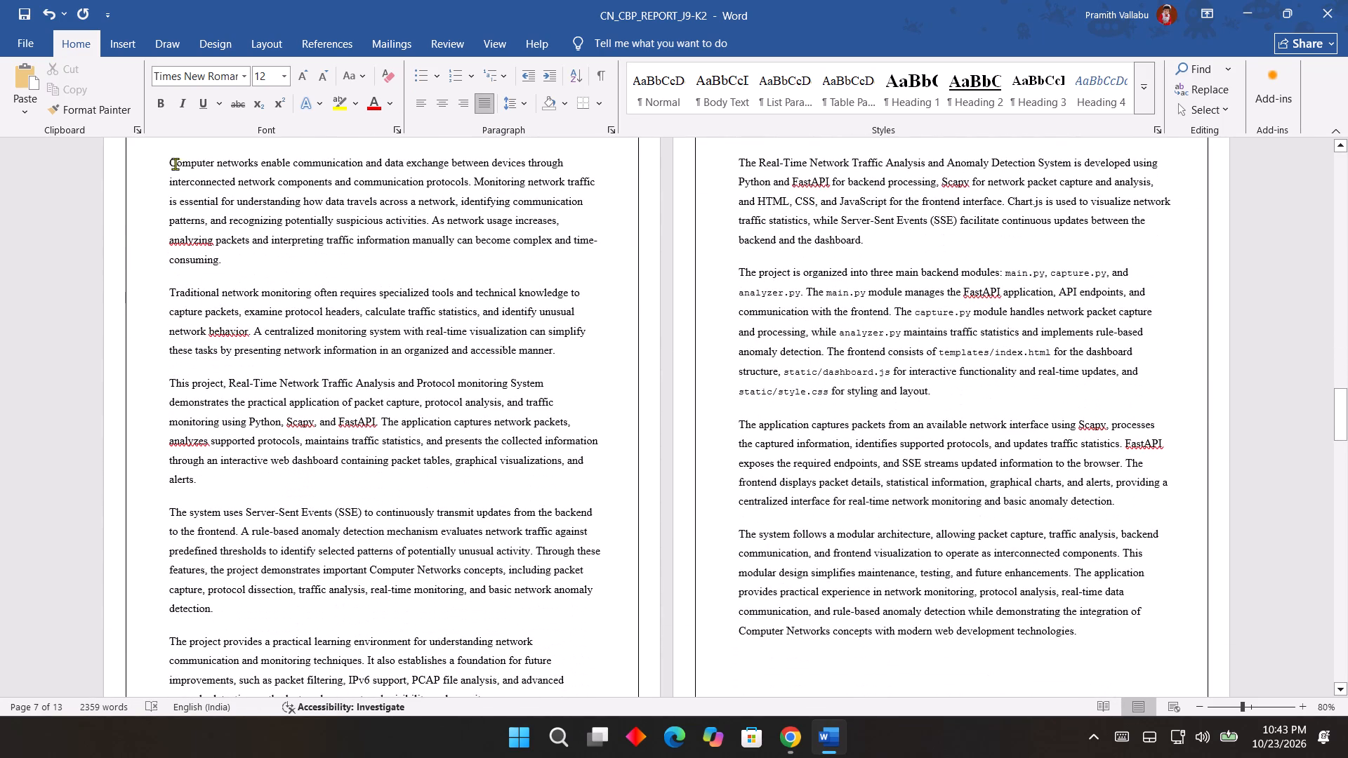
drag(171, 164, 323, 696)
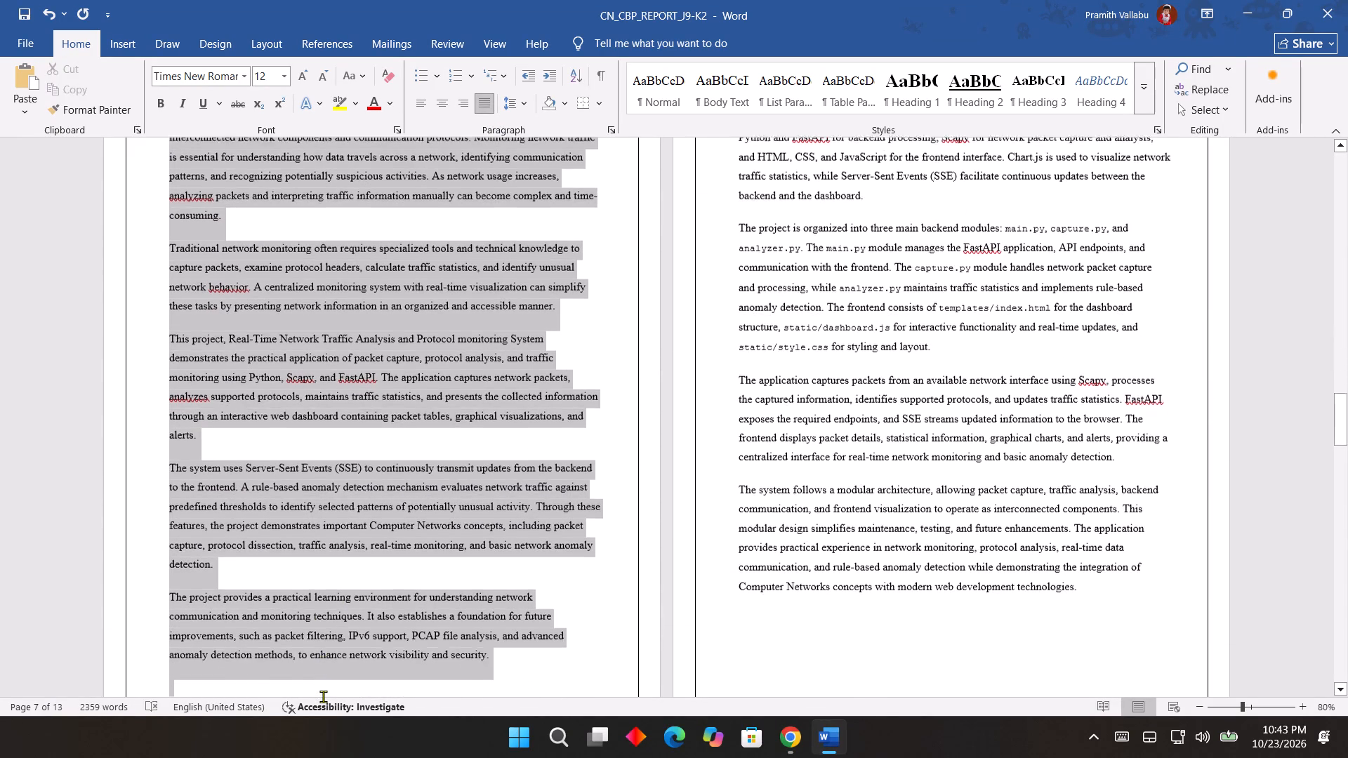
drag(323, 696, 491, 528)
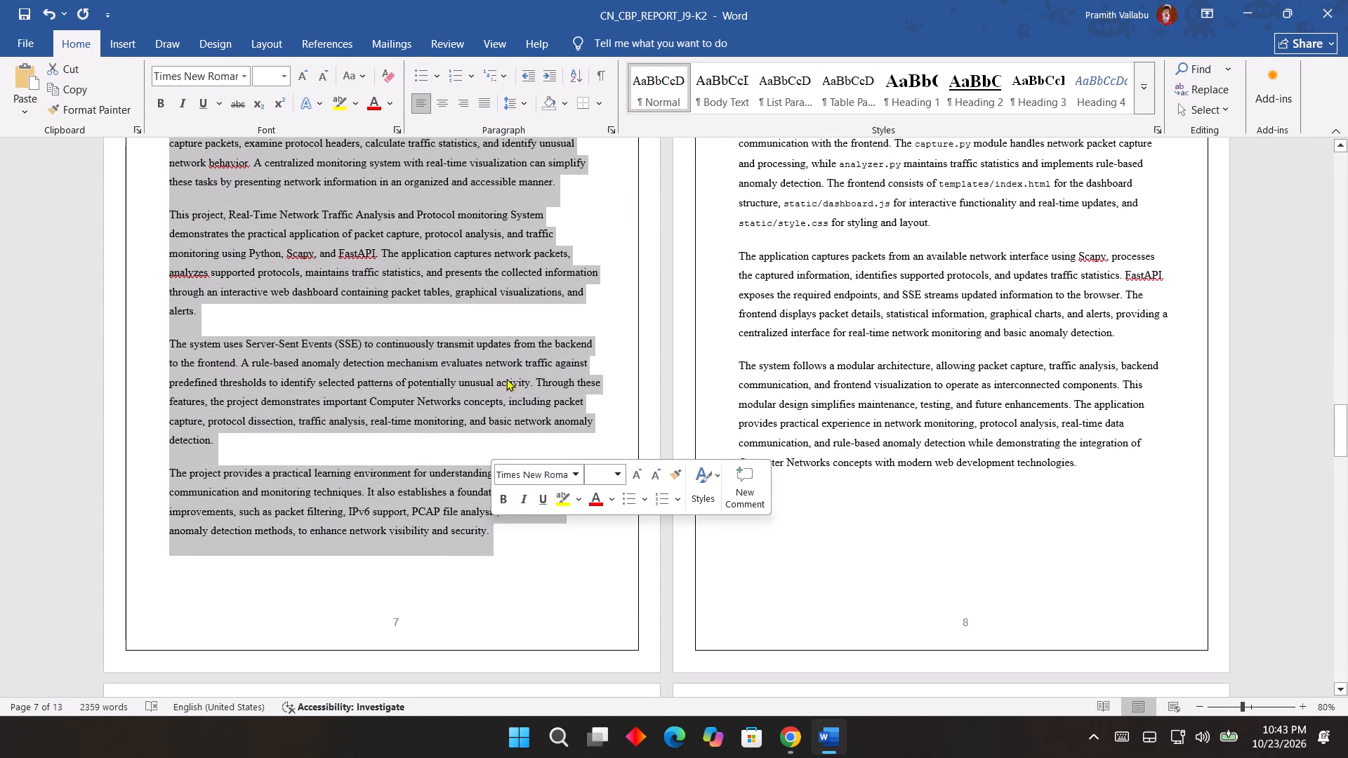
click(477, 104)
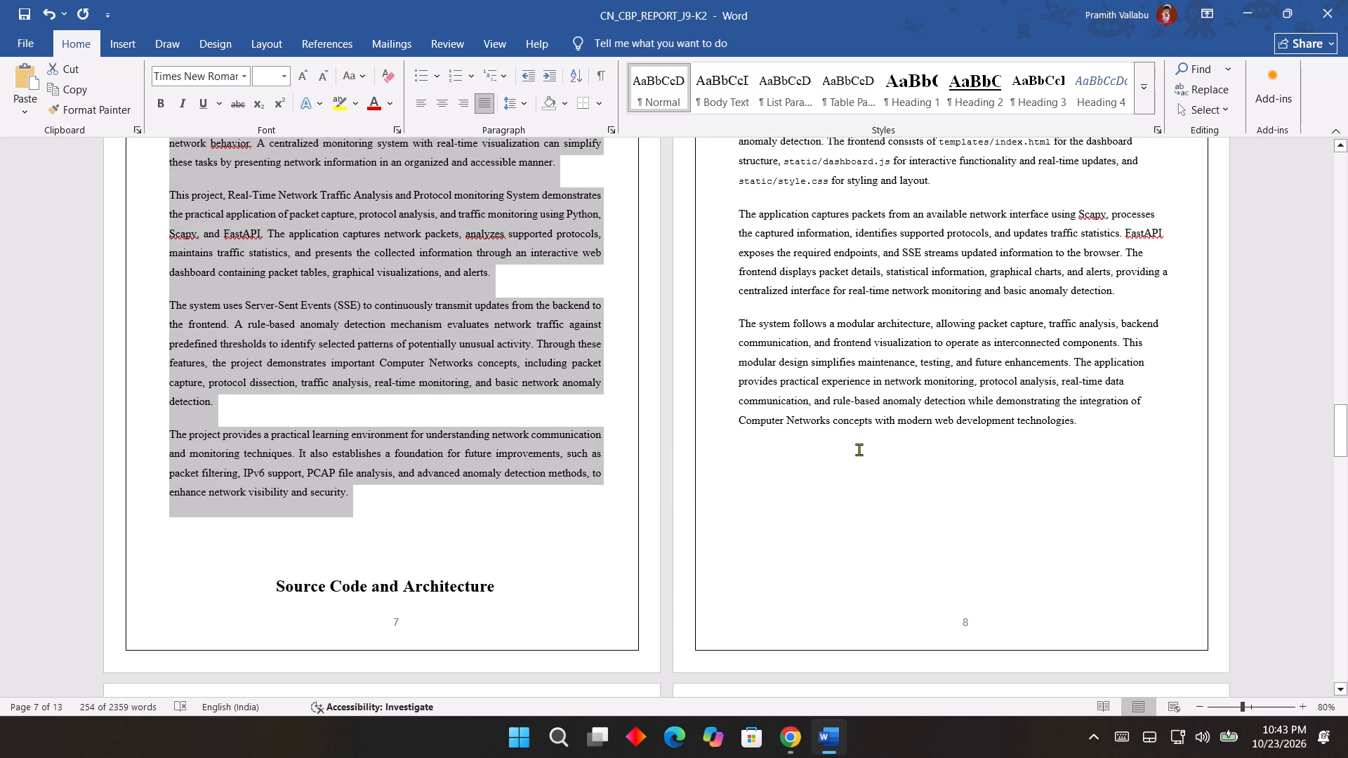
Insert an empty line before the Source Code and Architecture heading to push it back onto its own page.
click(345, 567)
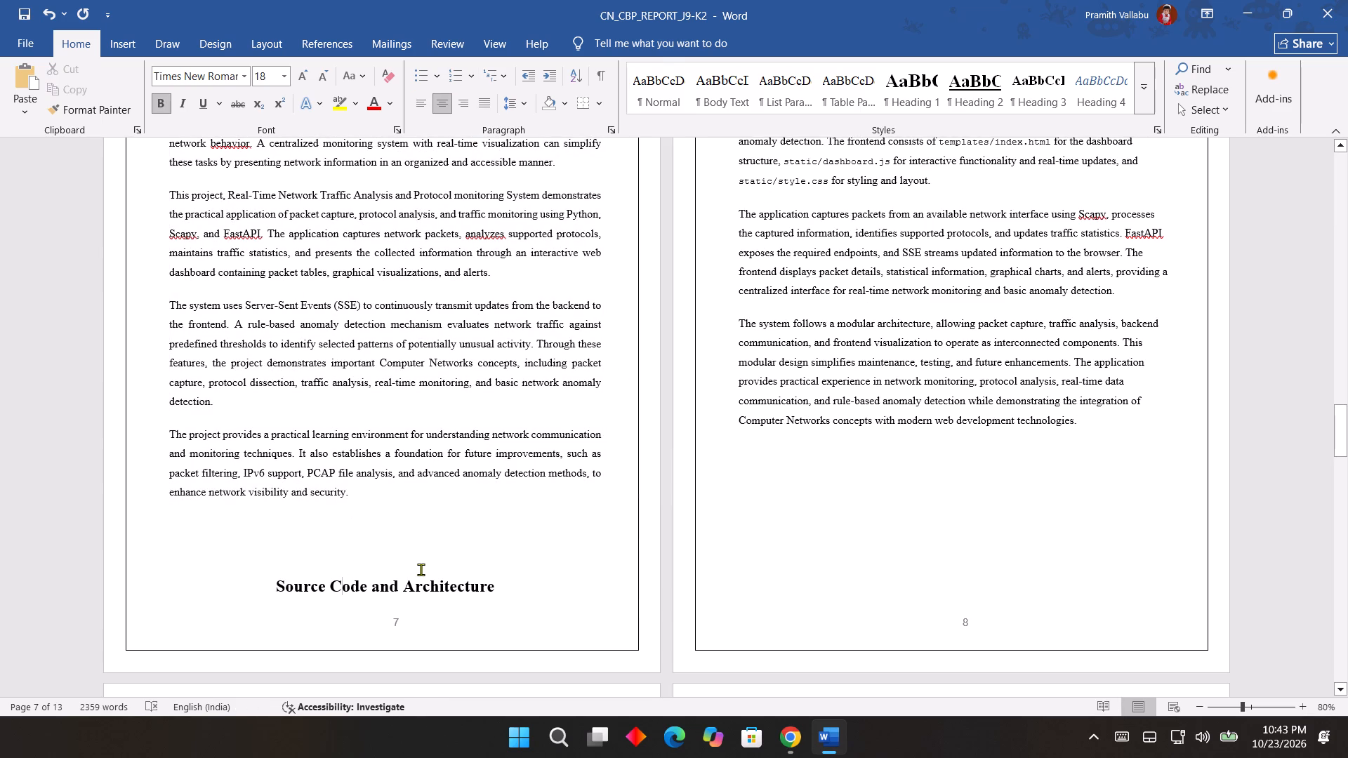
key(Left)
key(Left)
key(Left)
key(Left)
key(Left)
key(Left)
key(Left)
key(Left)
key(Return)
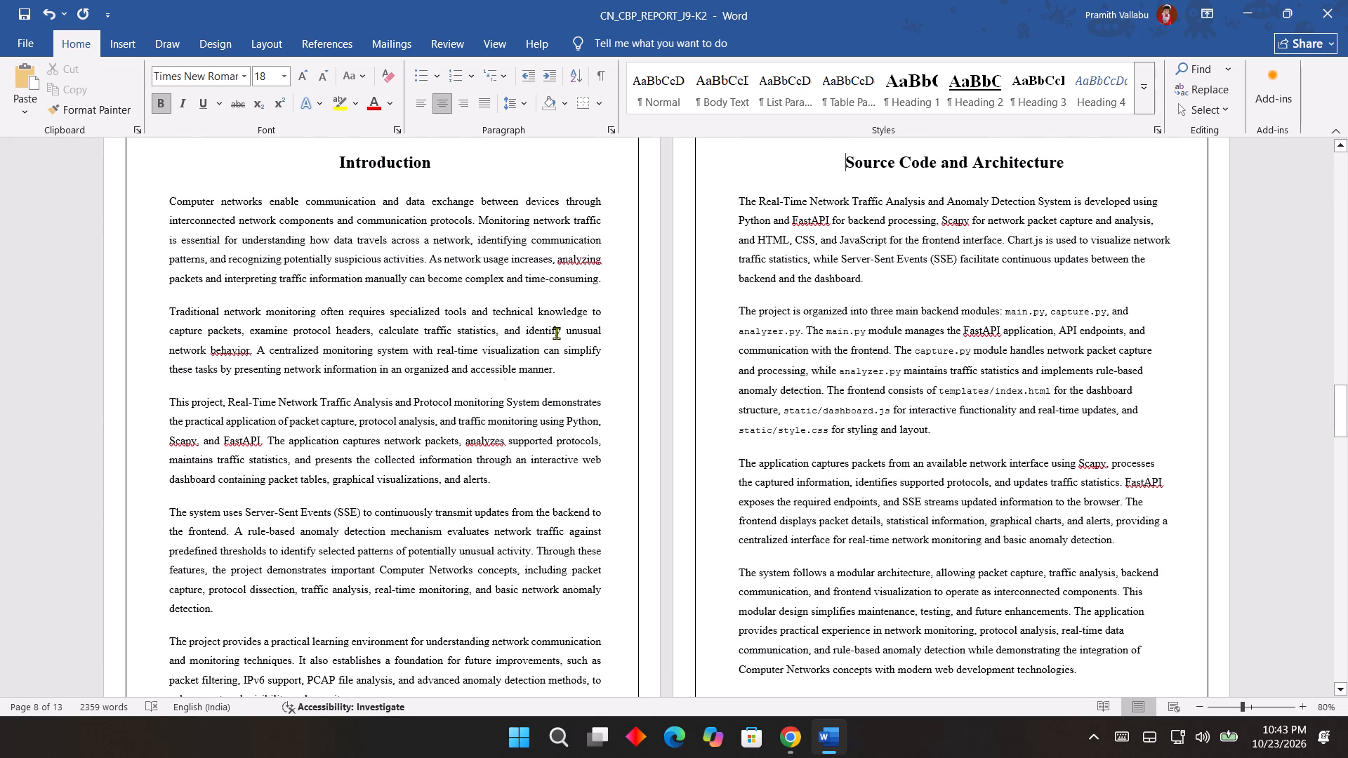
Justify the body paragraphs below the Source Code and Architecture heading.
drag(739, 199, 1024, 714)
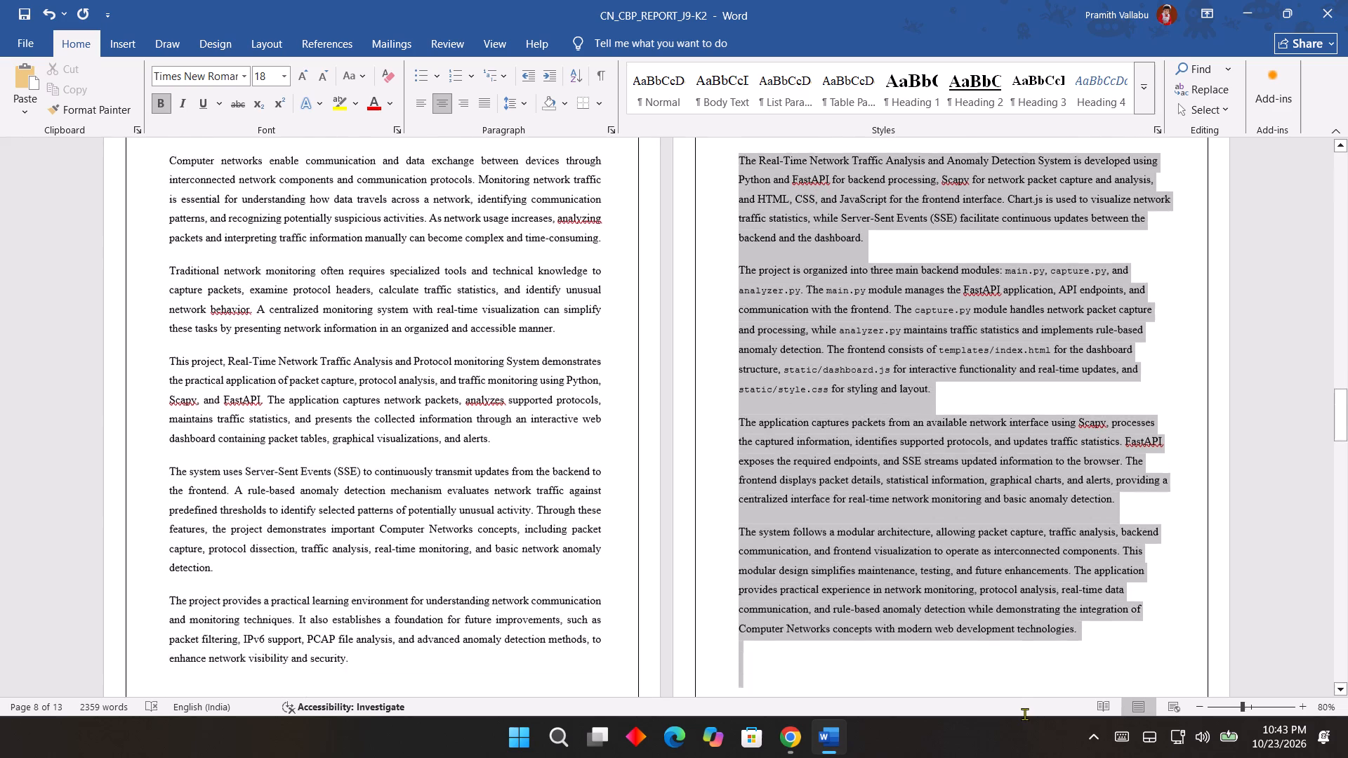
drag(1024, 714, 1084, 472)
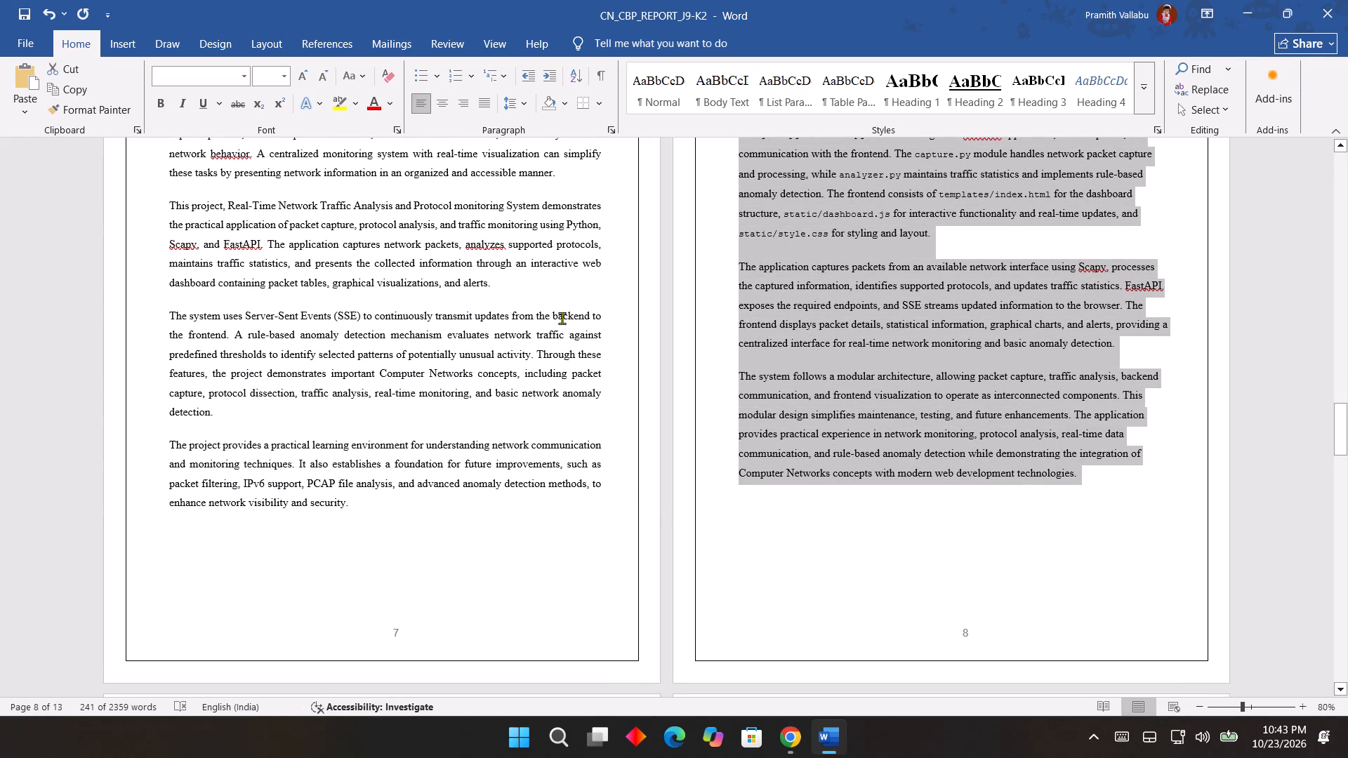
click(485, 102)
click(1015, 510)
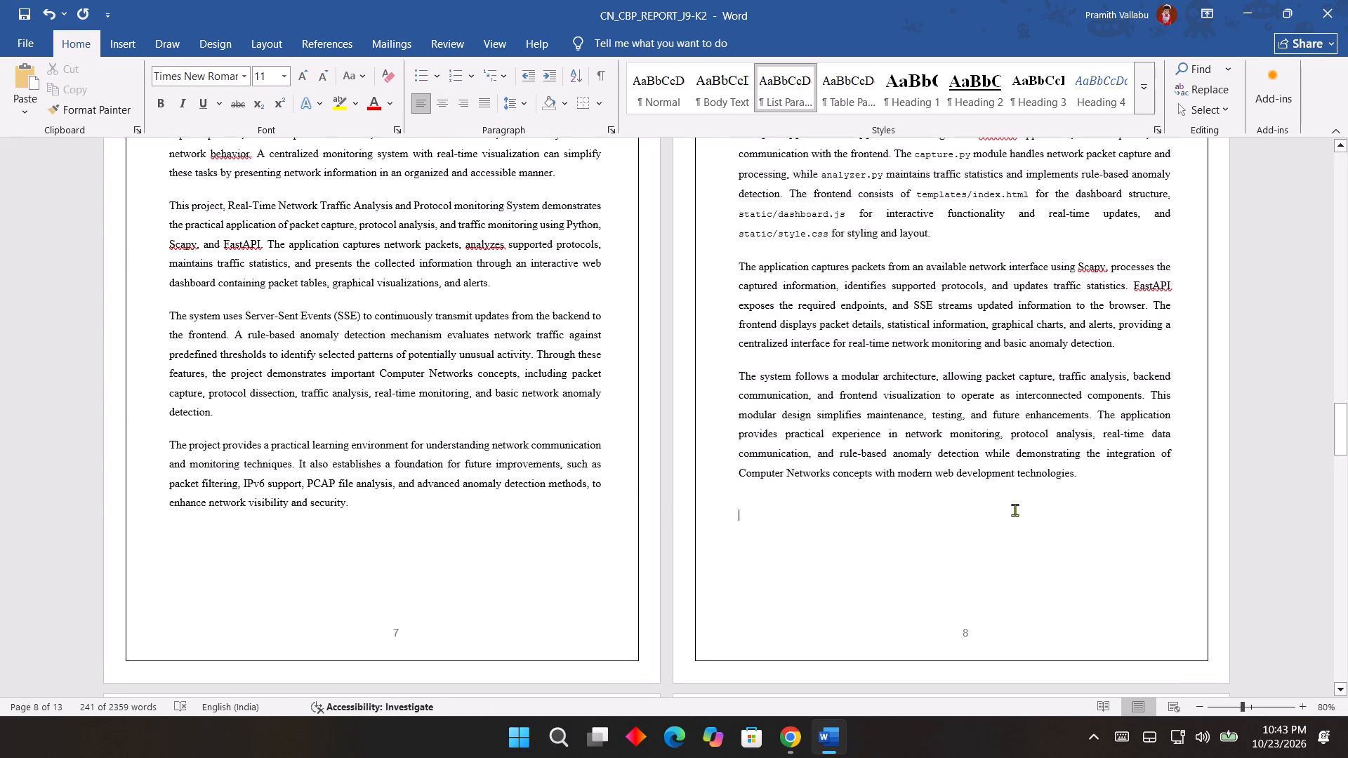
Justify the Source Code page's text from 4.1 Project Structure through 4.2.2 Network Packet Capture.
scroll(1015, 510, down, 13)
scroll(392, 420, down, 4)
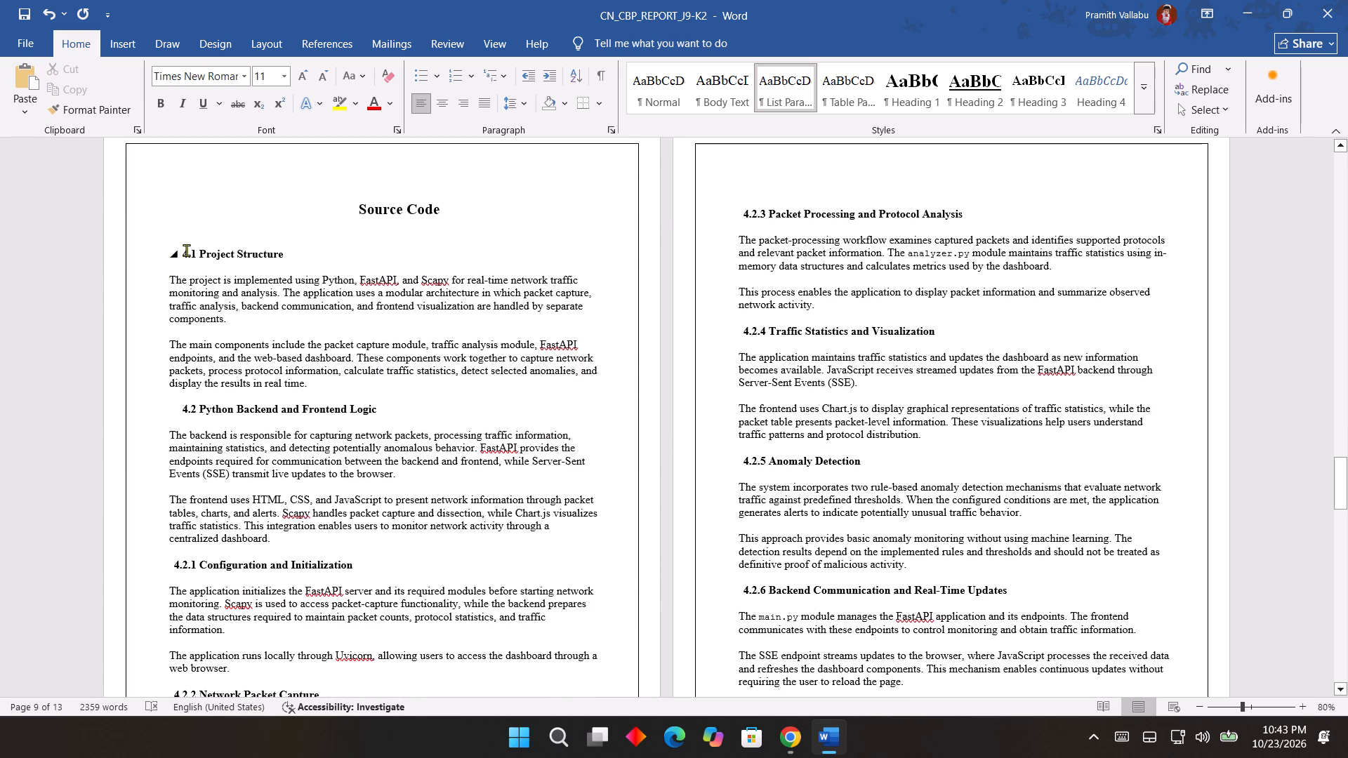
drag(183, 250, 319, 712)
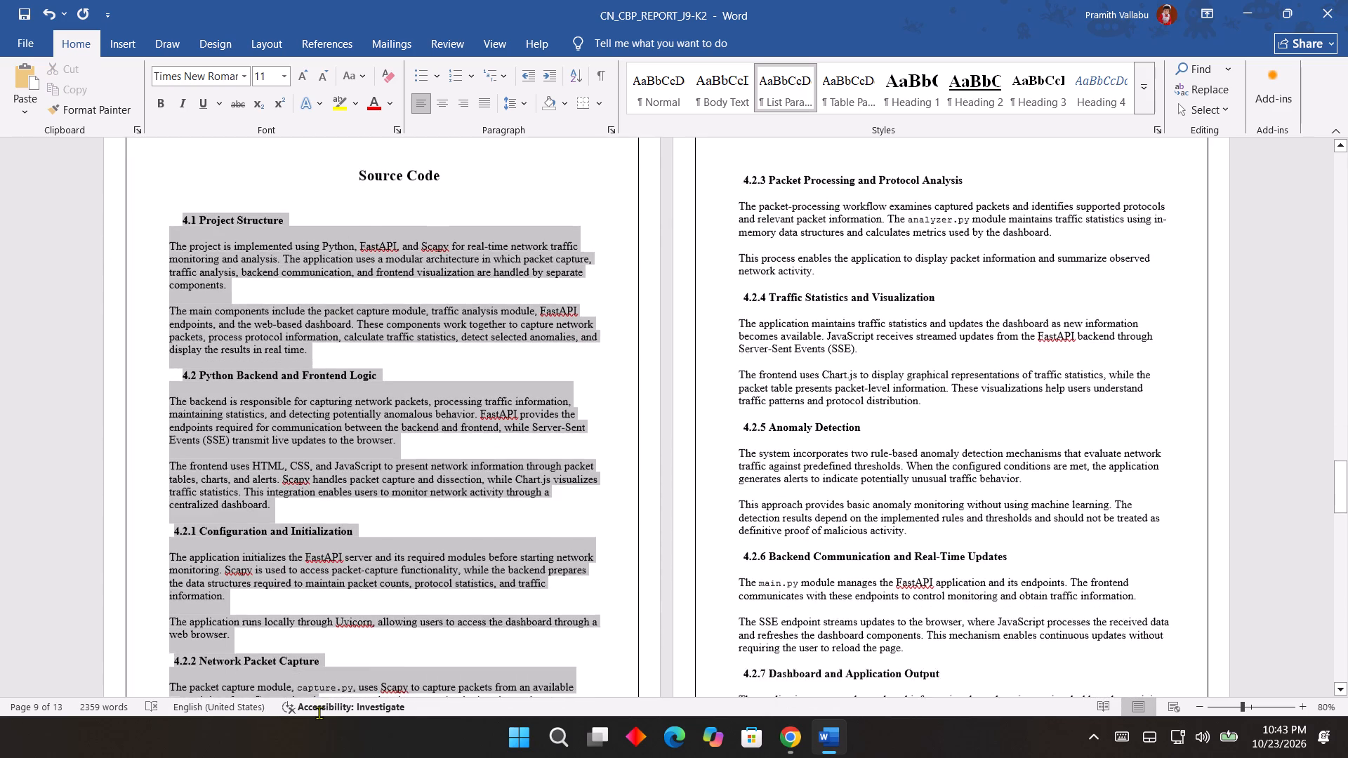
drag(319, 712, 536, 560)
scroll(562, 594, up, 5)
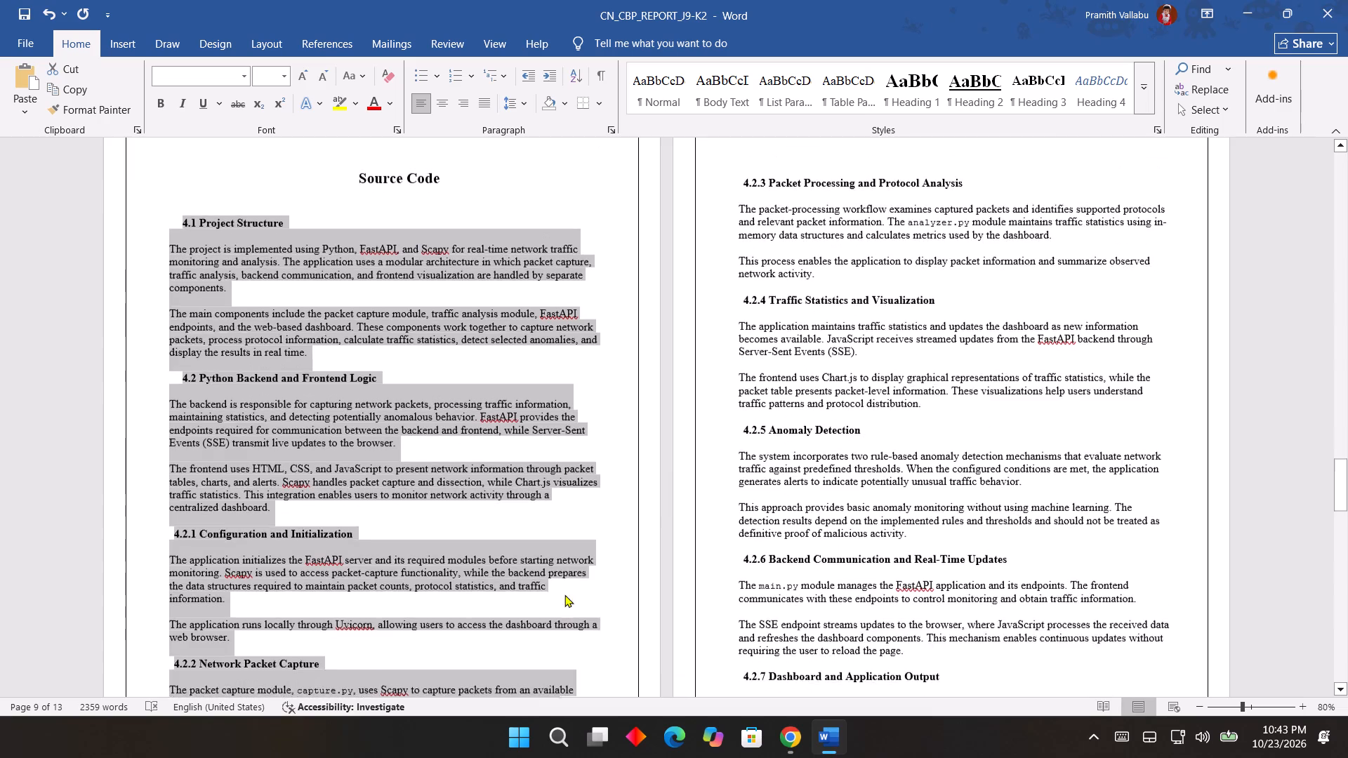
scroll(564, 594, up, 20)
scroll(564, 594, up, 10)
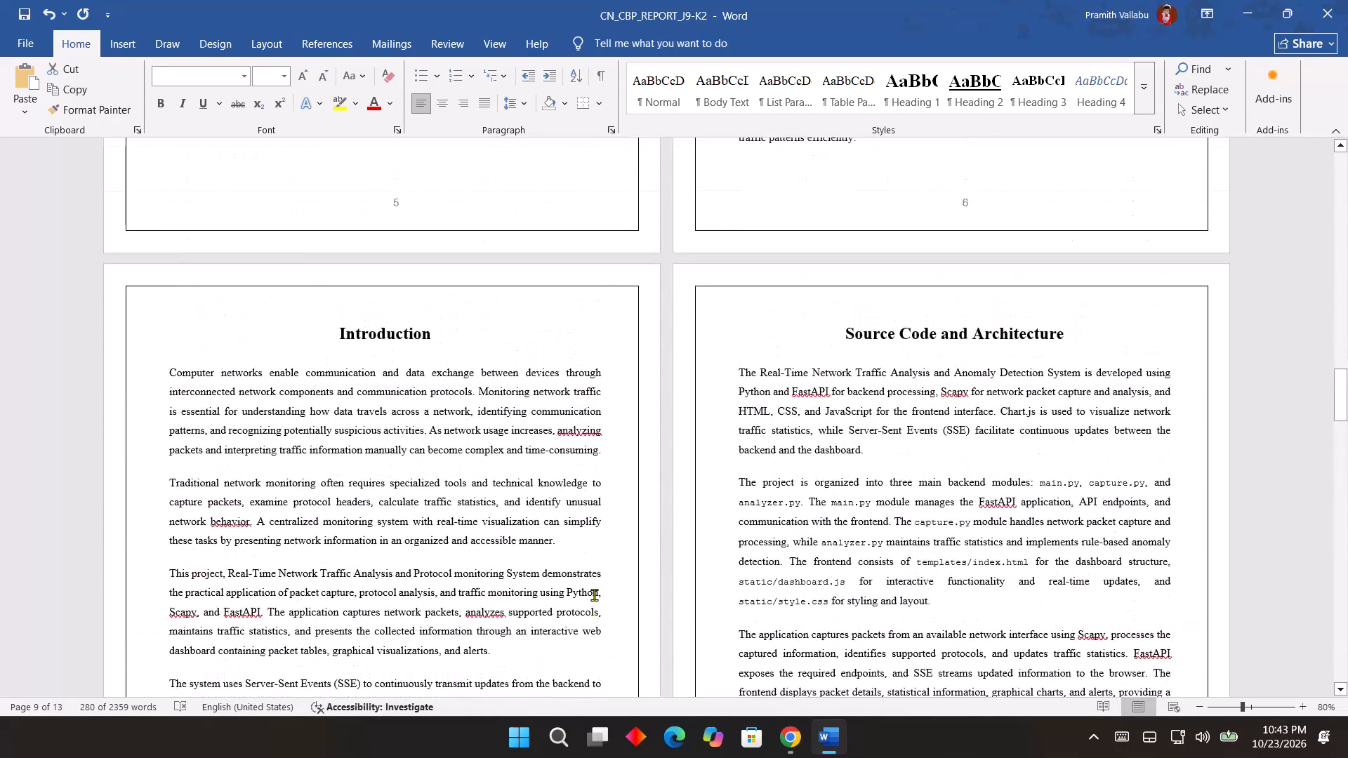
scroll(597, 603, down, 9)
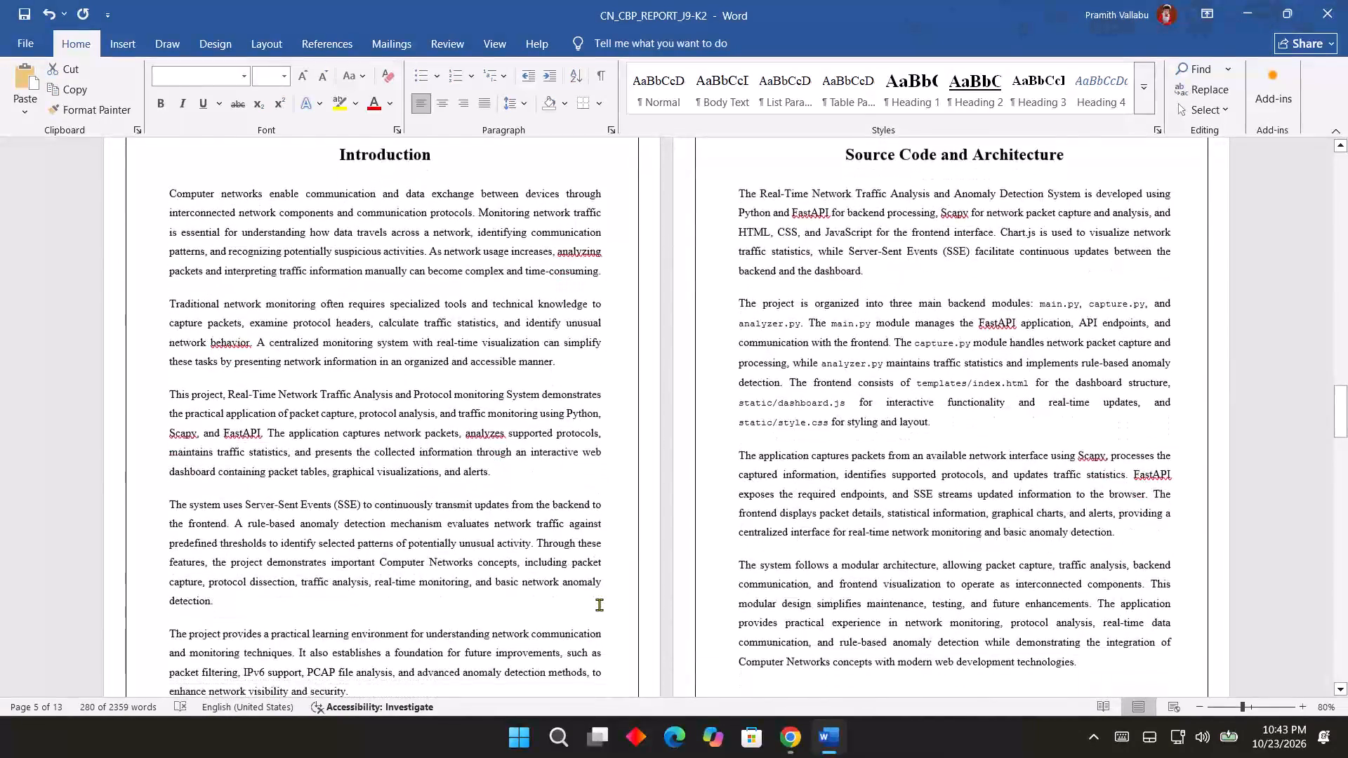
scroll(599, 604, down, 10)
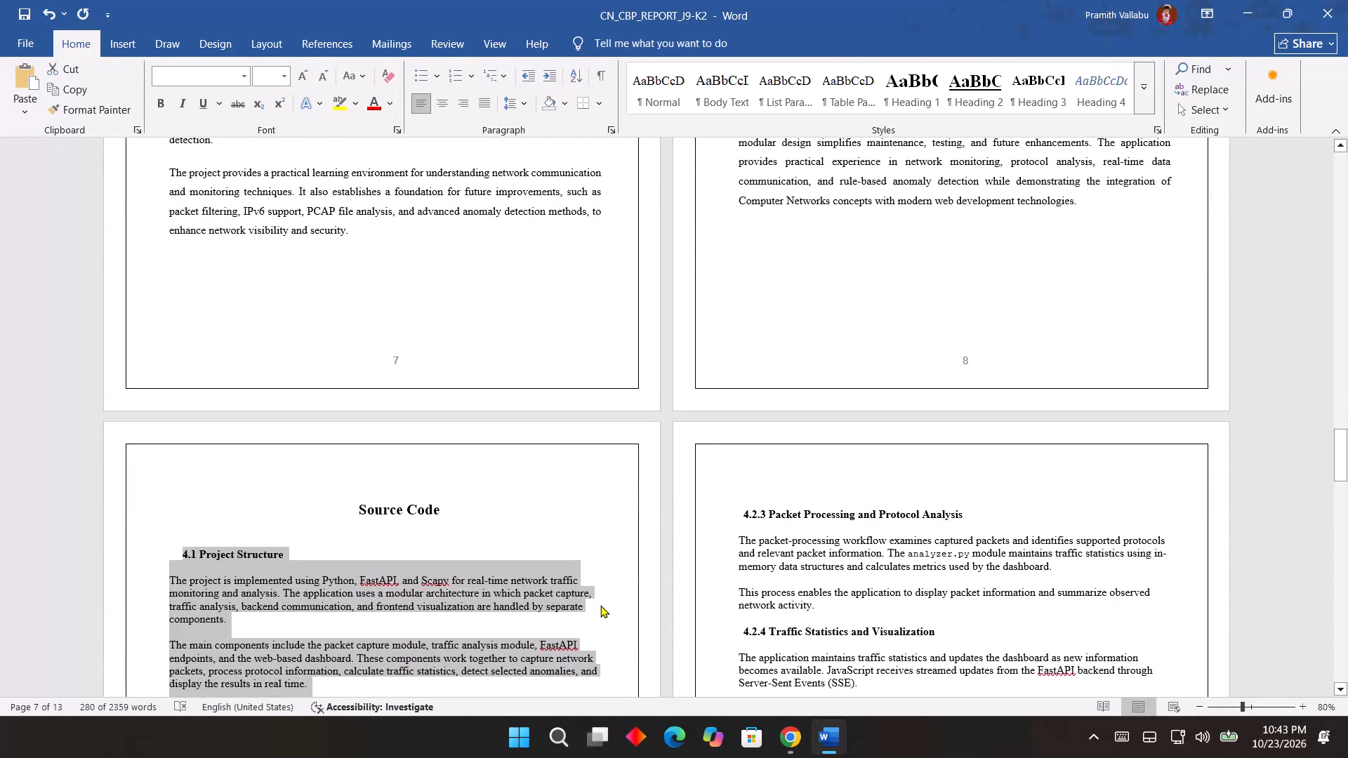
scroll(600, 605, down, 2)
click(489, 104)
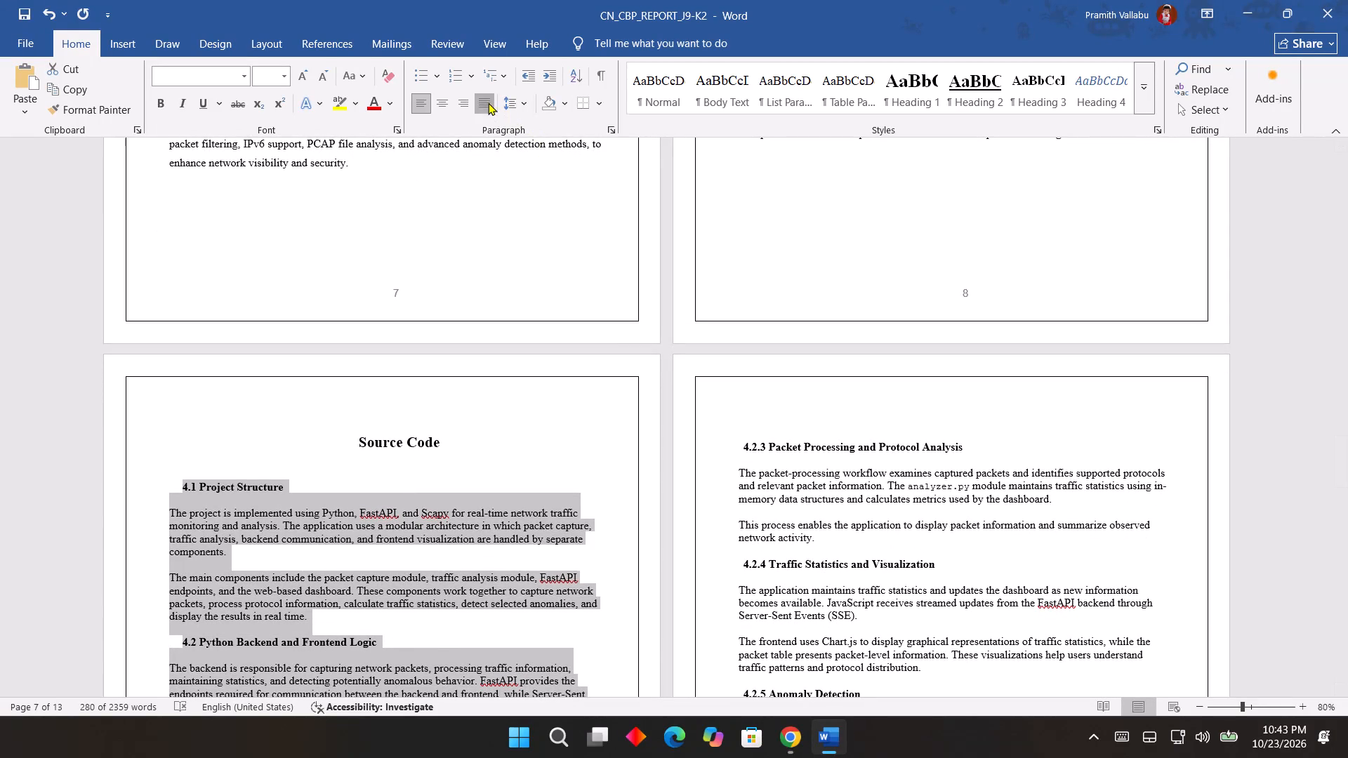
scroll(625, 639, down, 6)
click(614, 607)
Justify the text from 4.2.3 Packet Processing and Protocol Analysis through 4.2.7 Dashboard and Application Output.
scroll(614, 605, down, 11)
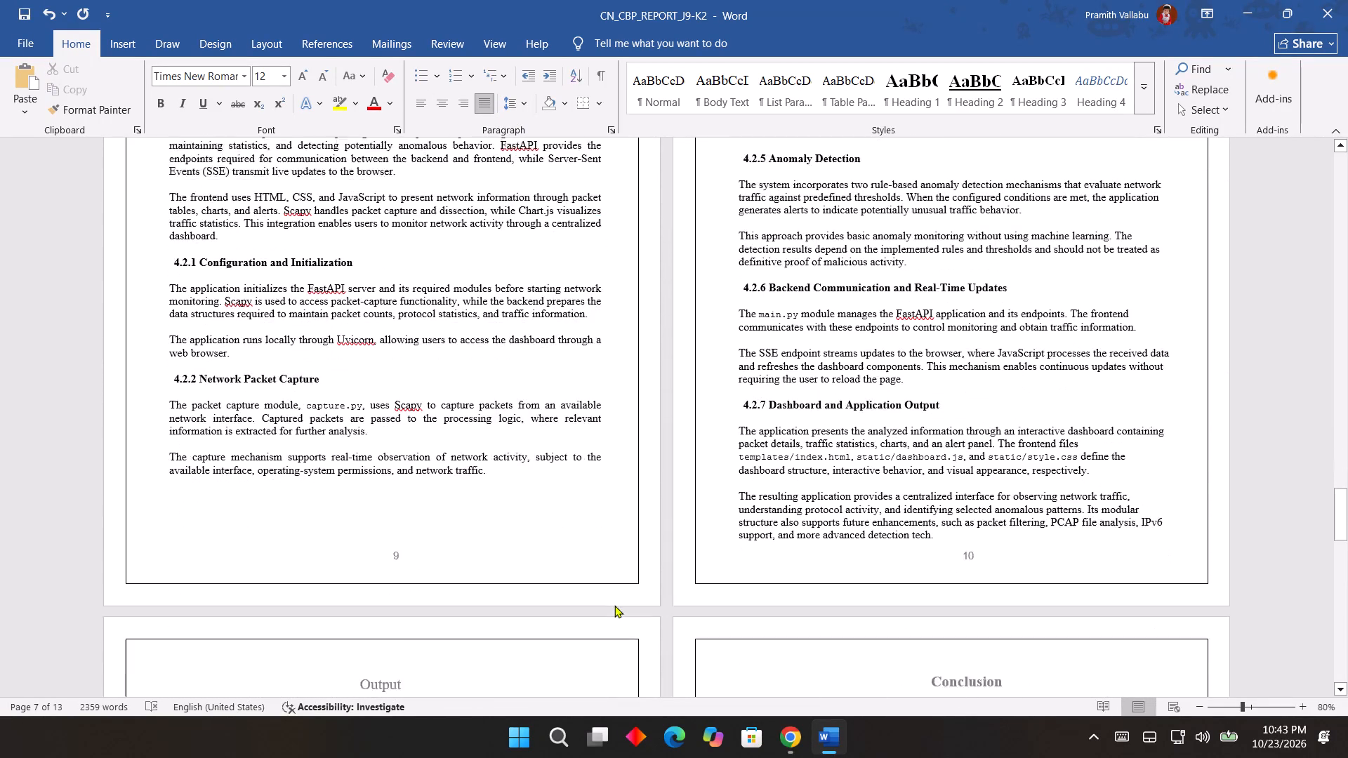
scroll(640, 604, up, 15)
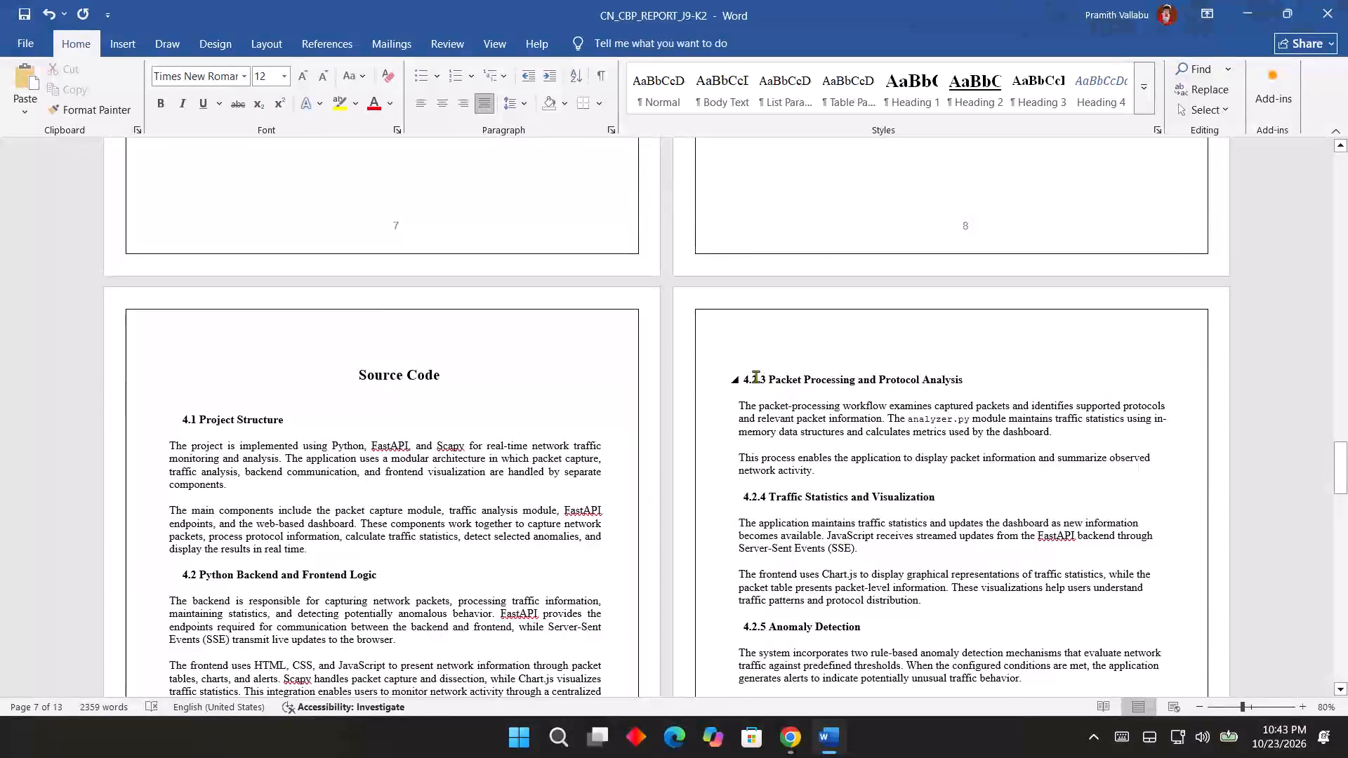
drag(746, 374, 937, 606)
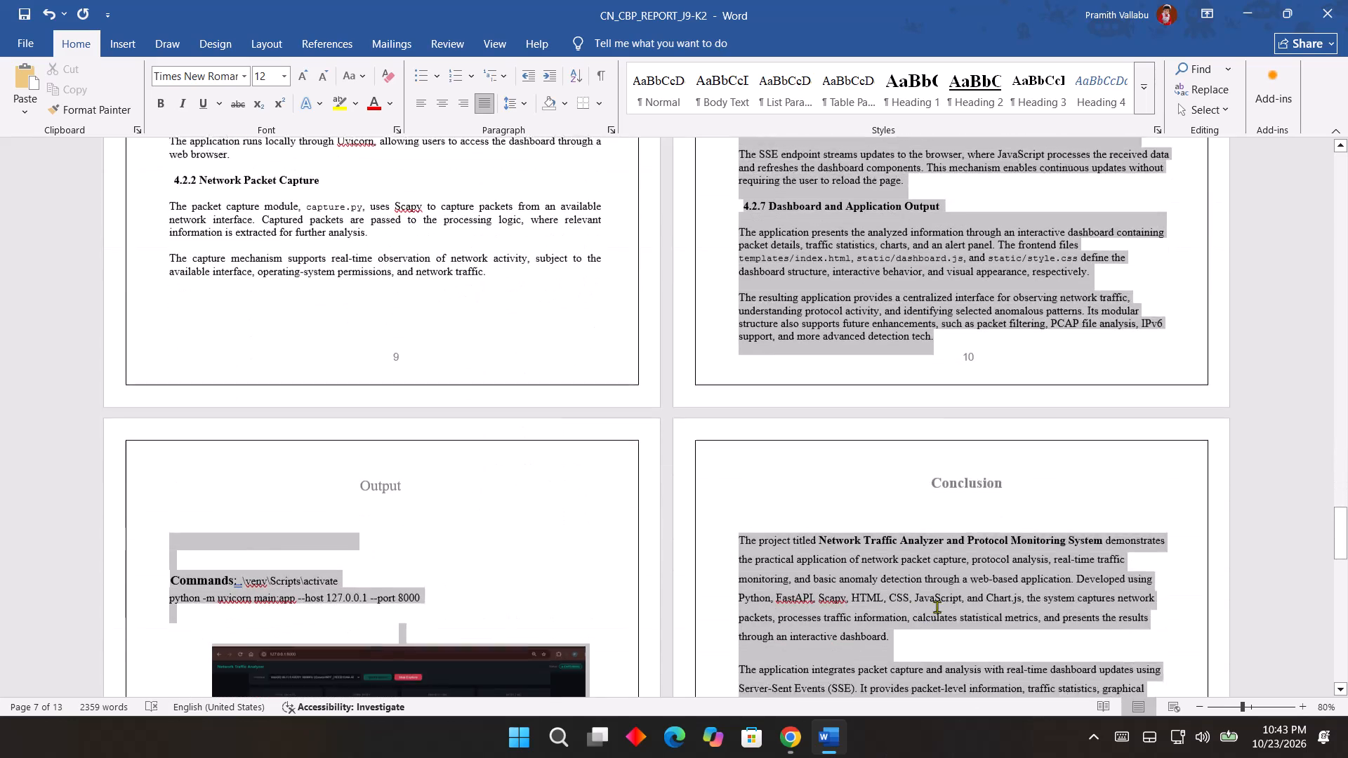
drag(937, 606, 970, 285)
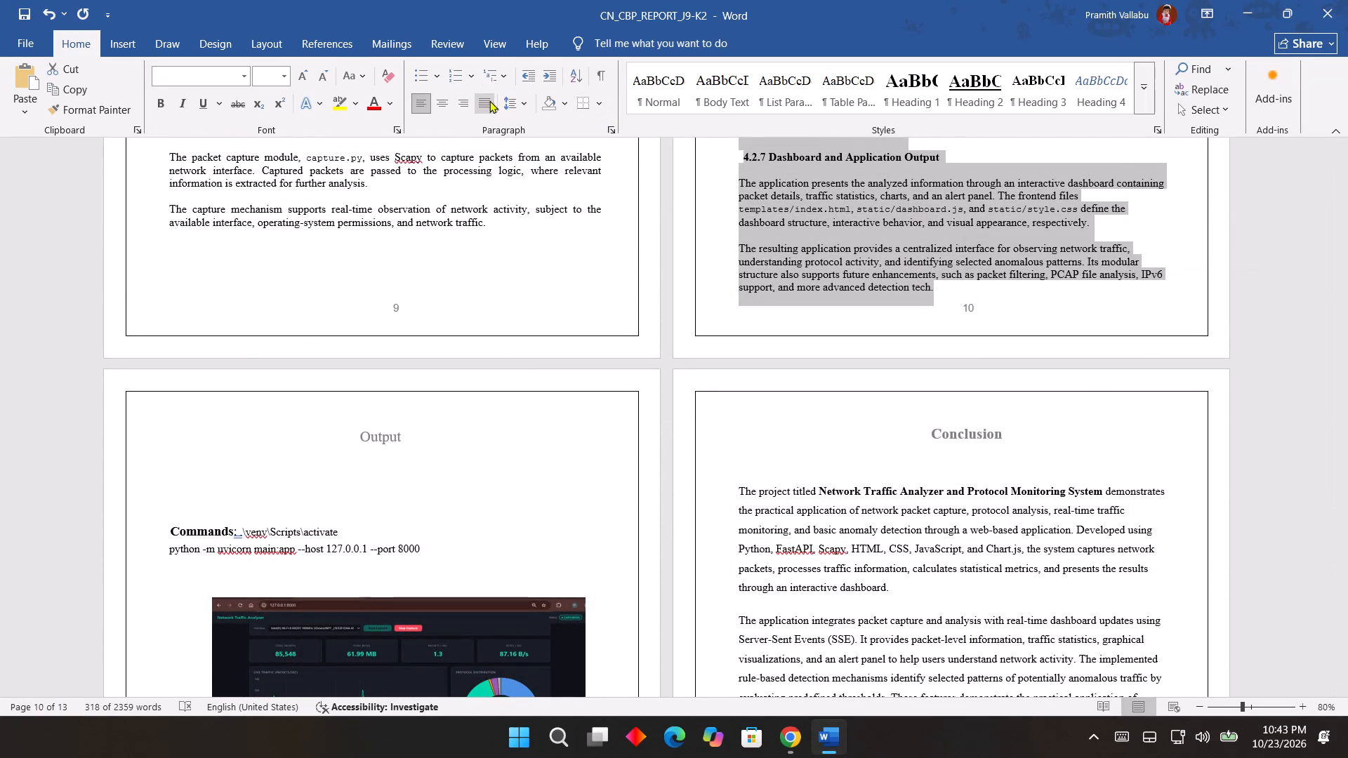
click(489, 105)
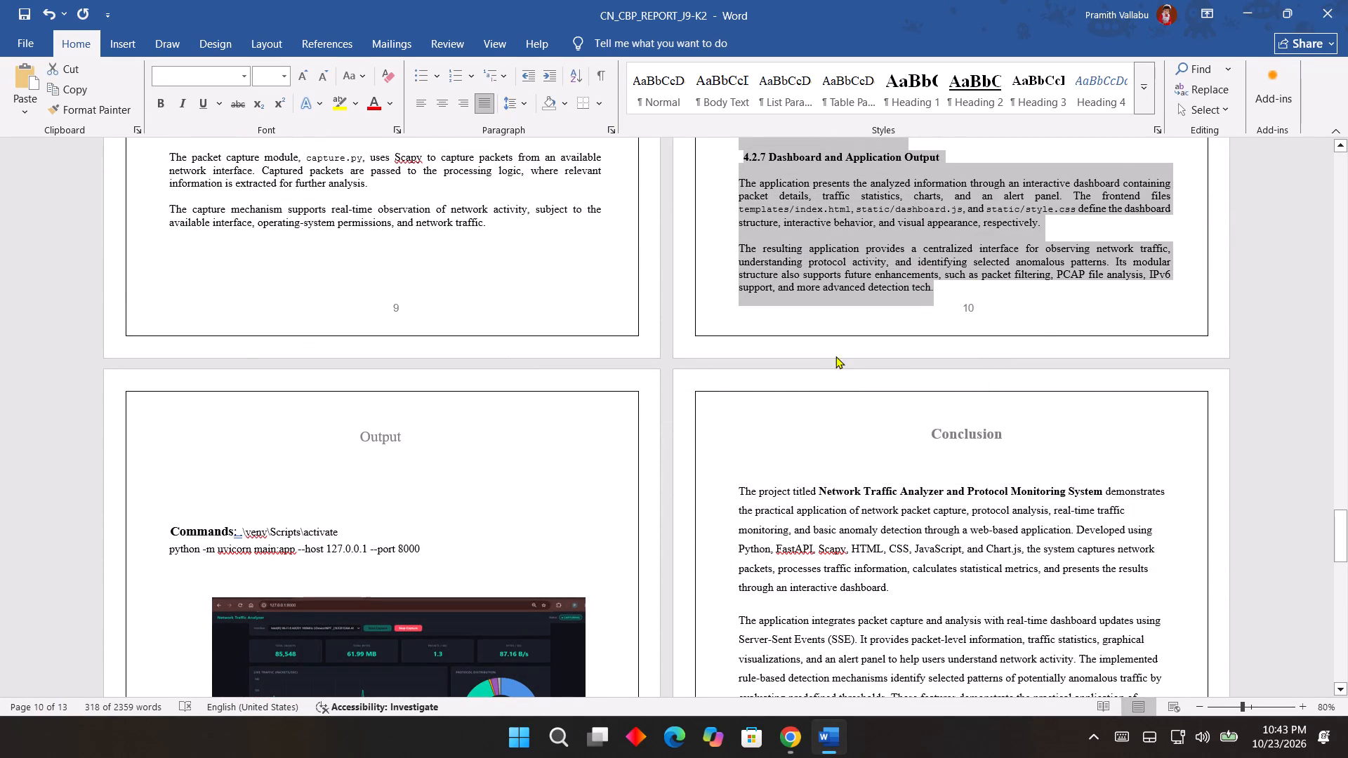
click(1038, 318)
Justify all the body paragraphs on the Conclusion page.
scroll(1054, 521, down, 5)
drag(741, 326, 973, 625)
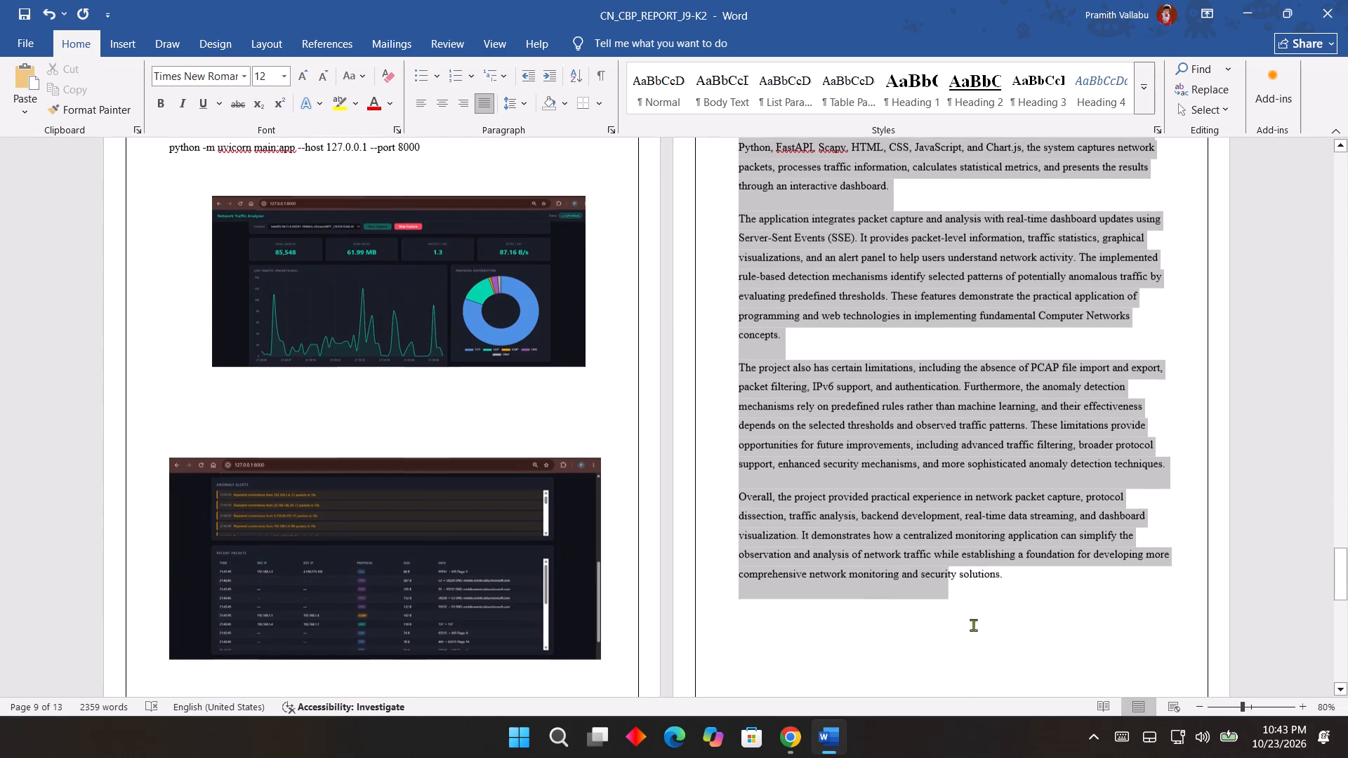
drag(973, 625, 1005, 569)
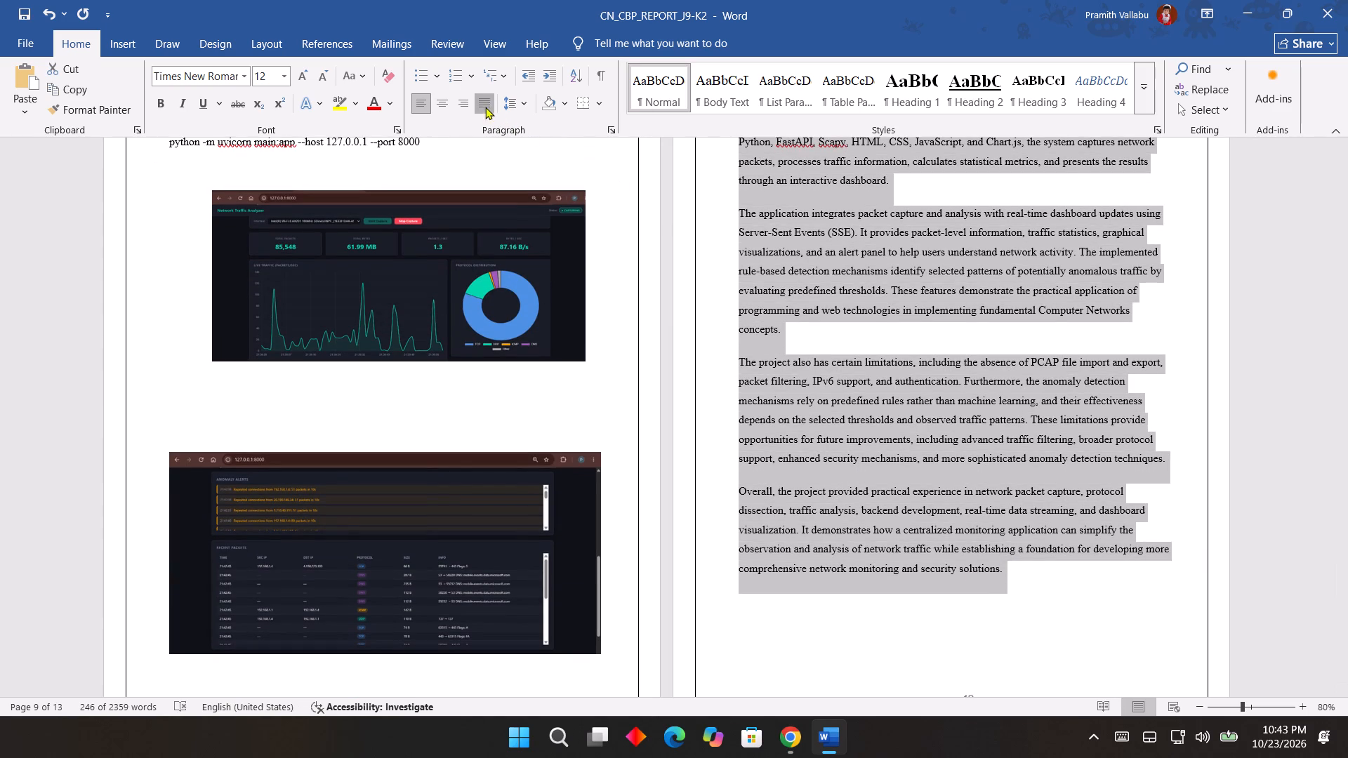
click(485, 107)
click(1102, 558)
Review the References page and recheck the layout of the justified pages from Conclusion back to Introduction.
scroll(1083, 539, down, 13)
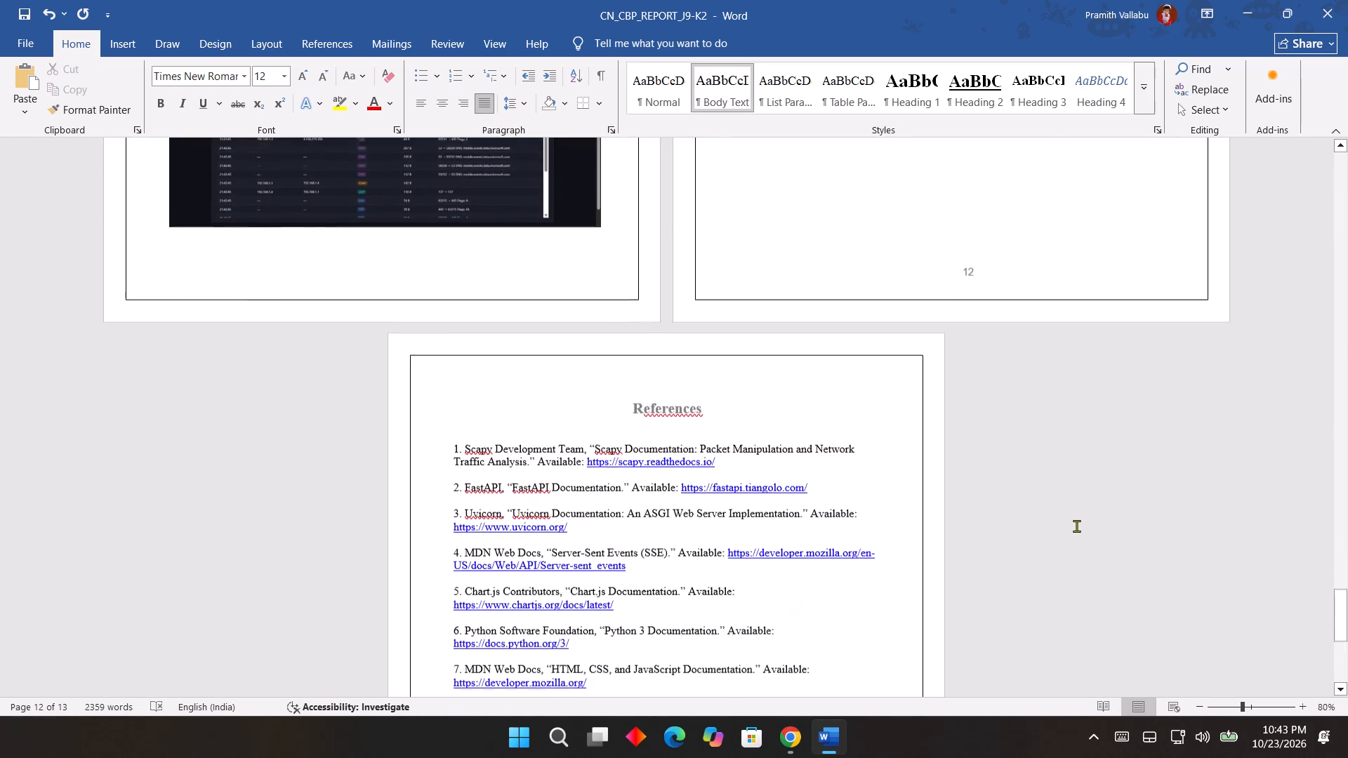
scroll(1076, 528, down, 15)
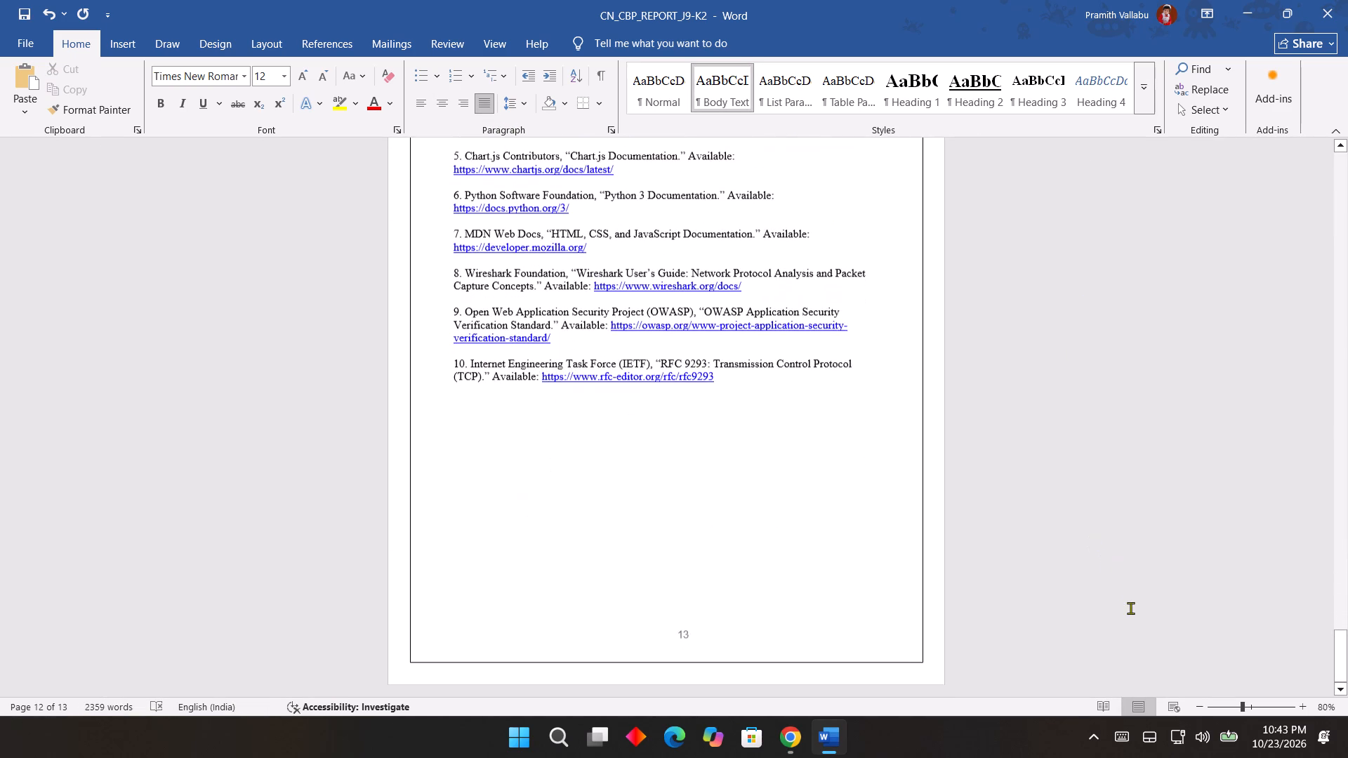
scroll(1132, 603, up, 20)
scroll(1132, 603, up, 2)
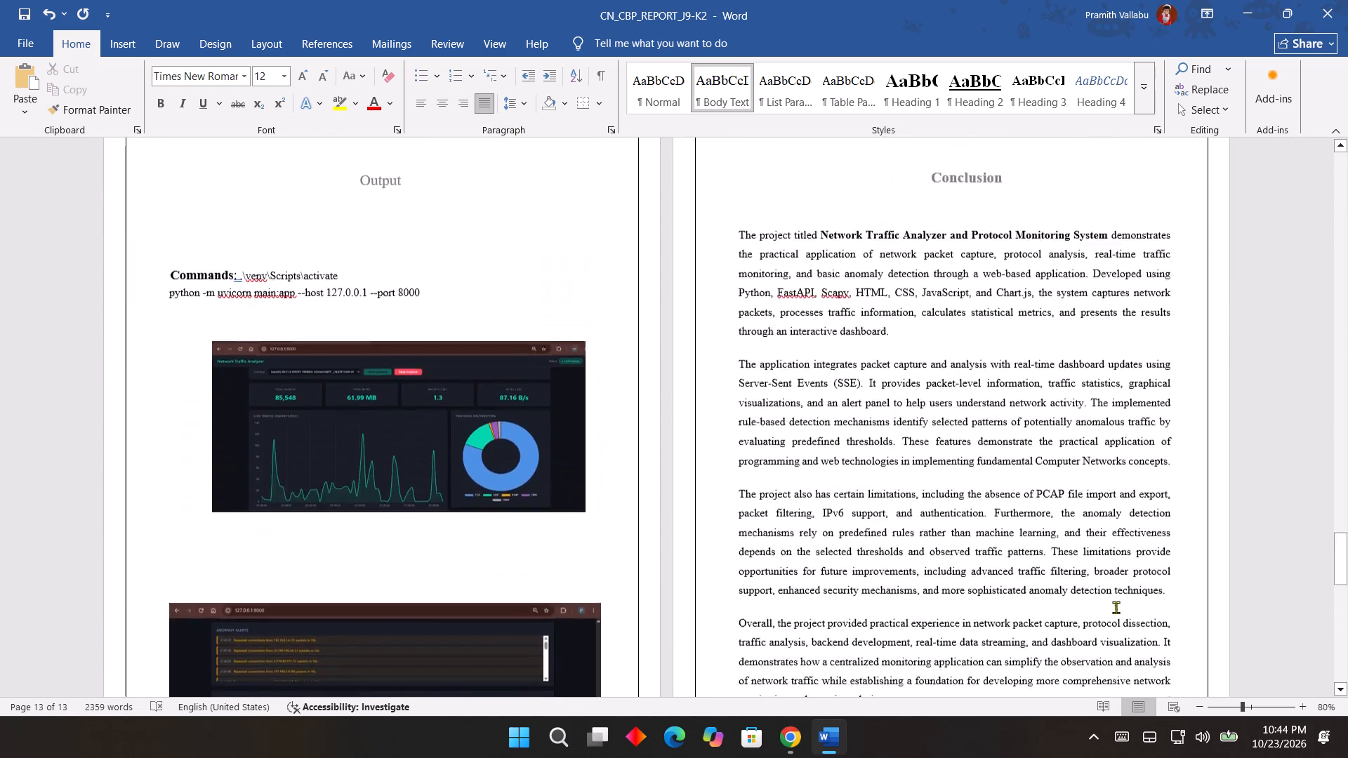
scroll(1116, 607, up, 20)
scroll(1116, 607, up, 7)
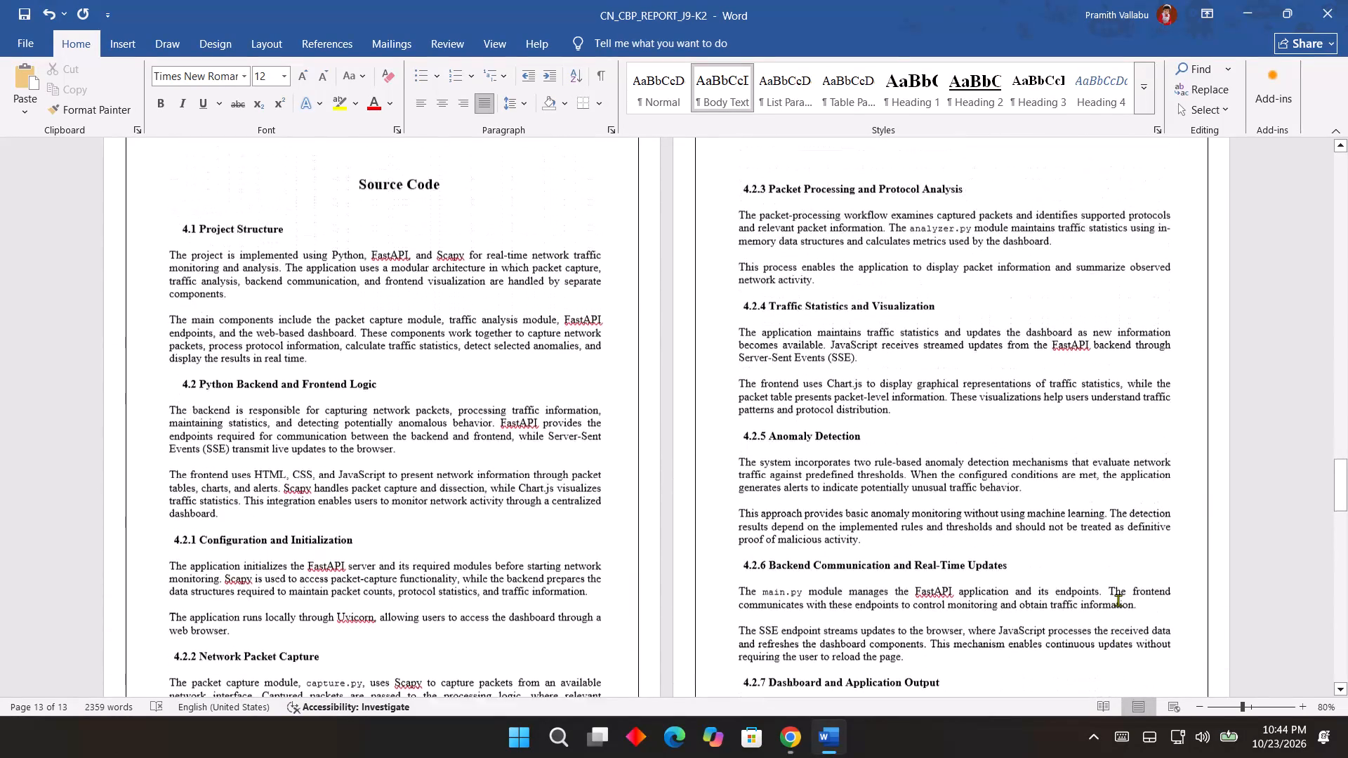
scroll(1118, 600, up, 15)
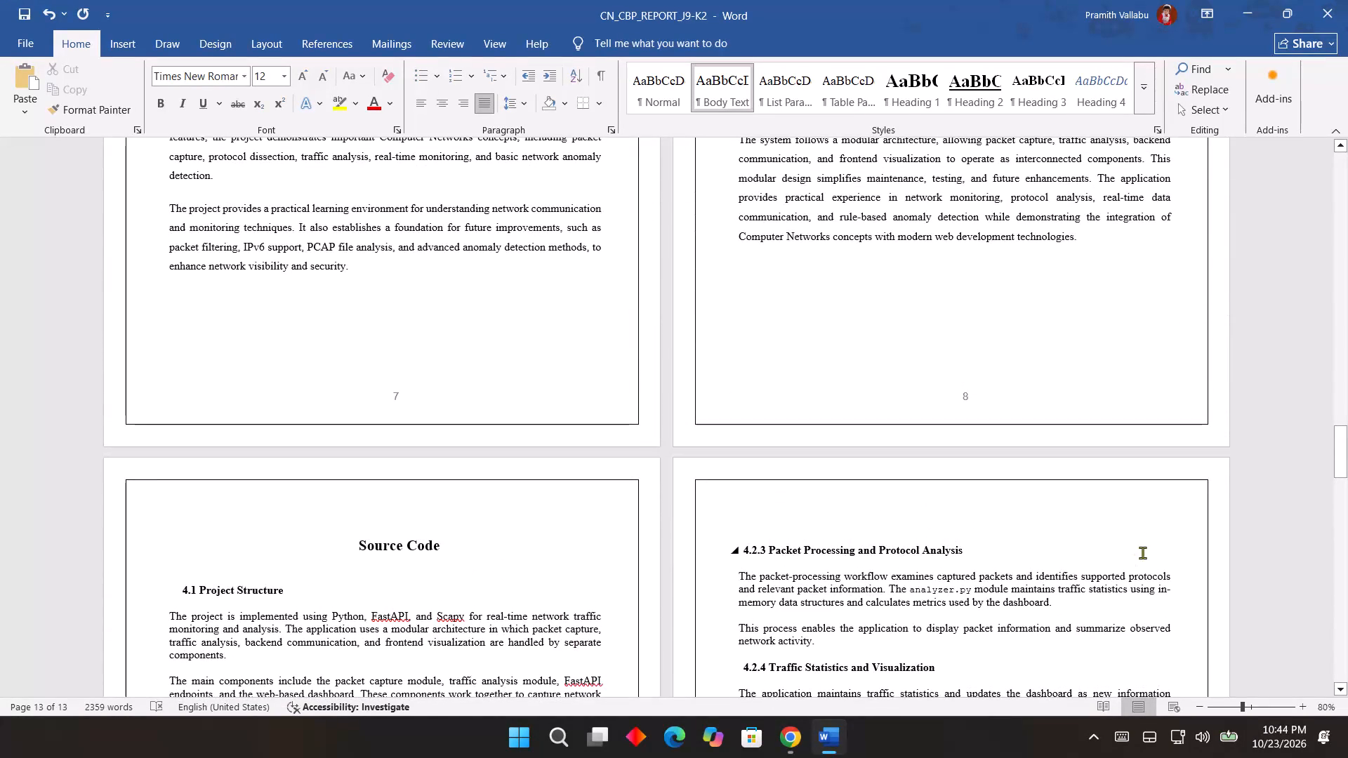
scroll(1149, 567, up, 15)
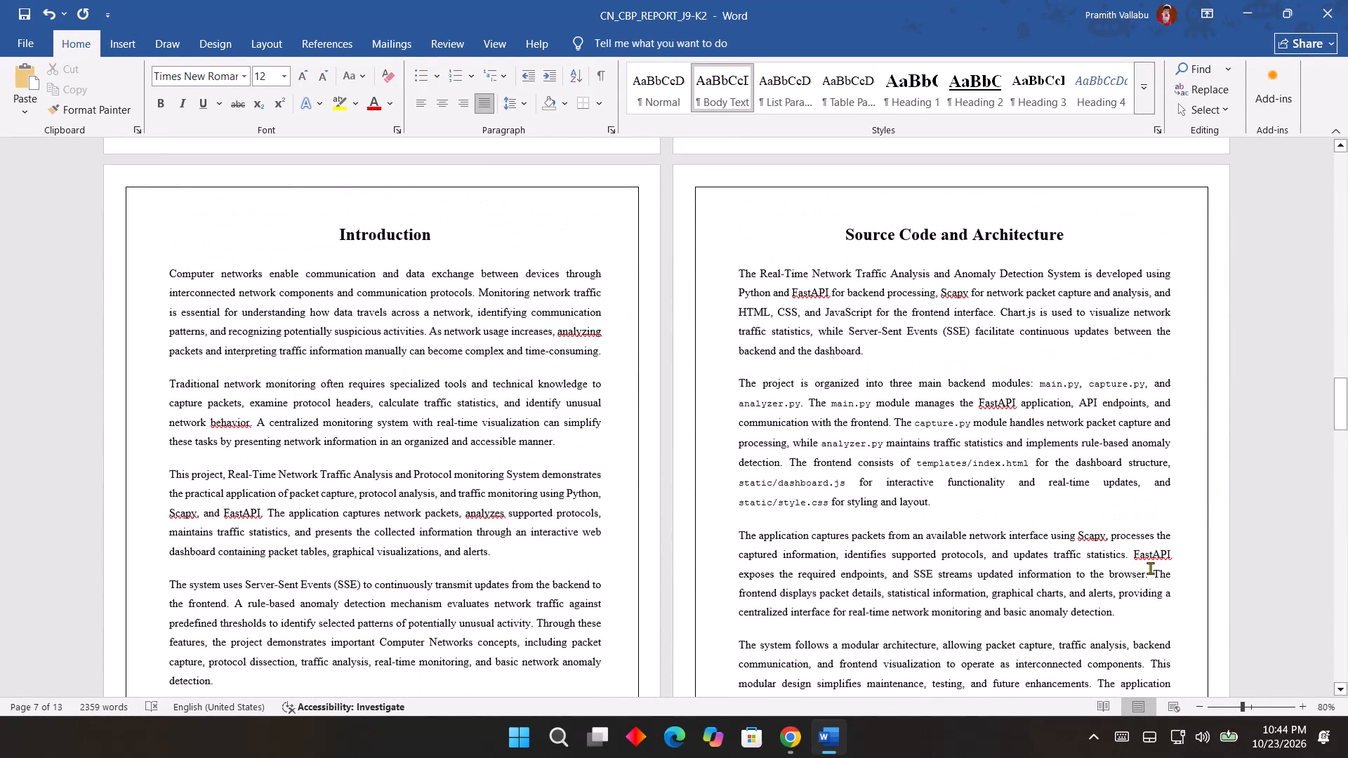
scroll(1155, 571, down, 6)
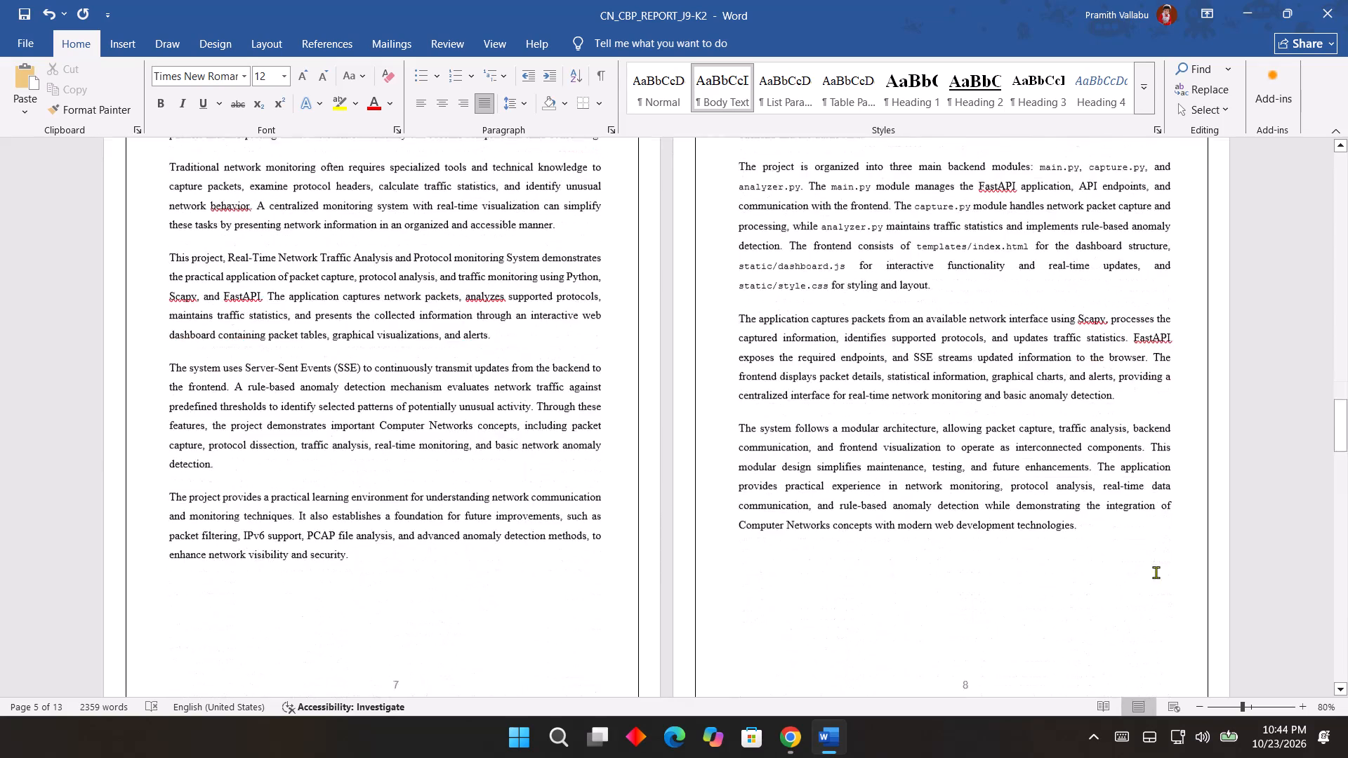
scroll(1156, 572, down, 8)
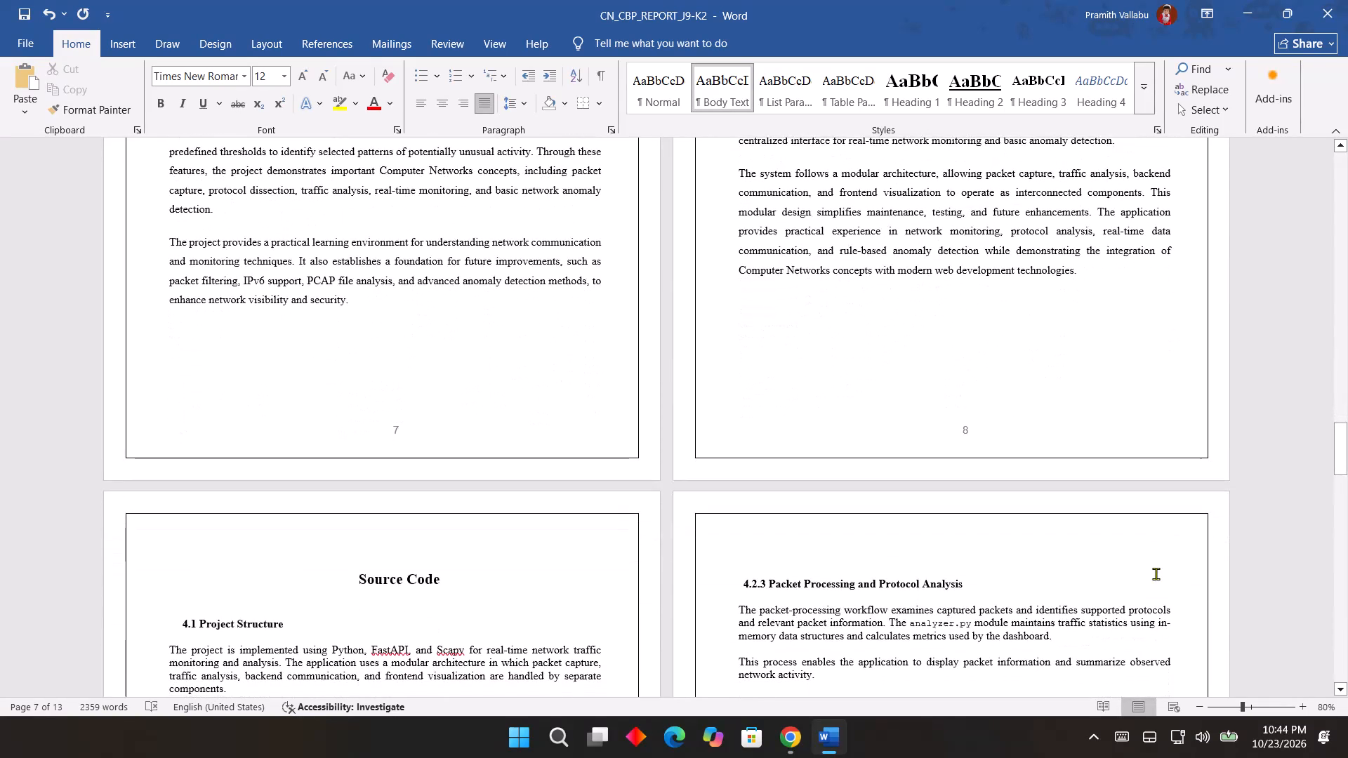
Recheck the layout of the Introduction, Source Code and Architecture, Table of Contents and Abstract pages.
scroll(636, 632, up, 16)
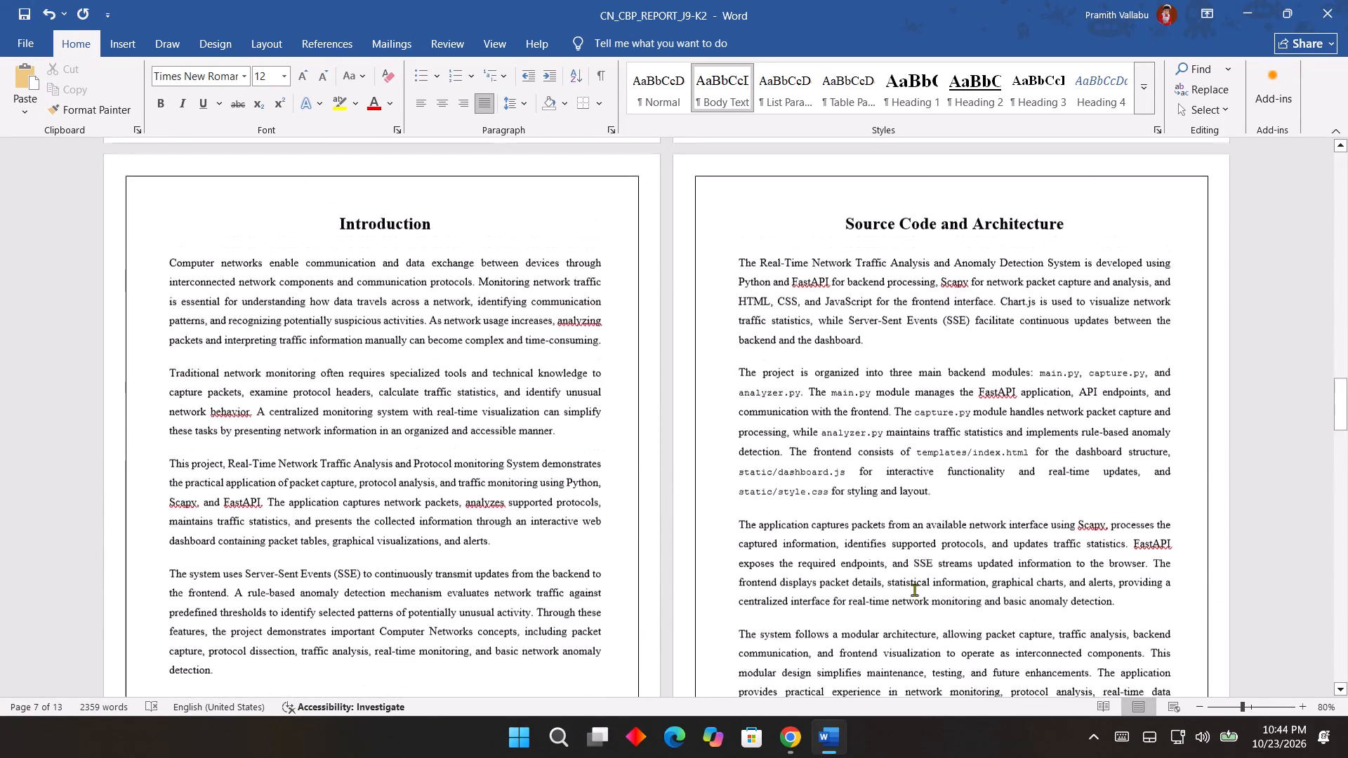
scroll(914, 590, up, 4)
scroll(1005, 553, down, 12)
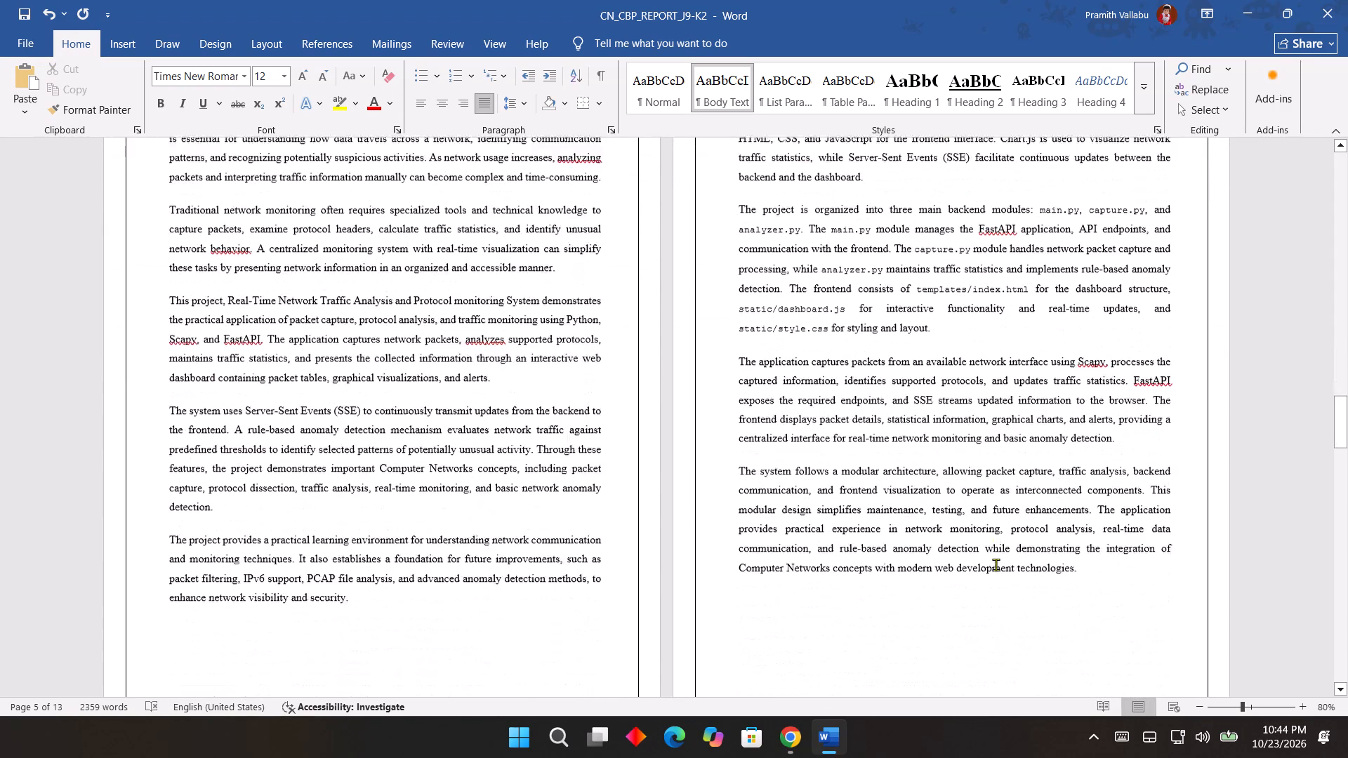
scroll(989, 566, up, 9)
scroll(996, 576, up, 19)
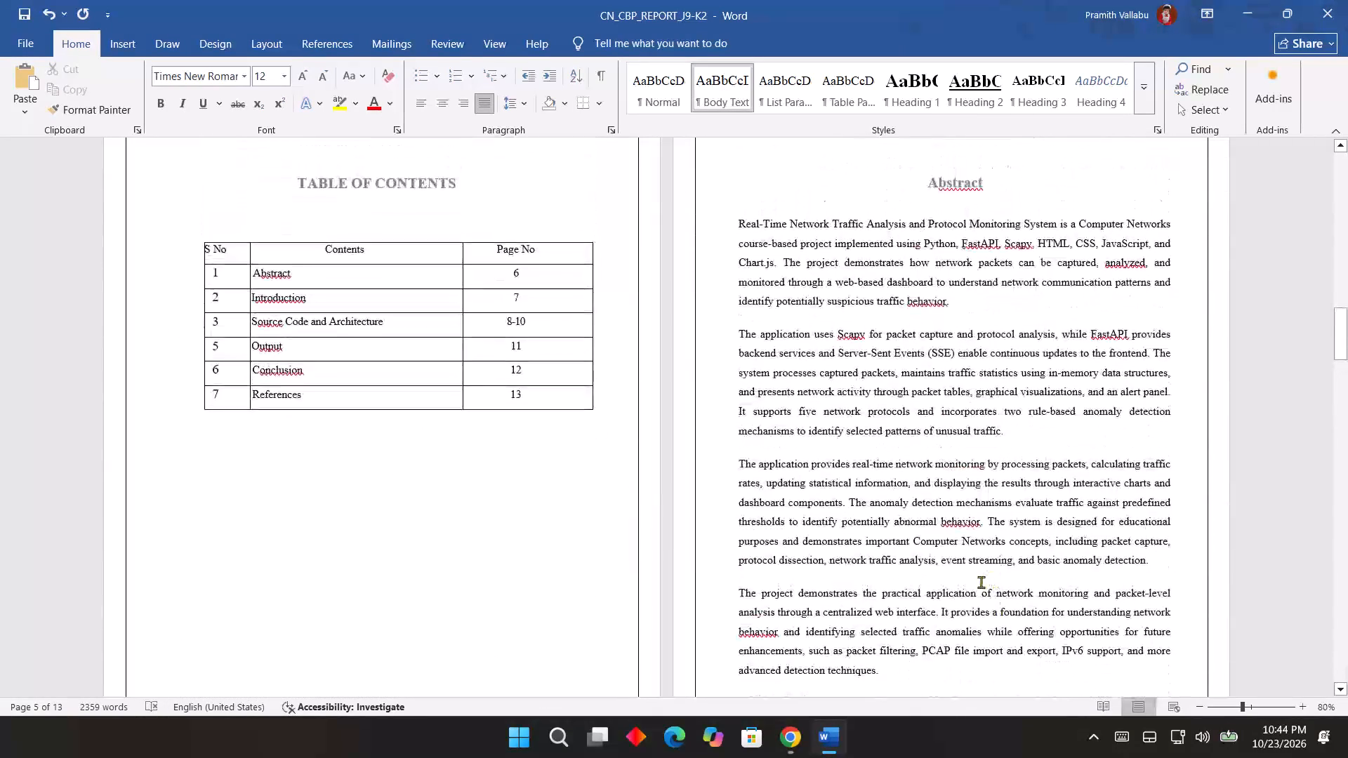
scroll(991, 590, down, 4)
scroll(991, 590, up, 1)
scroll(991, 590, down, 4)
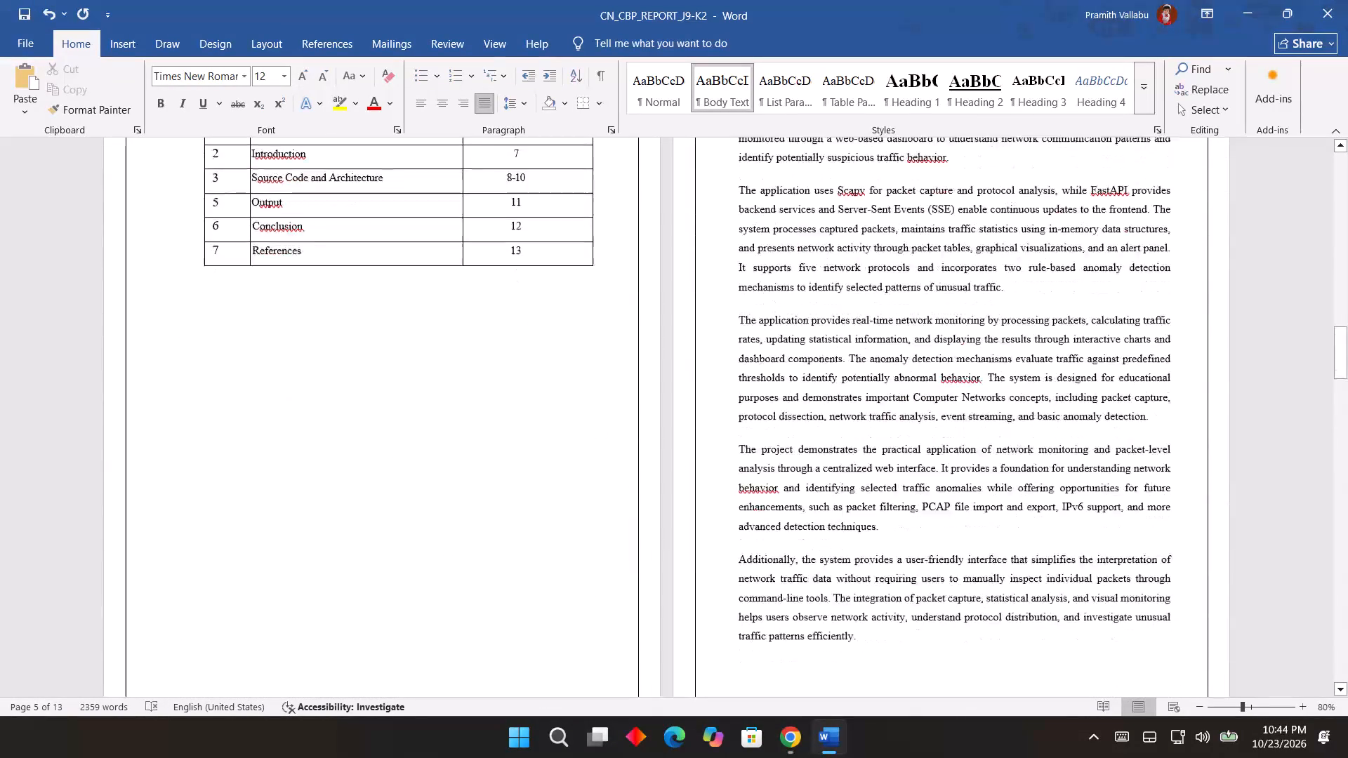
scroll(991, 590, up, 6)
scroll(991, 590, down, 8)
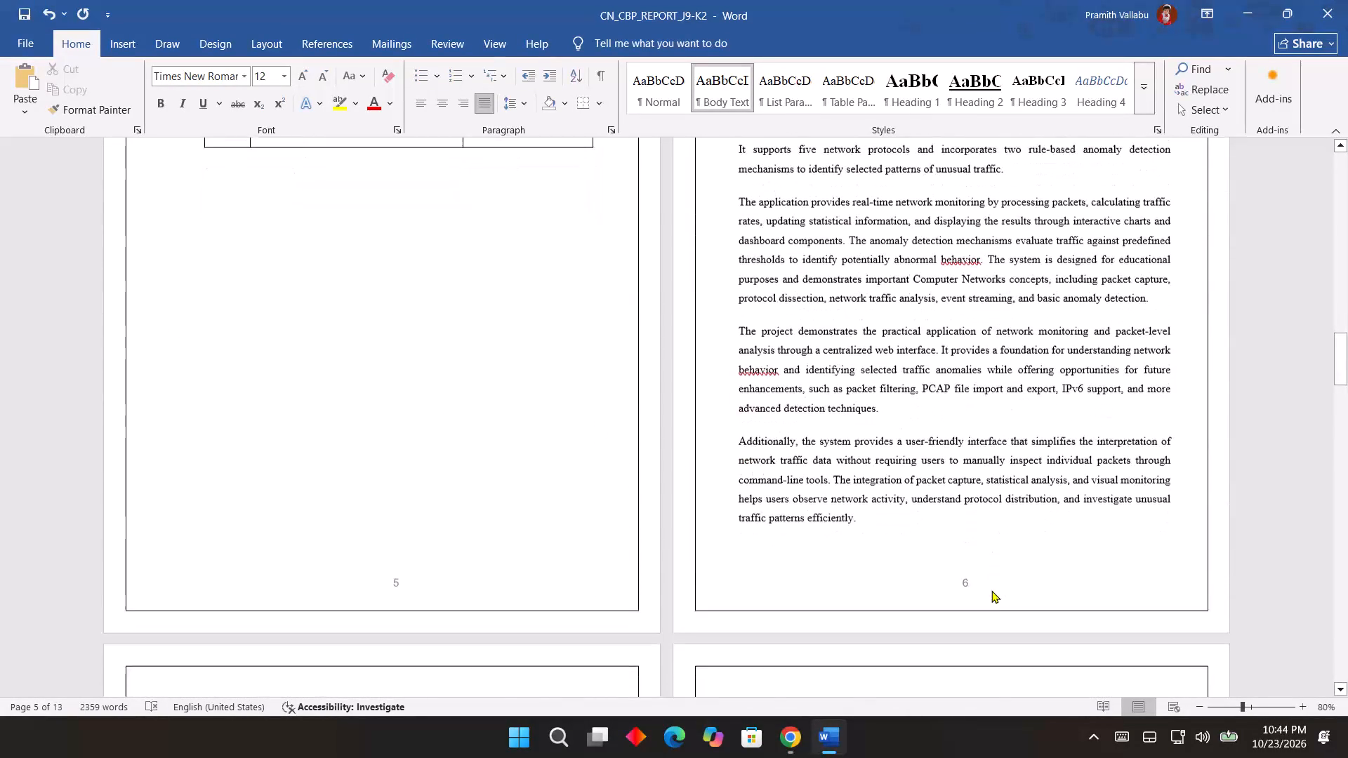
scroll(991, 590, down, 7)
scroll(991, 591, up, 12)
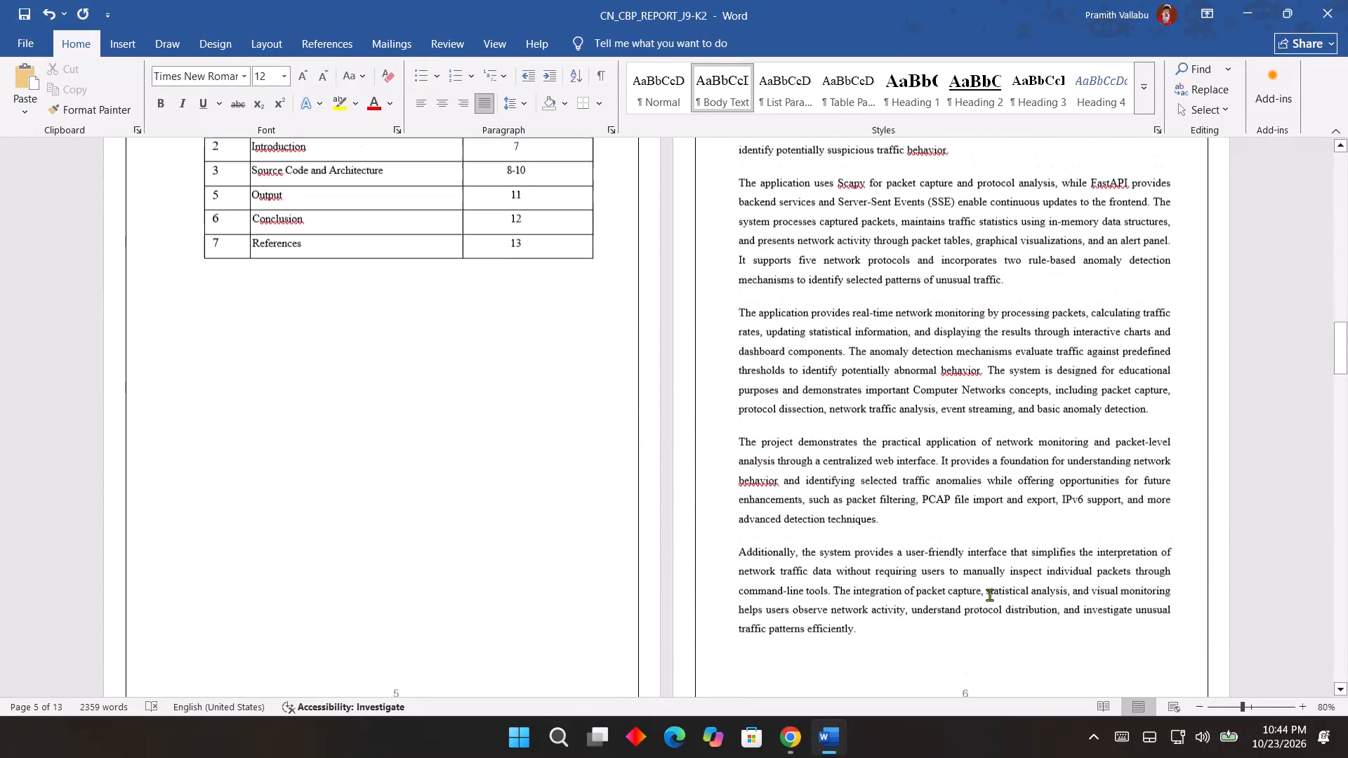
scroll(989, 594, up, 1)
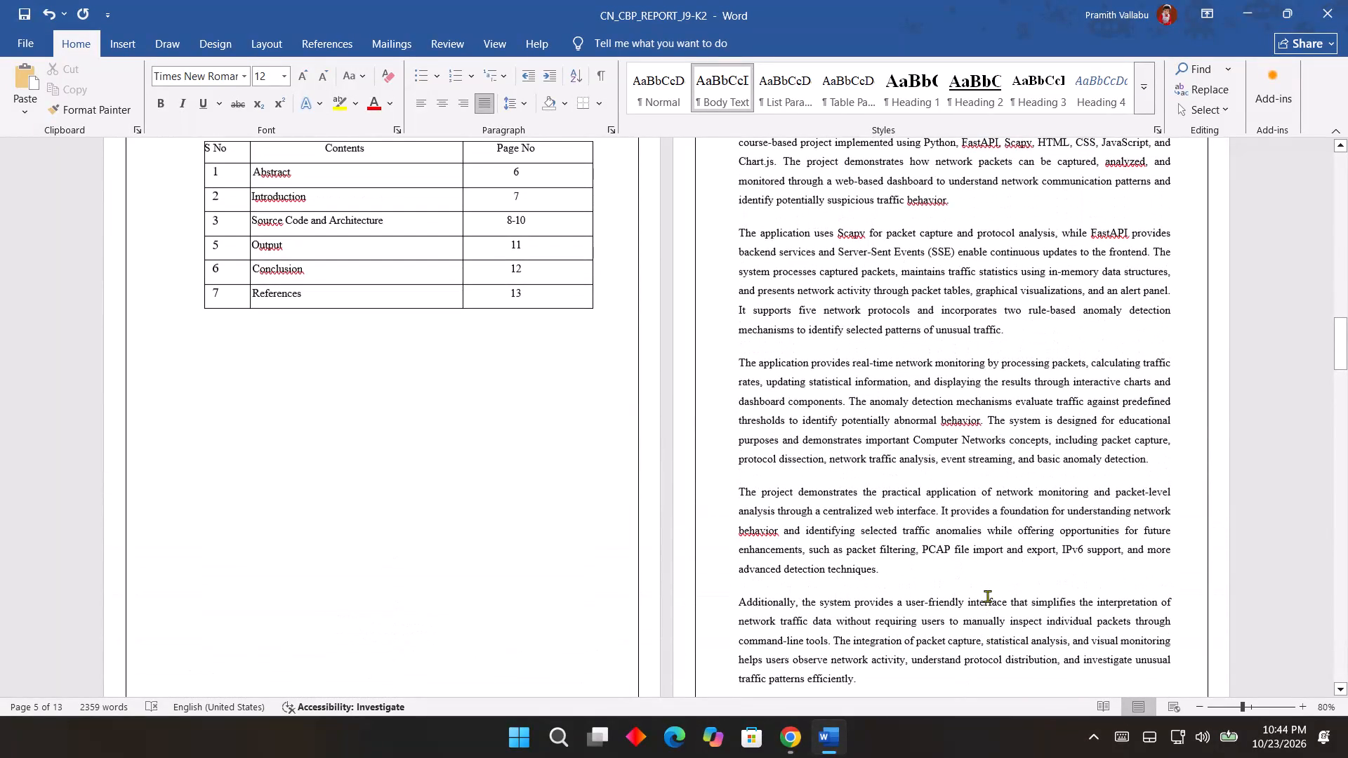
Check the layout and page numbers from the Source Code pages through Output and Conclusion to References.
scroll(987, 596, down, 20)
scroll(987, 596, down, 20)
scroll(987, 596, down, 3)
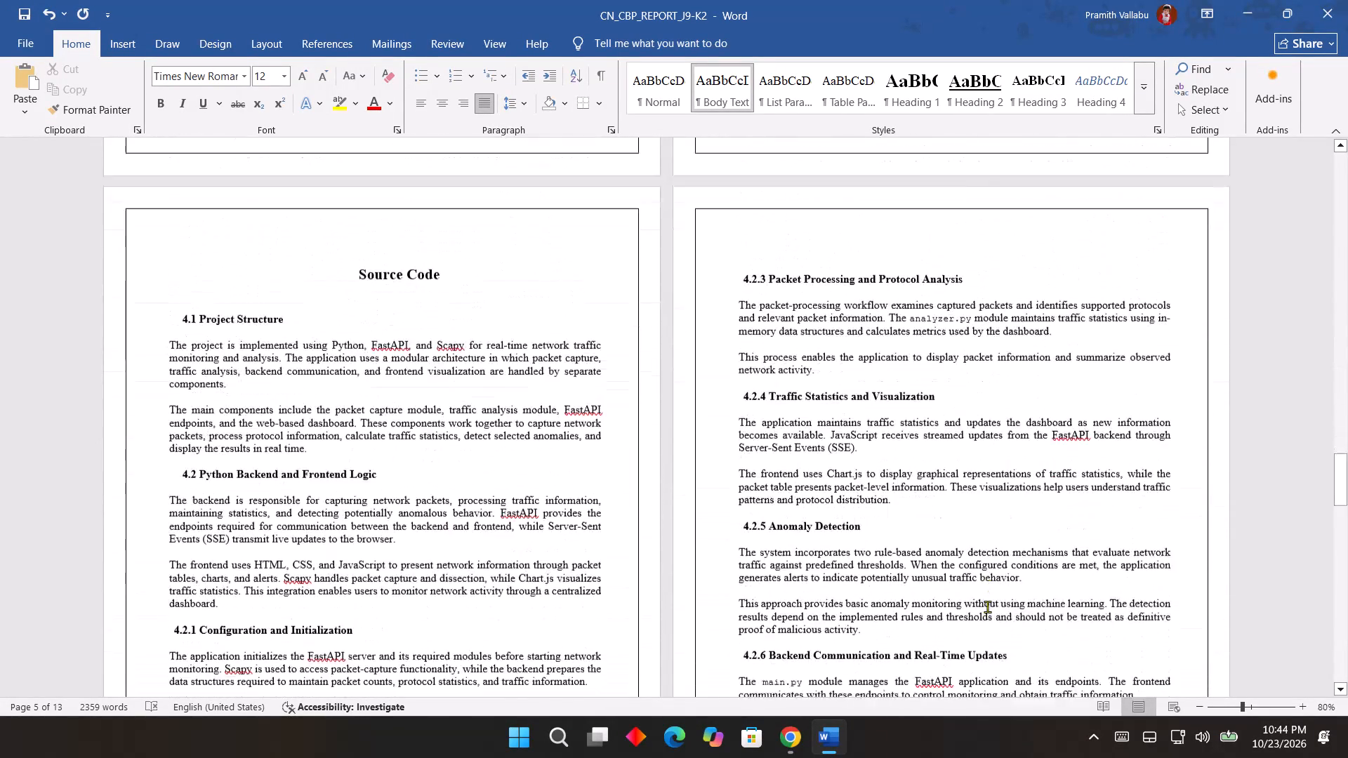
scroll(987, 606, down, 16)
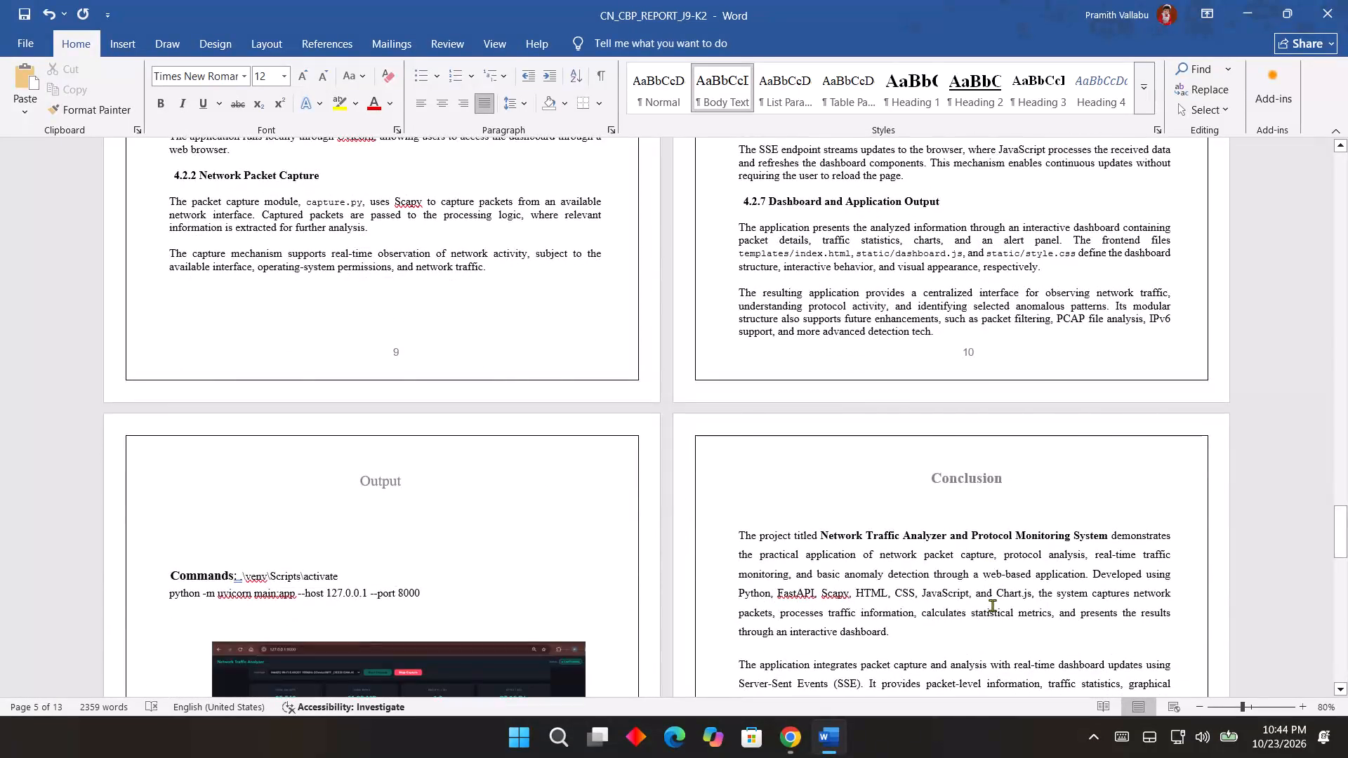
scroll(992, 605, up, 8)
scroll(993, 607, down, 20)
scroll(993, 607, down, 3)
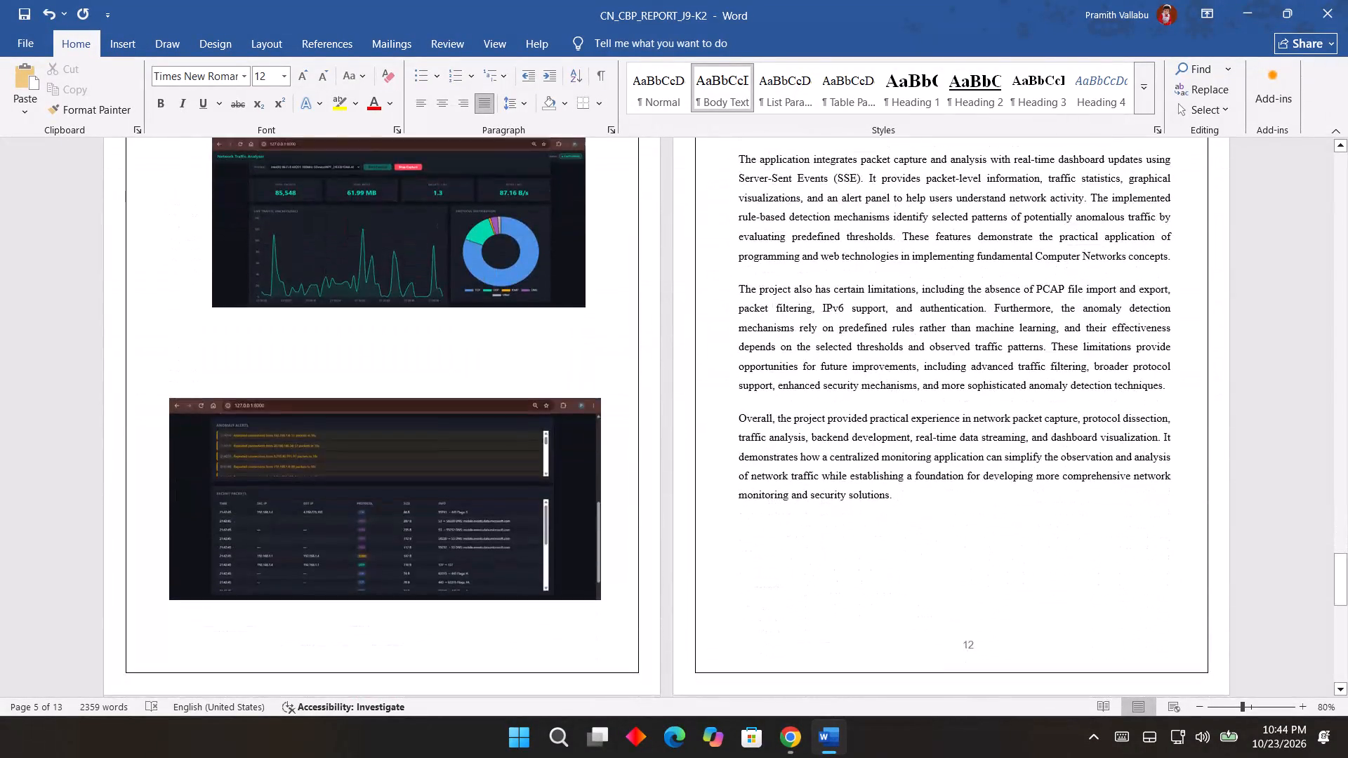
scroll(998, 625, up, 15)
scroll(1000, 624, down, 20)
scroll(1000, 624, down, 4)
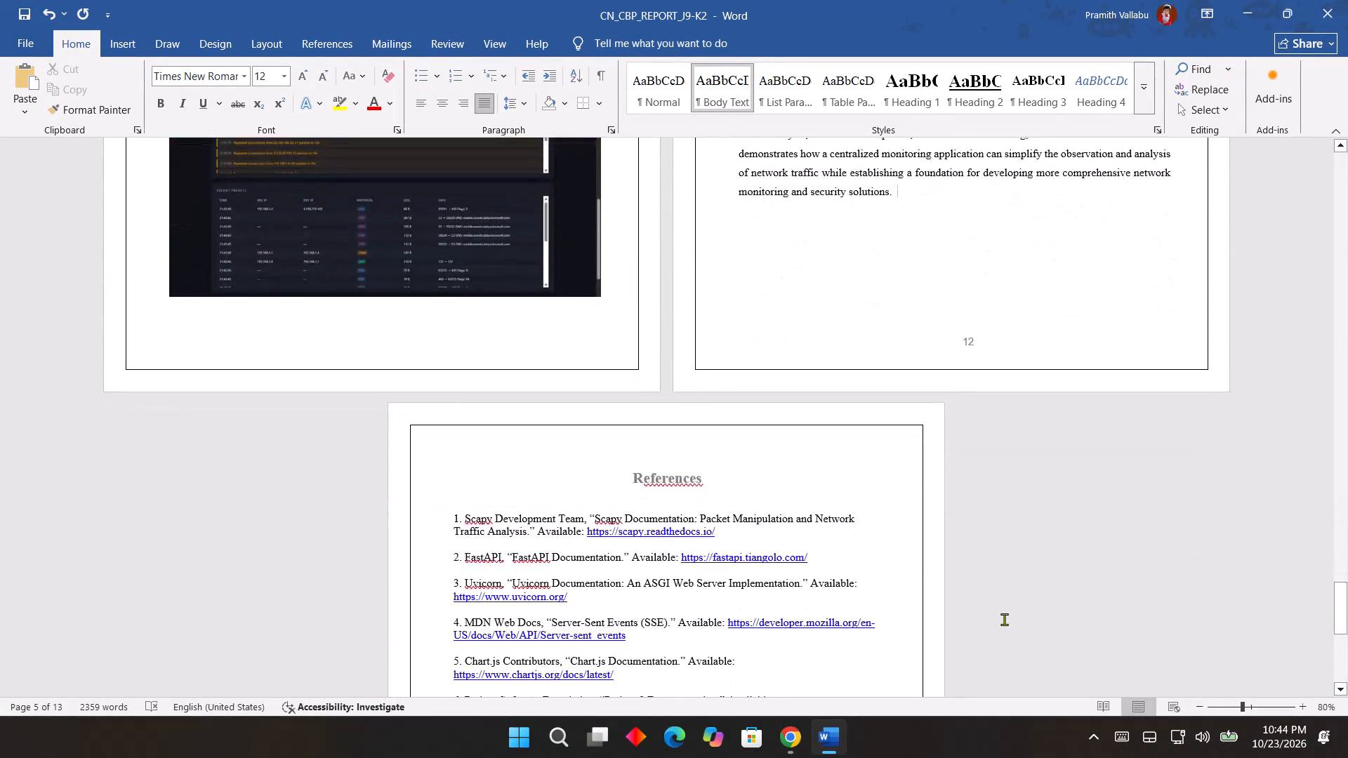
scroll(1004, 619, down, 15)
scroll(1003, 619, down, 7)
scroll(1003, 619, up, 15)
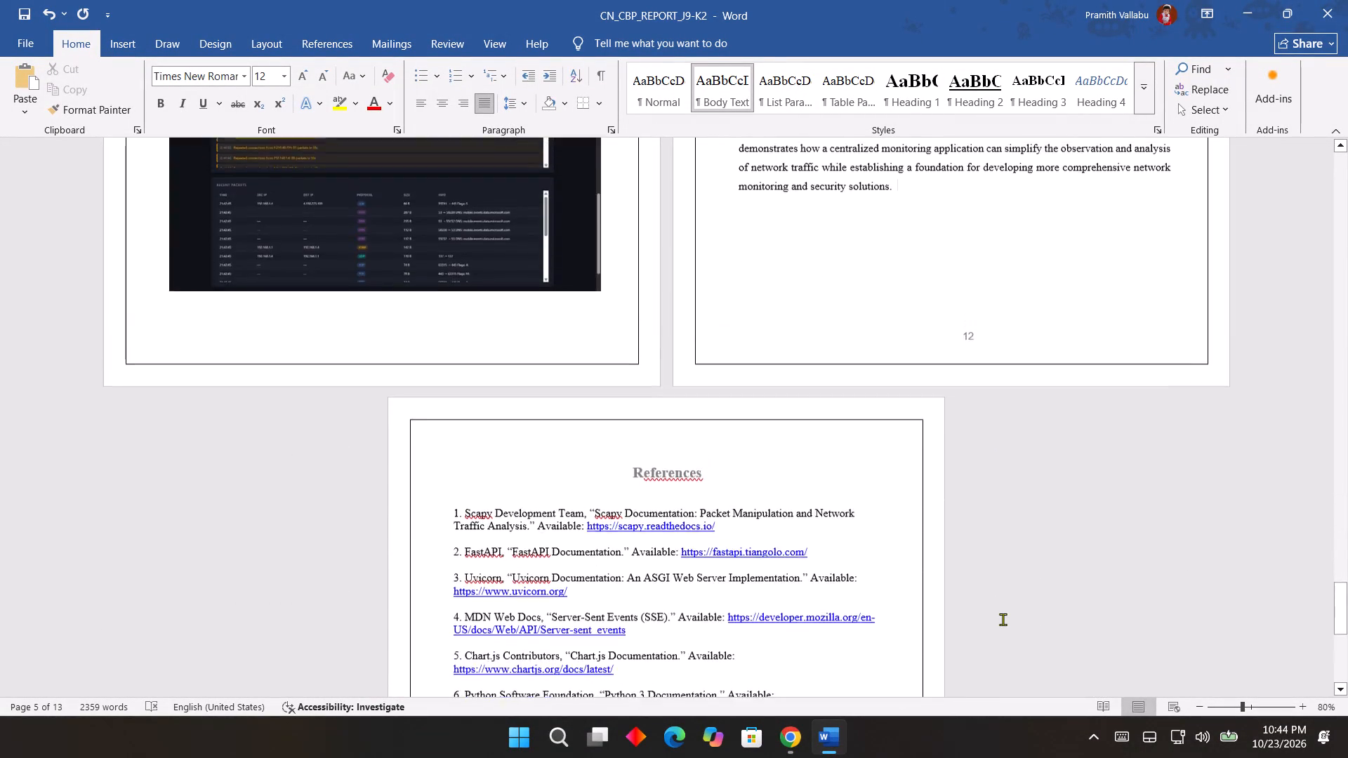
scroll(1003, 619, up, 4)
Add the page number 11 to the Output page's footer.
double_click(390, 484)
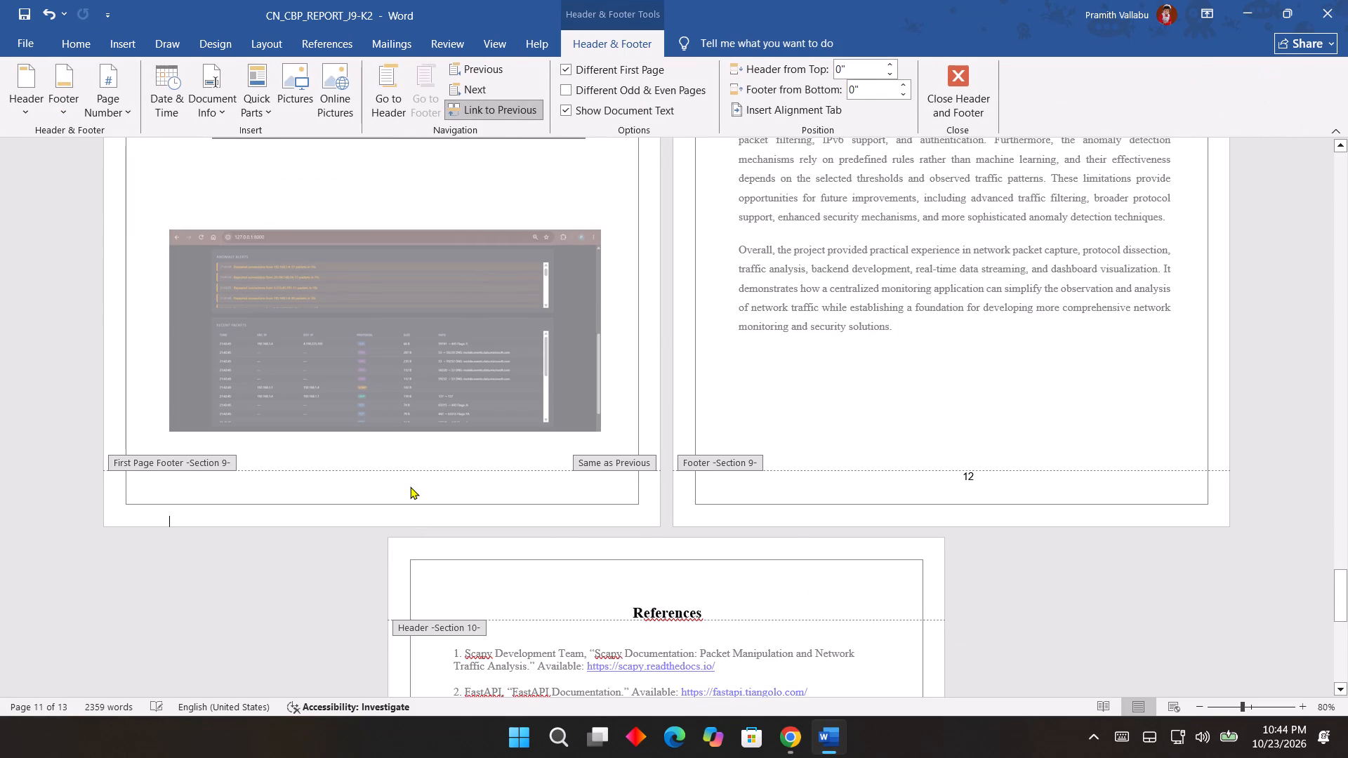
click(381, 475)
text(11)
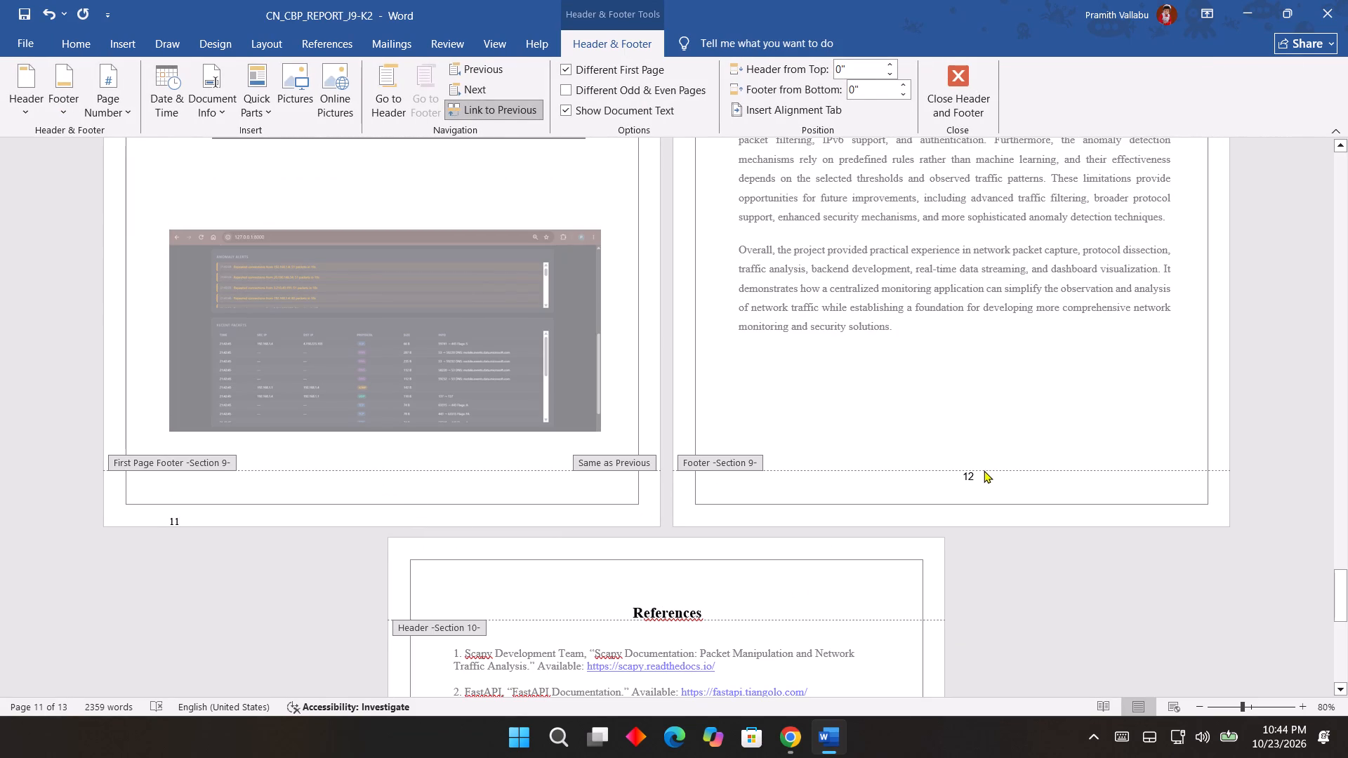
Check the font of the Conclusion page's number and set the Output page's number 11 to Arial MT to match.
click(982, 470)
click(972, 474)
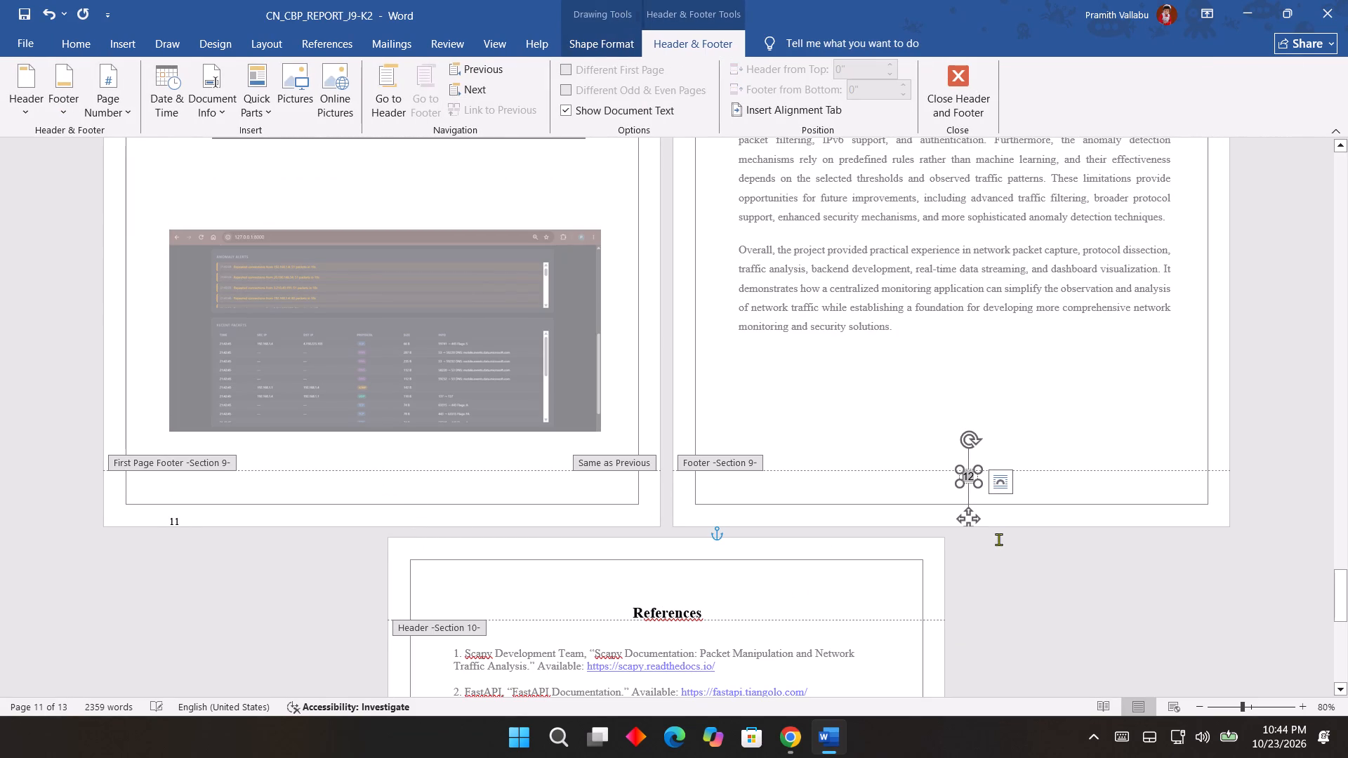
click(93, 45)
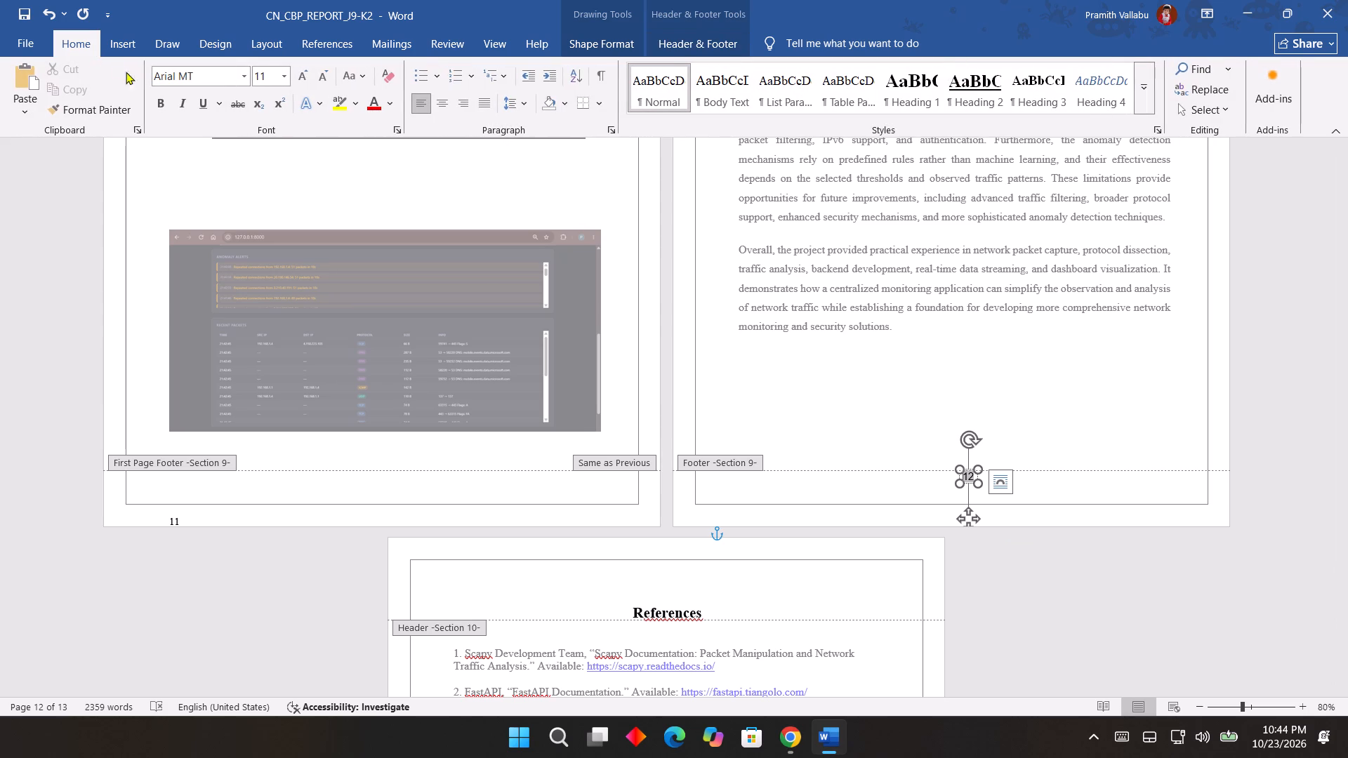
click(1056, 573)
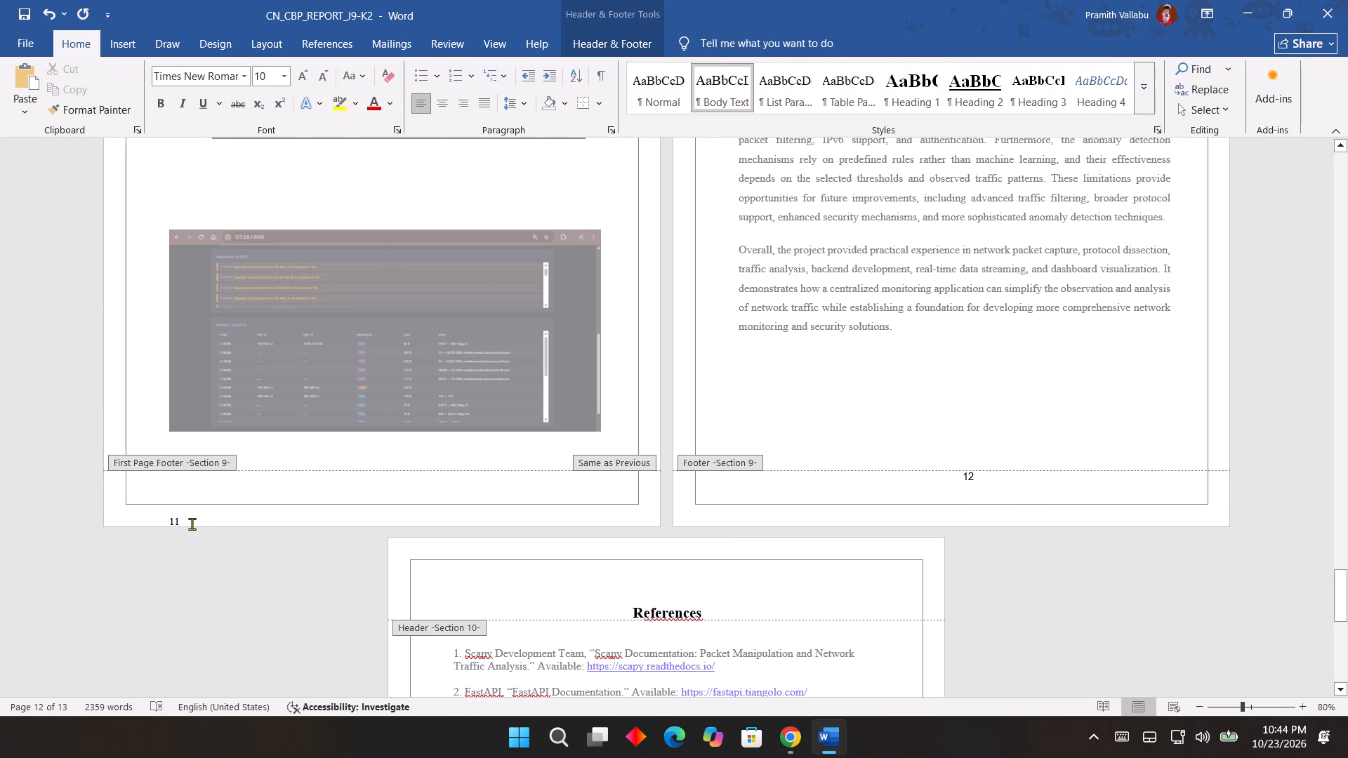
double_click(176, 522)
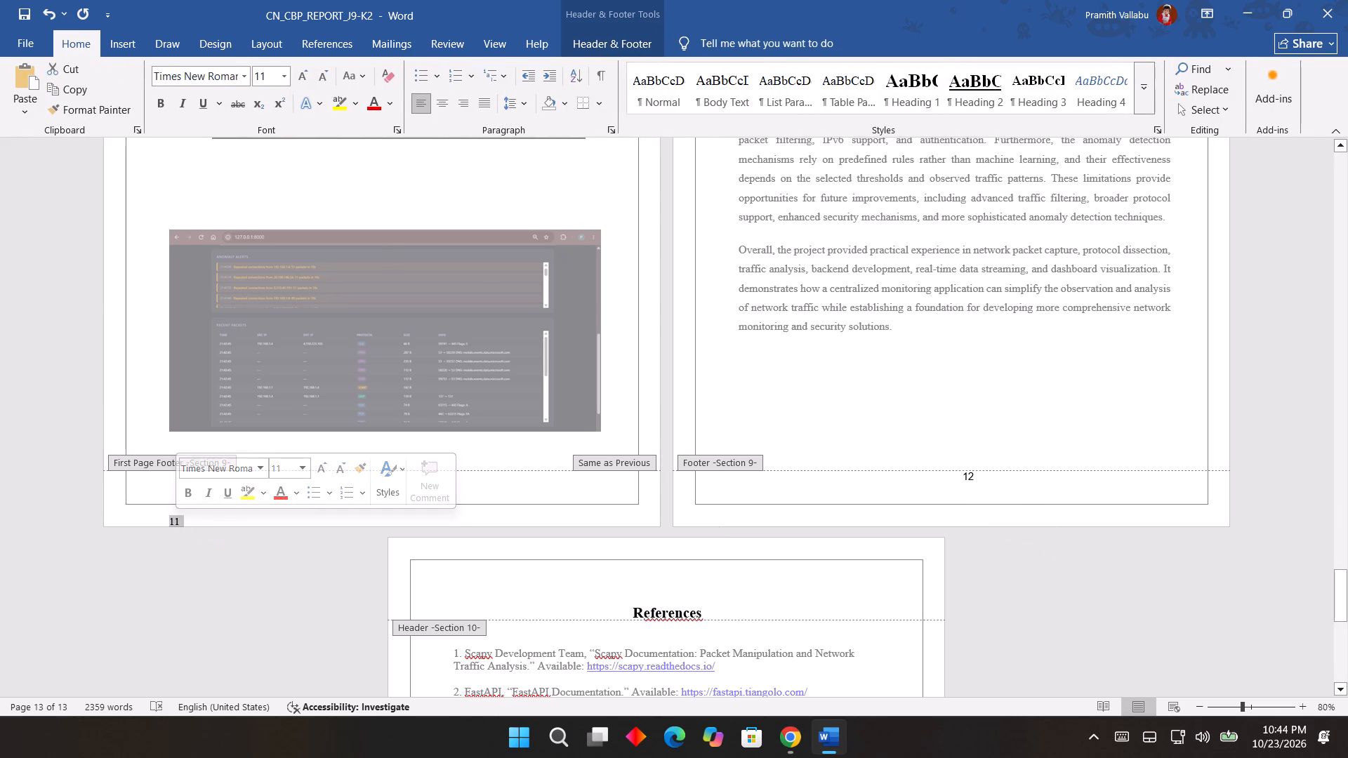
click(242, 73)
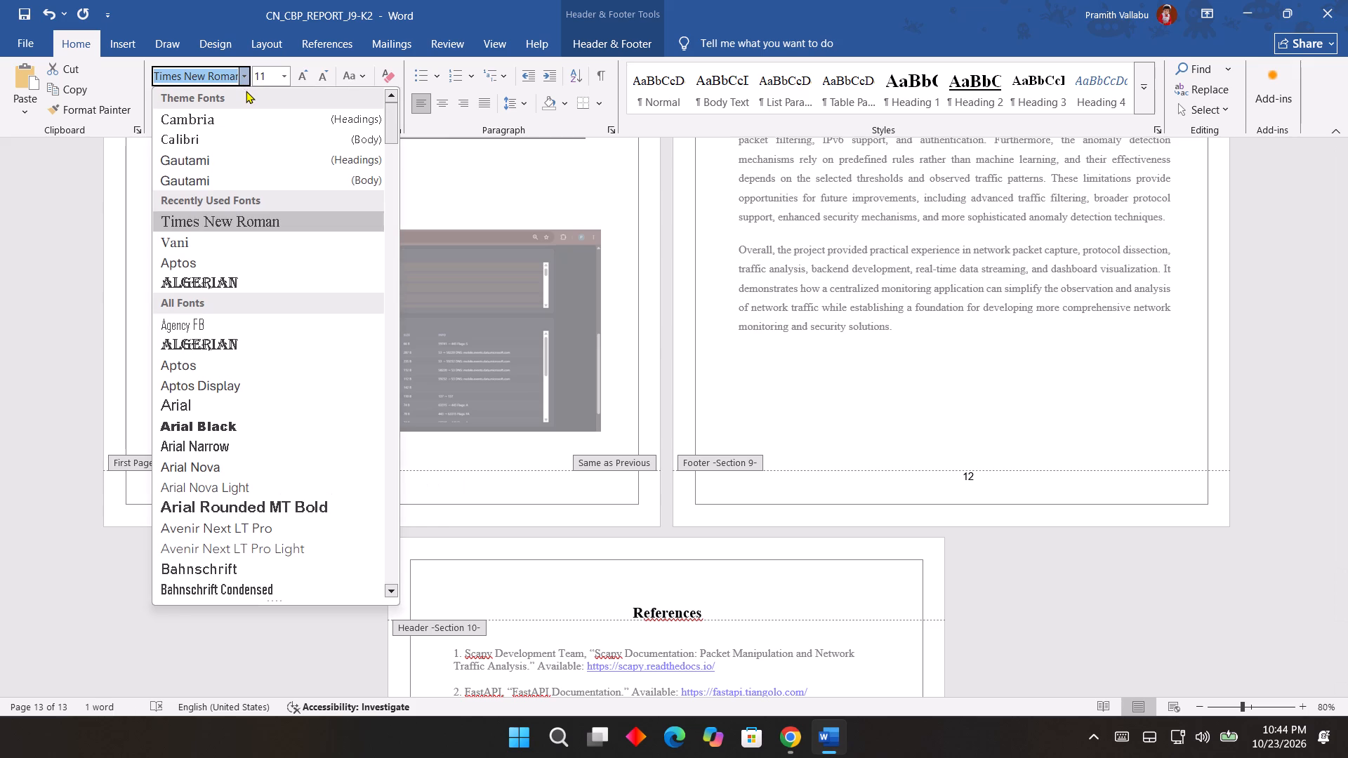
text(Ar)
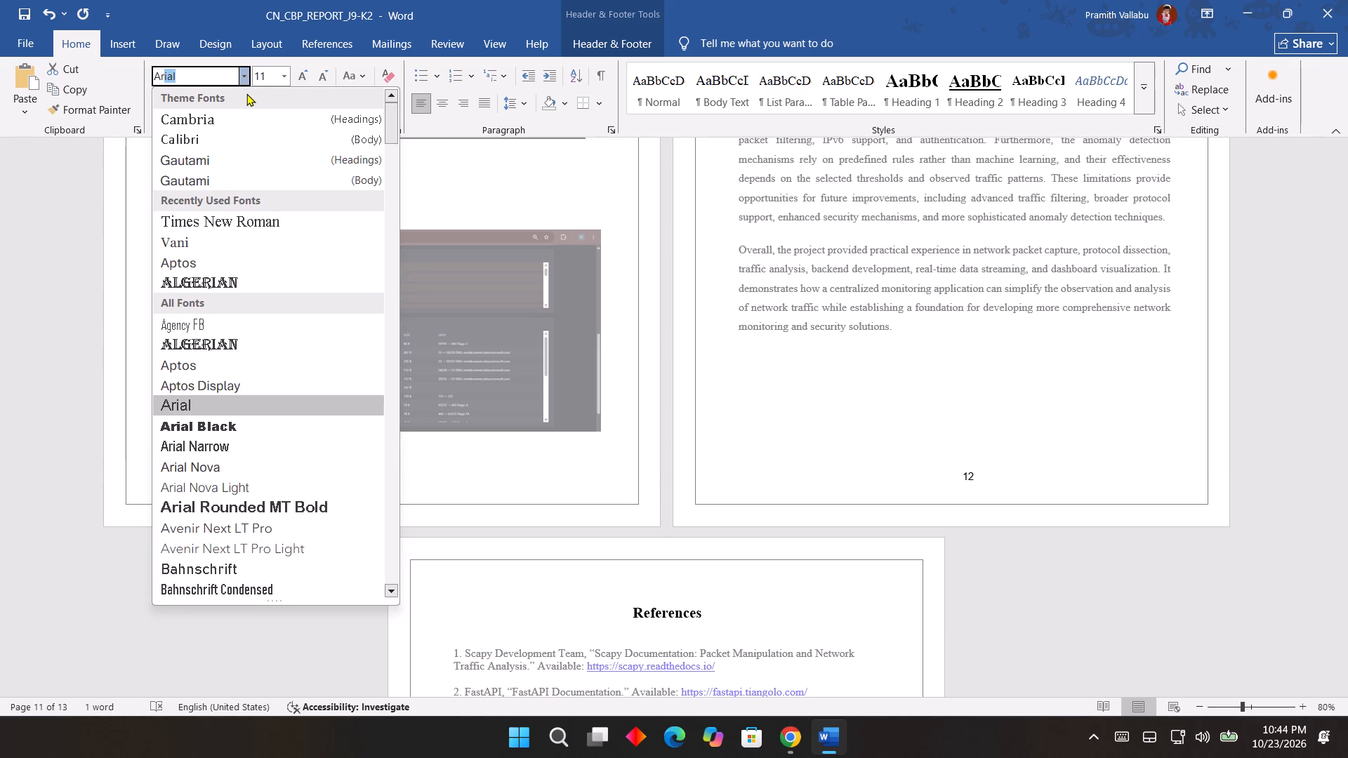
text(ial)
key(space)
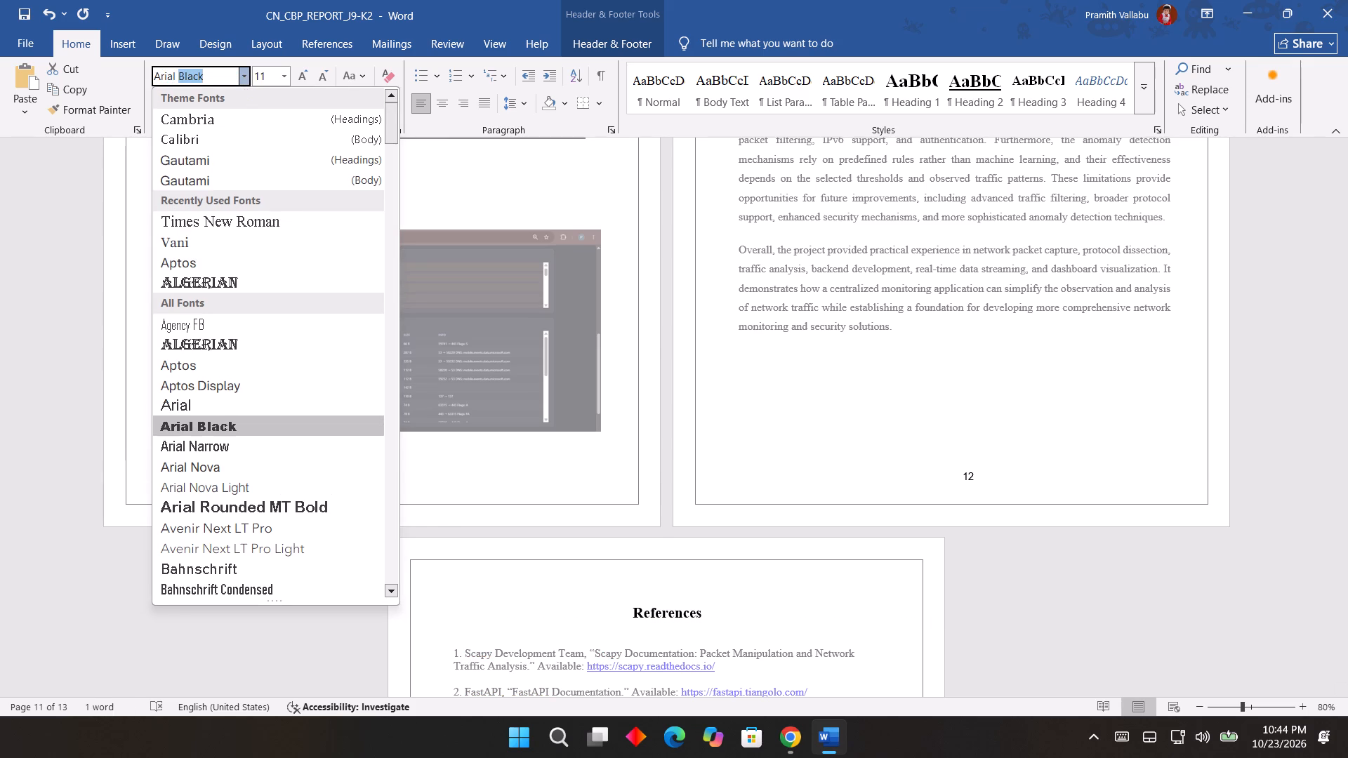
key(shift+m)
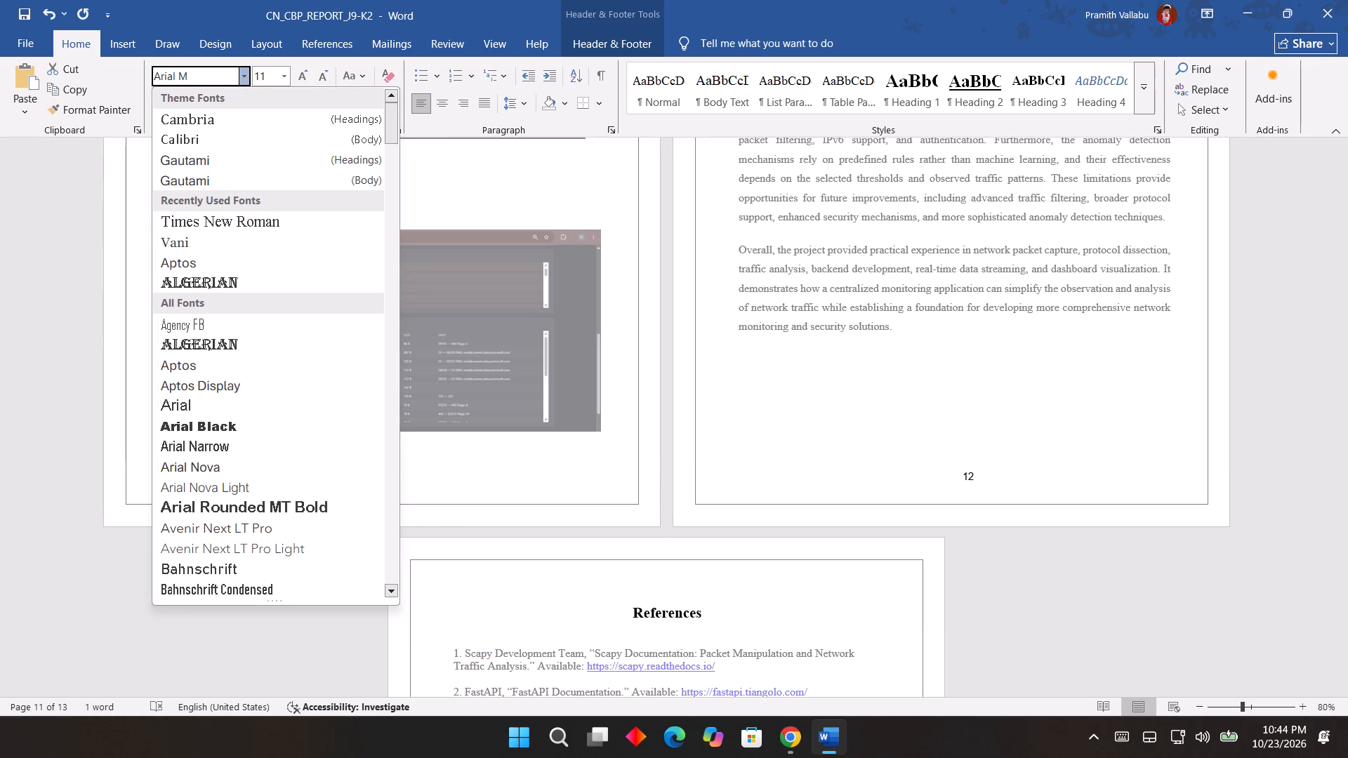
key(shift+t)
key(Return)
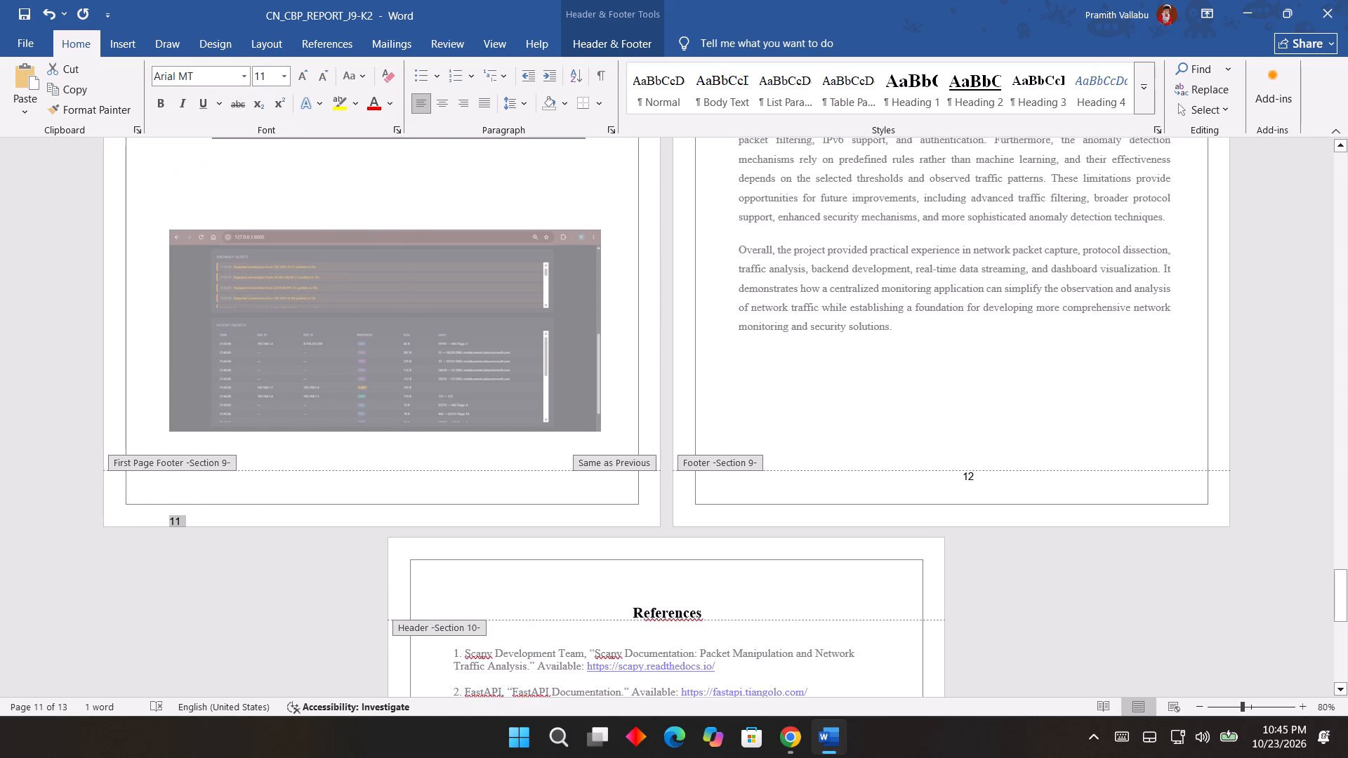
Indent the page number 11 so it sits at the horizontal centre of the Output page's footer.
click(199, 515)
key(Left)
key(Left)
key(BackSpace)
key(BackSpace)
key(BackSpace)
key(BackSpace)
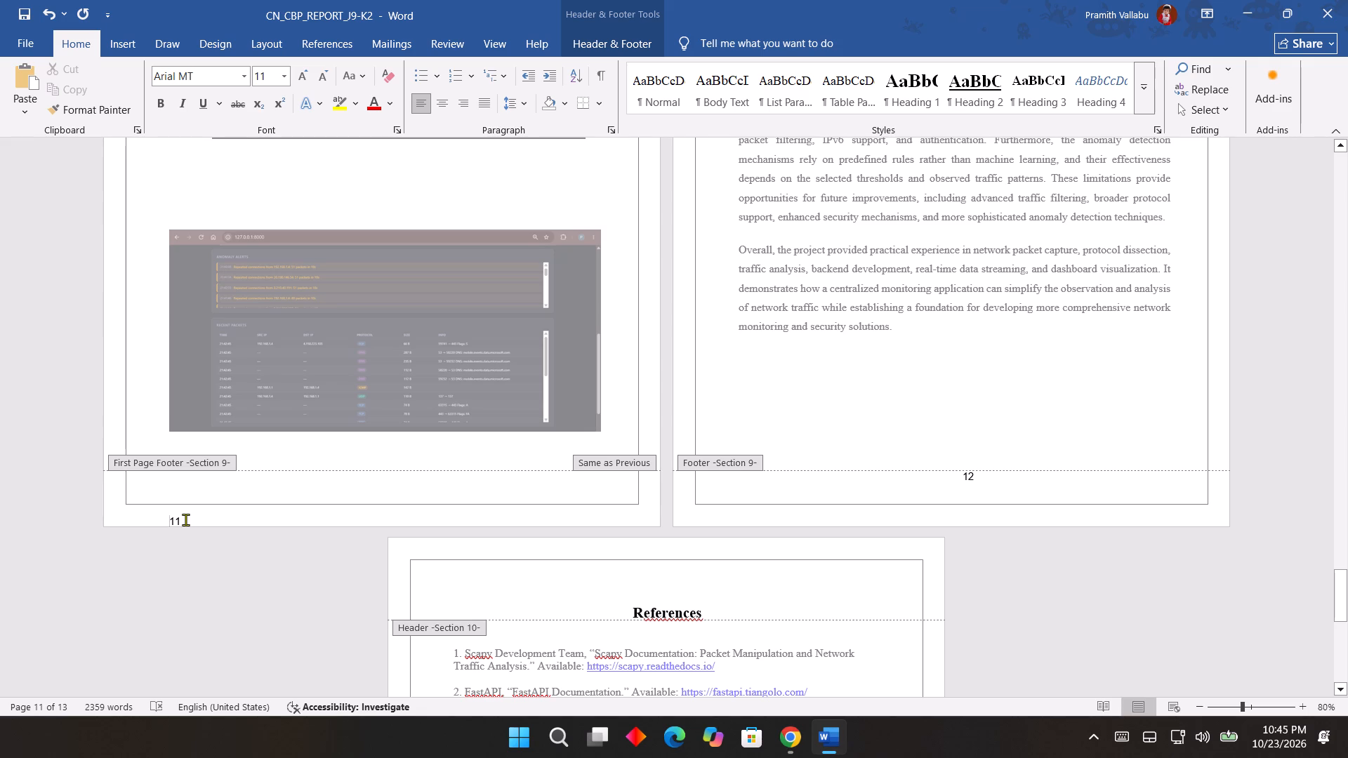
key(BackSpace)
key(BackSpace)
key(BackSpace)
key(BackSpace)
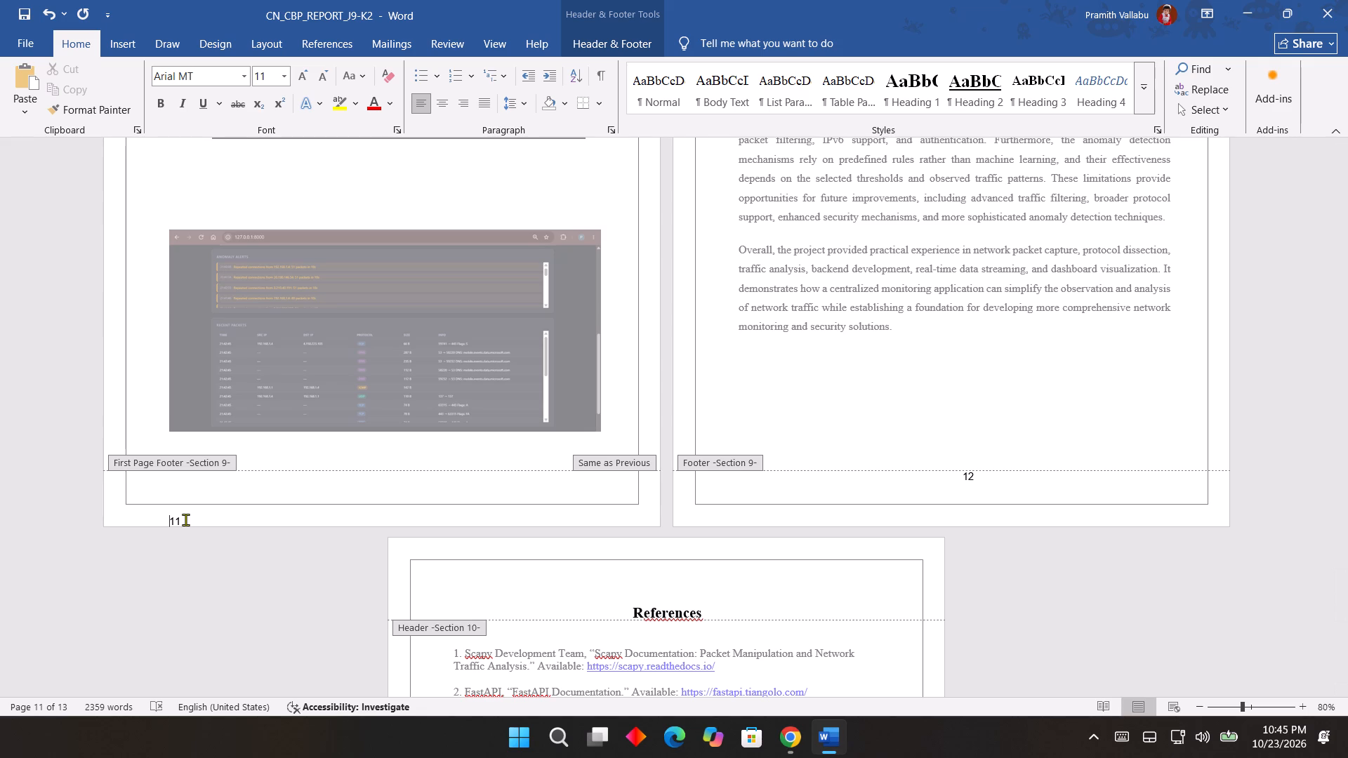
key(Tab)
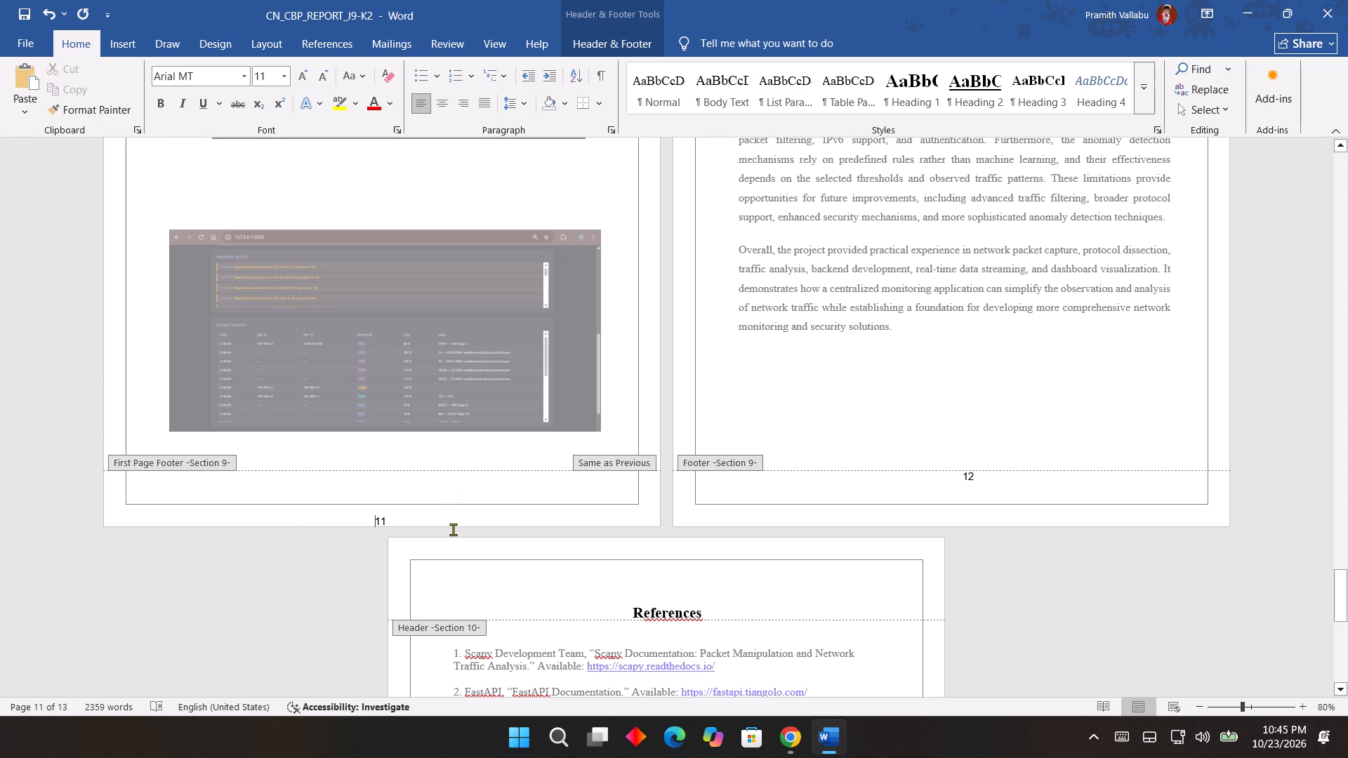
Compare the Output page's number placement with the neighbouring pages and leave footer editing.
scroll(453, 529, down, 7)
scroll(453, 529, up, 4)
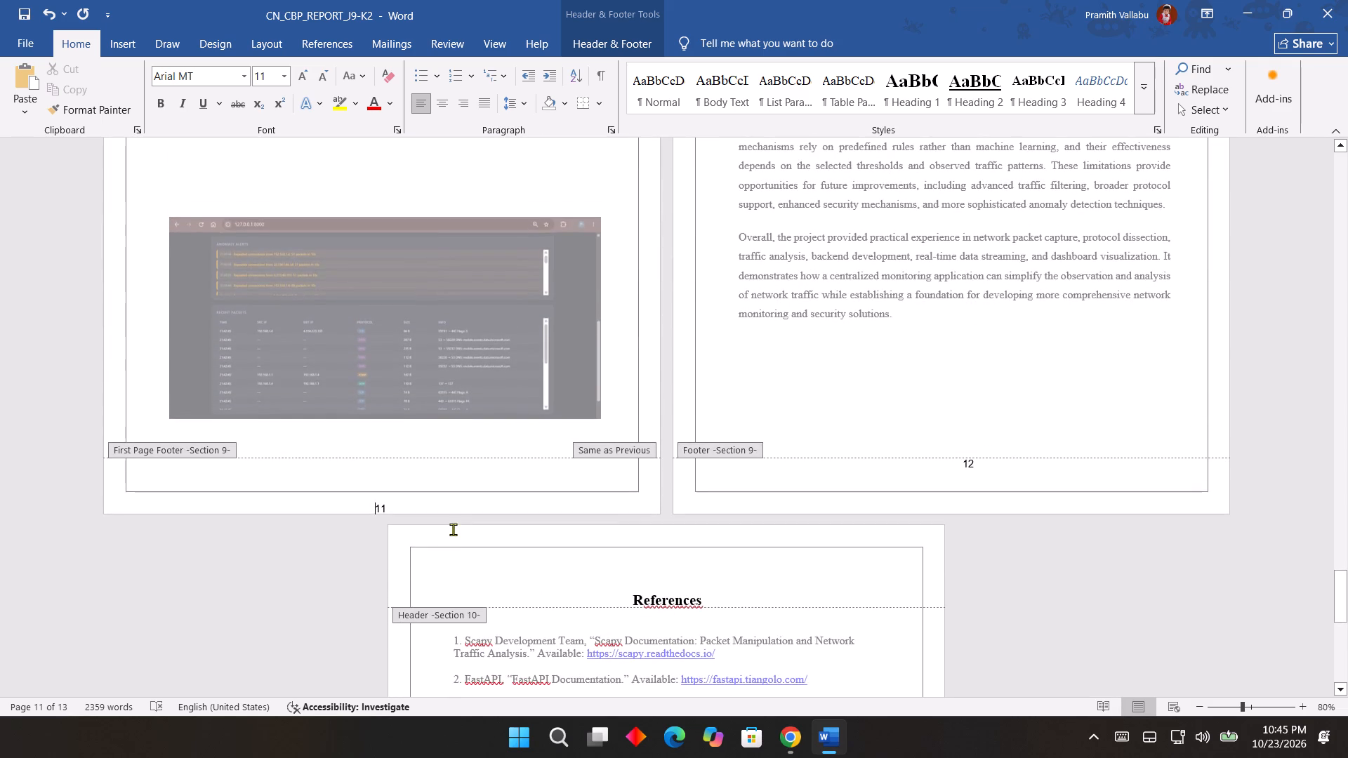
scroll(453, 529, up, 4)
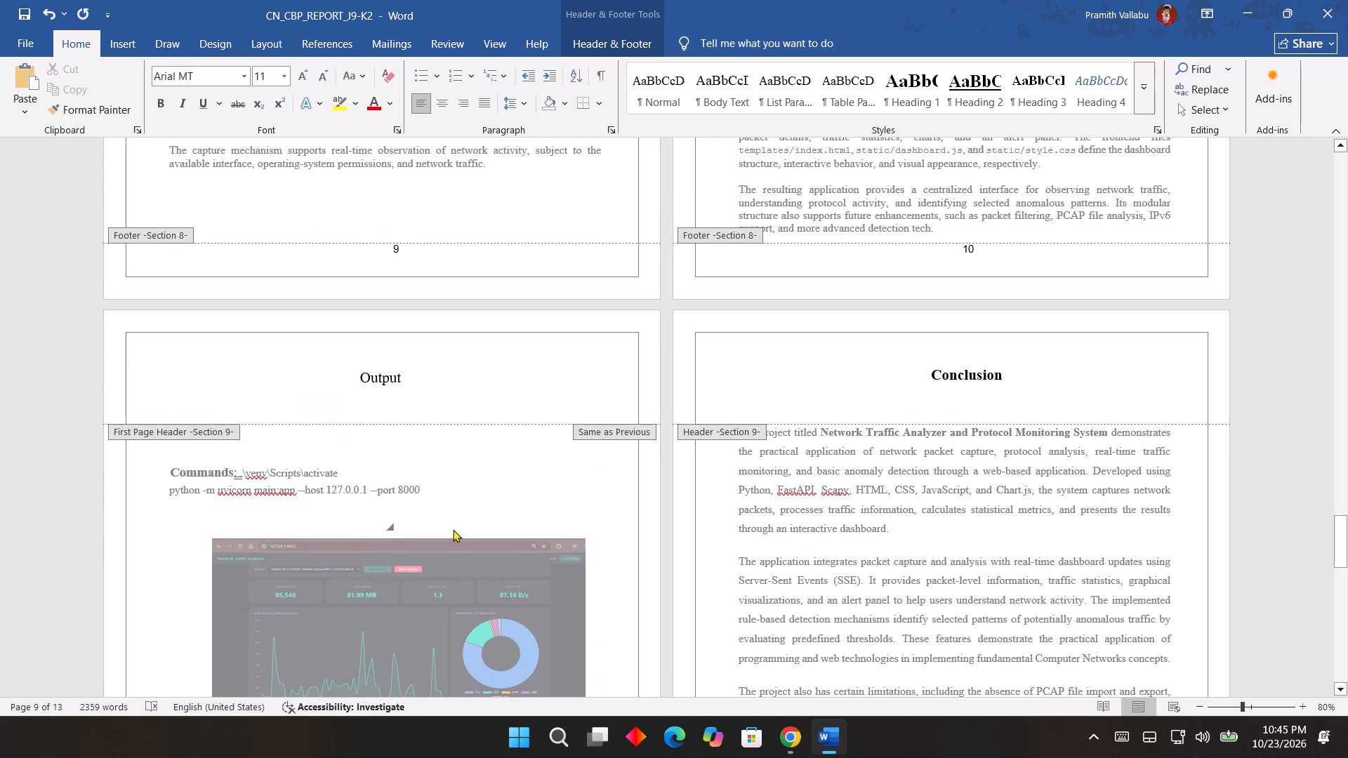
scroll(453, 529, down, 5)
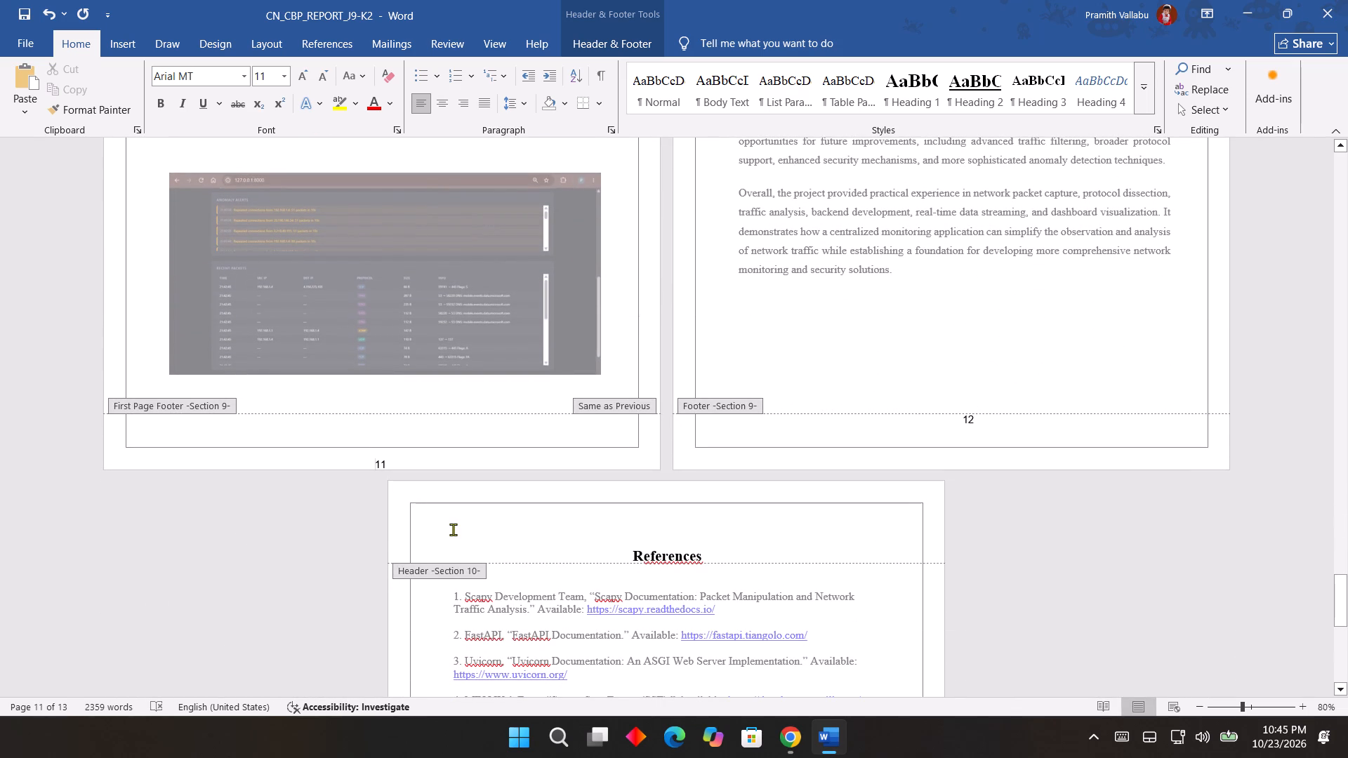
triple_click(388, 427)
double_click(391, 423)
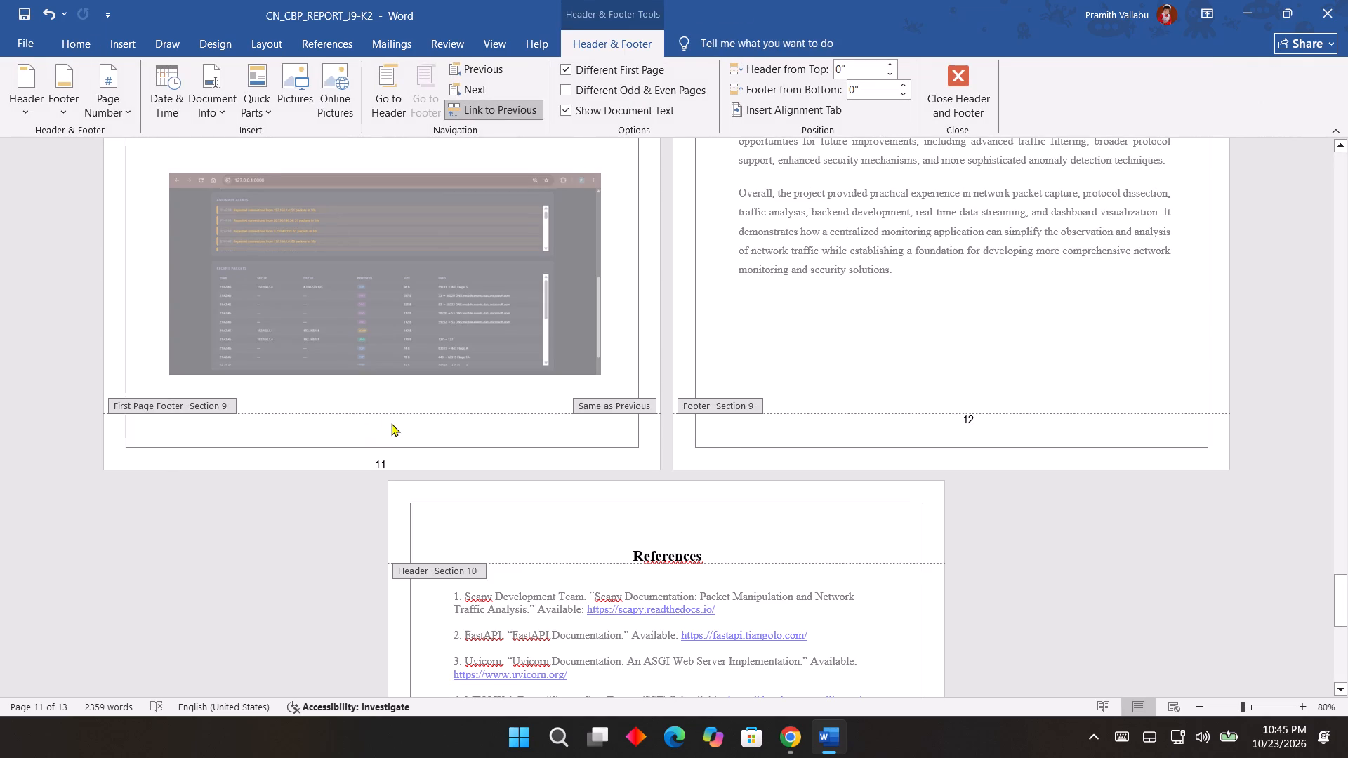
click(391, 425)
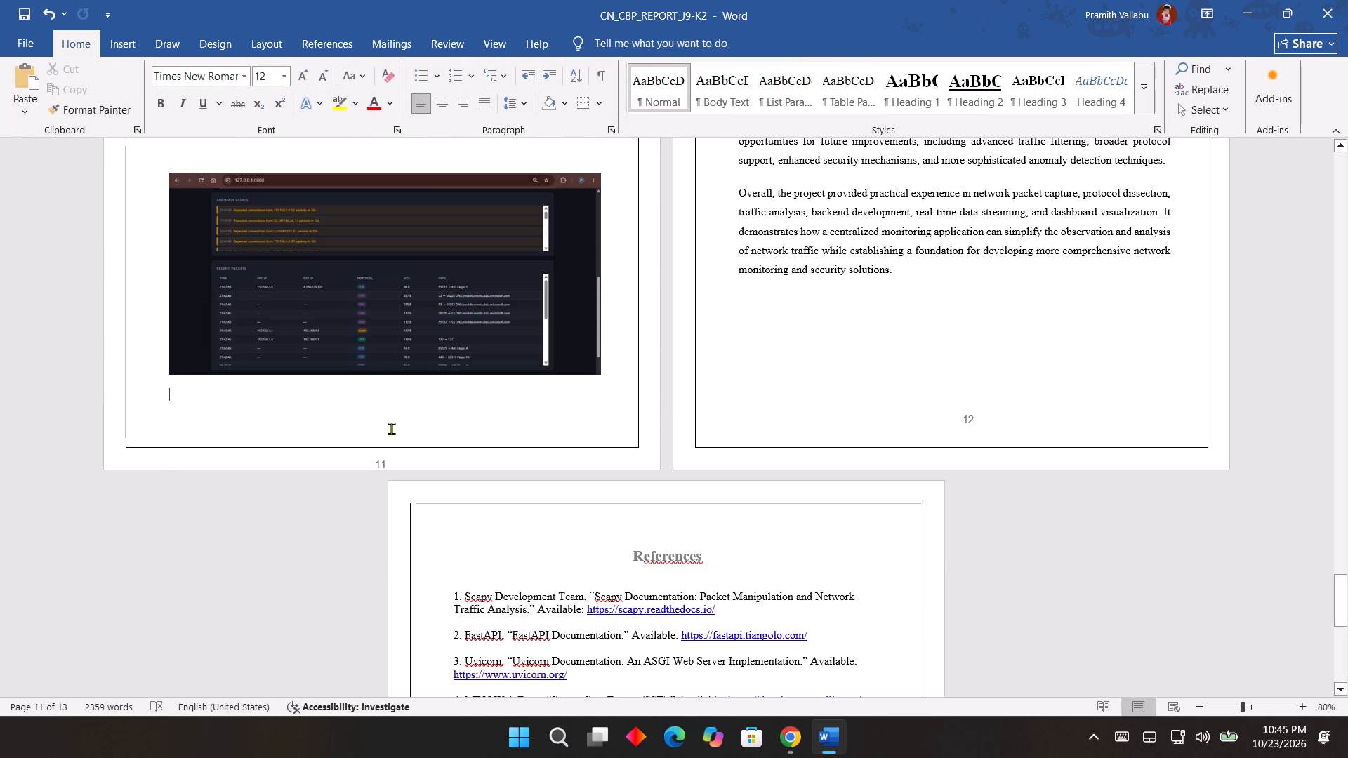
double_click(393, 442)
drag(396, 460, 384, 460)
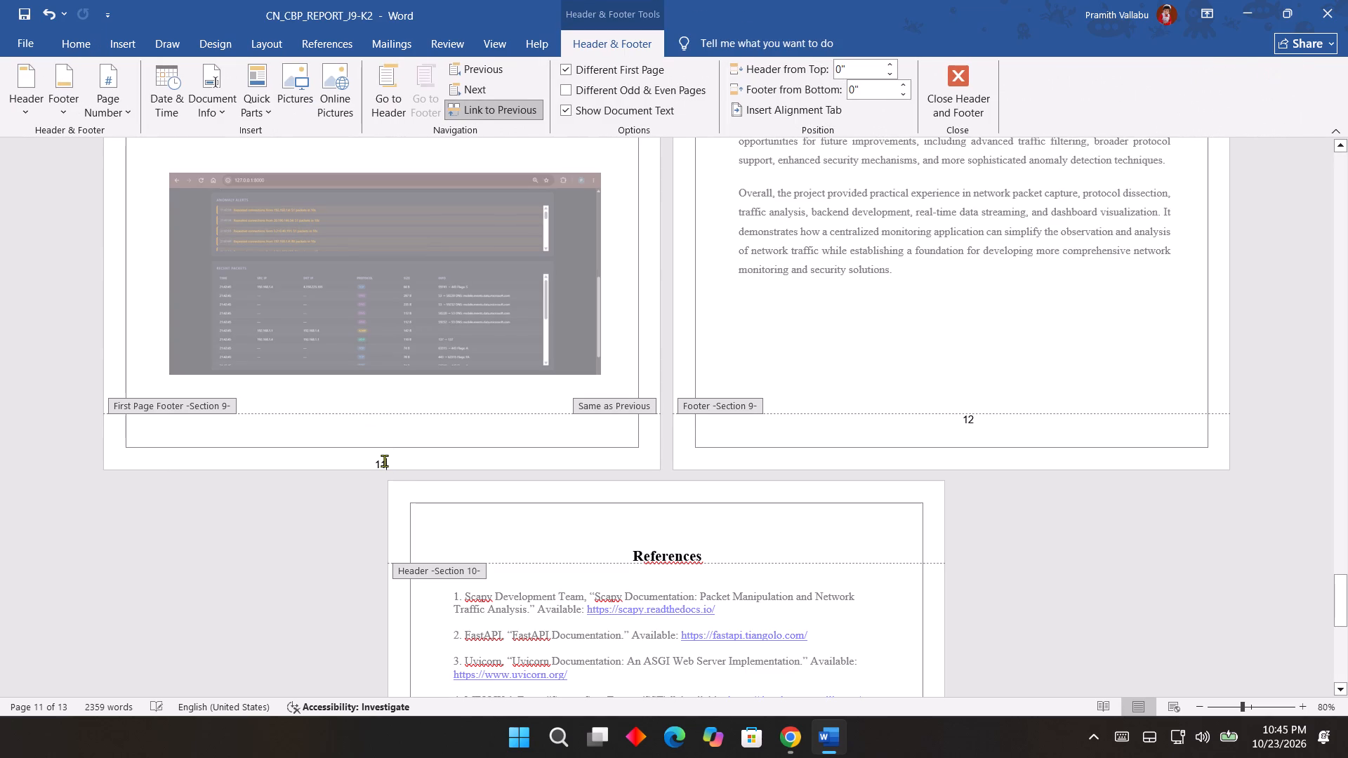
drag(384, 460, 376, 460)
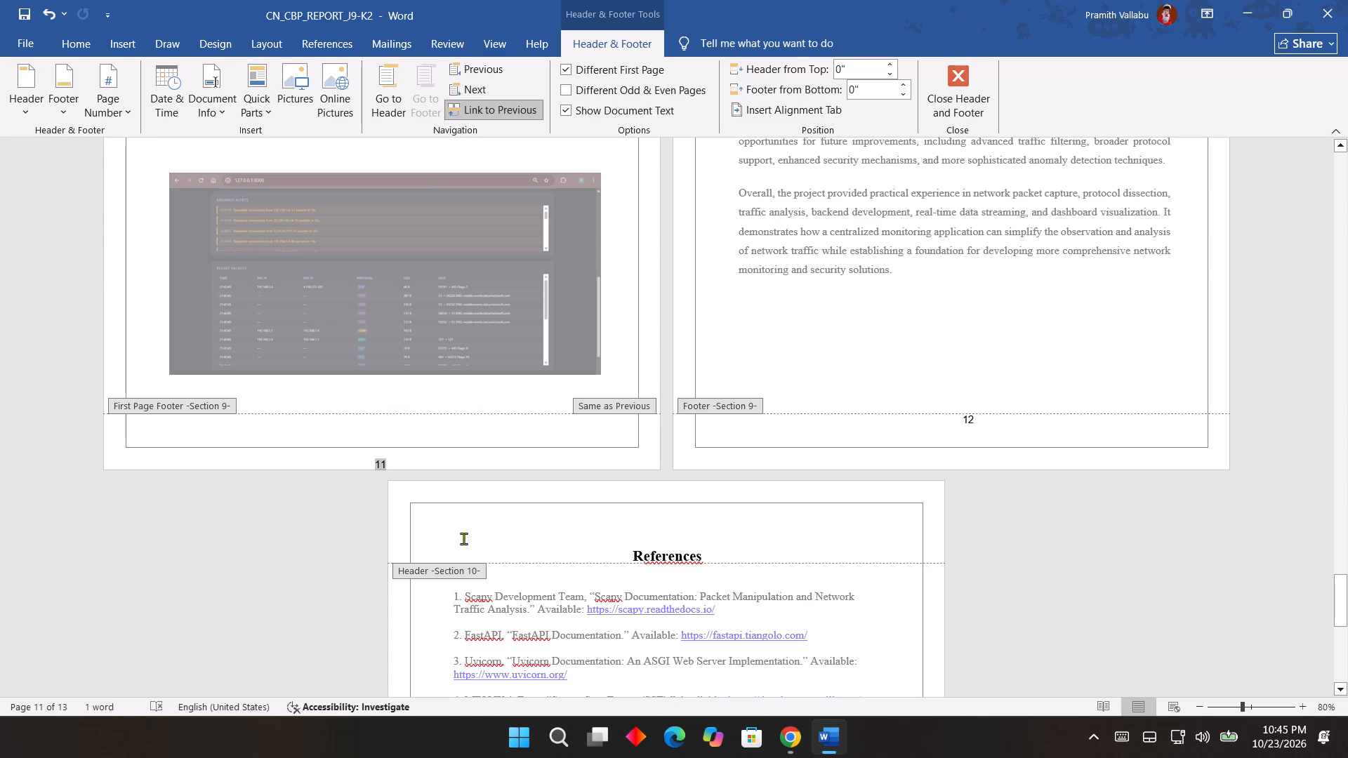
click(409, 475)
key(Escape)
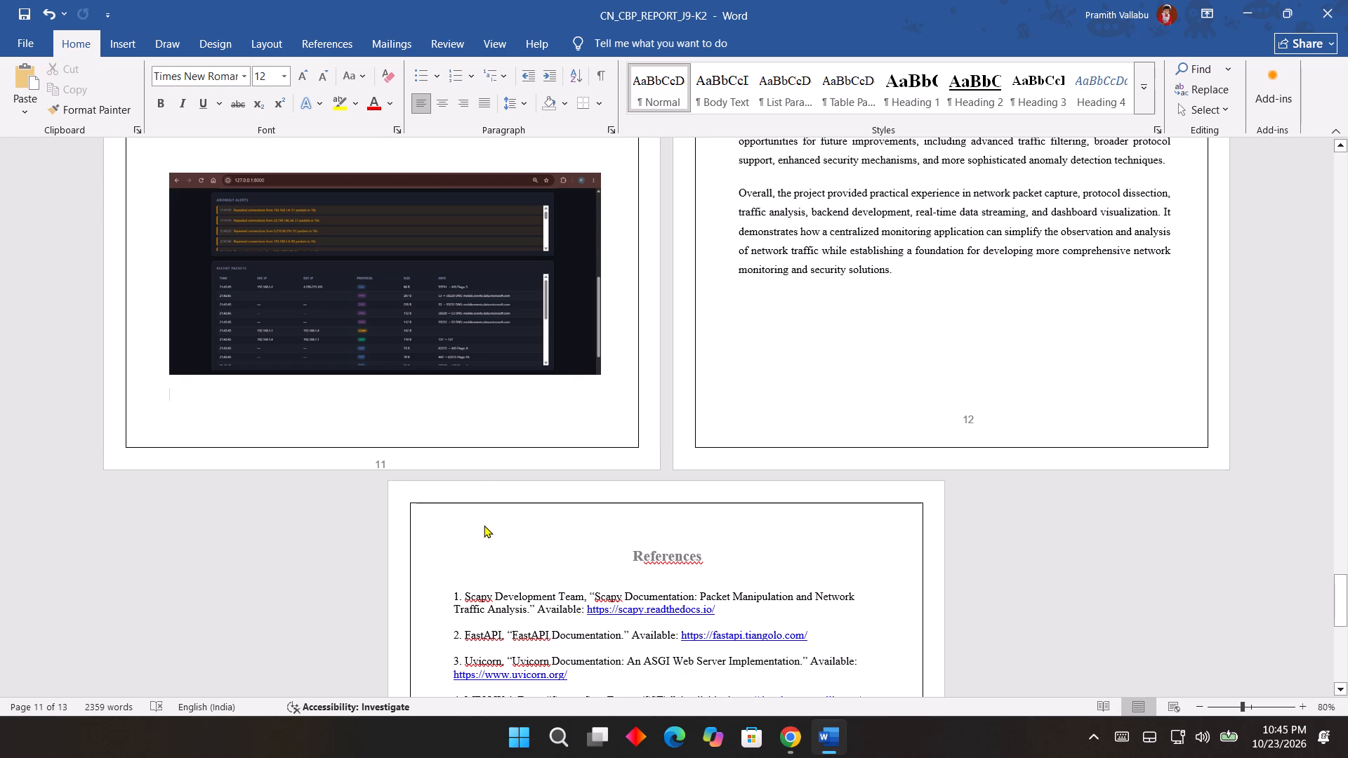
Capture a tightly cropped screenshot of the page number 11 beneath the Output page.
key(Print)
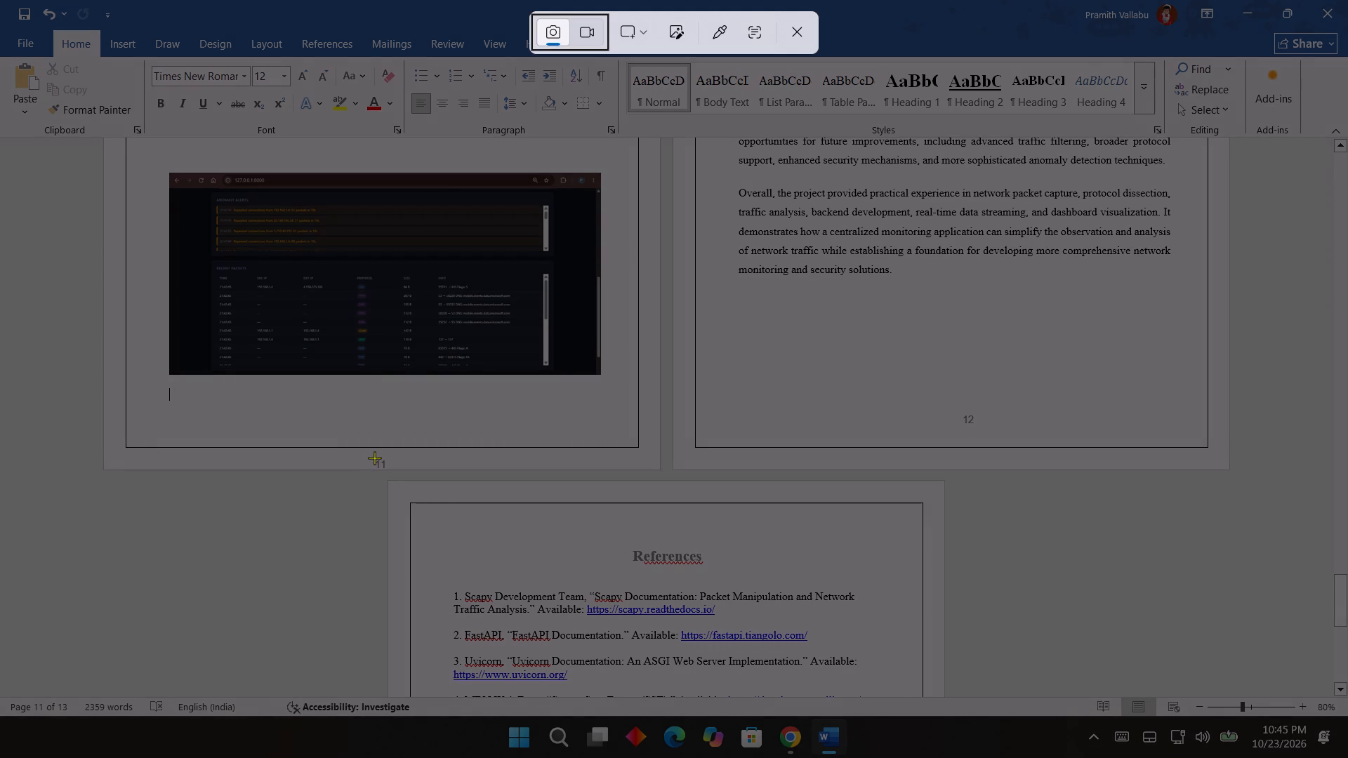
drag(374, 460, 389, 467)
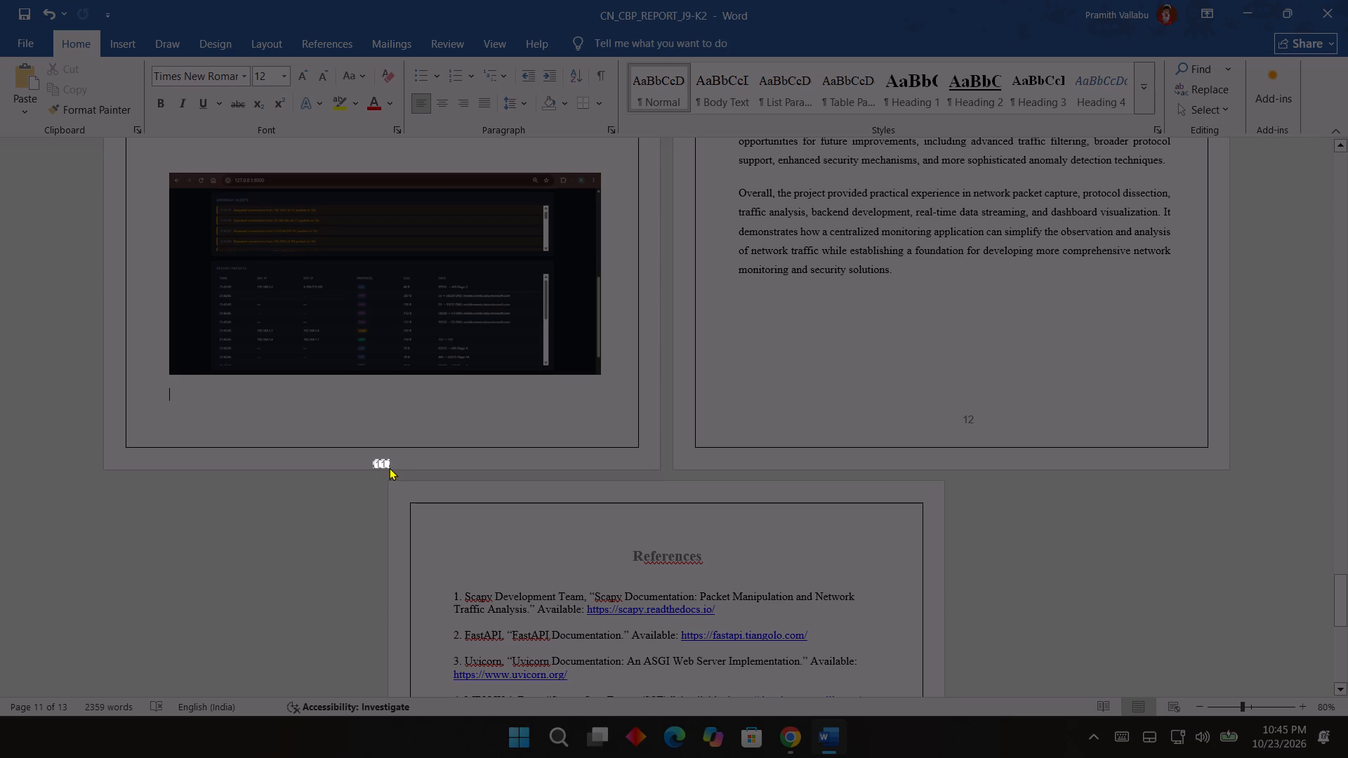
drag(389, 467, 389, 470)
drag(389, 470, 388, 467)
drag(388, 467, 388, 470)
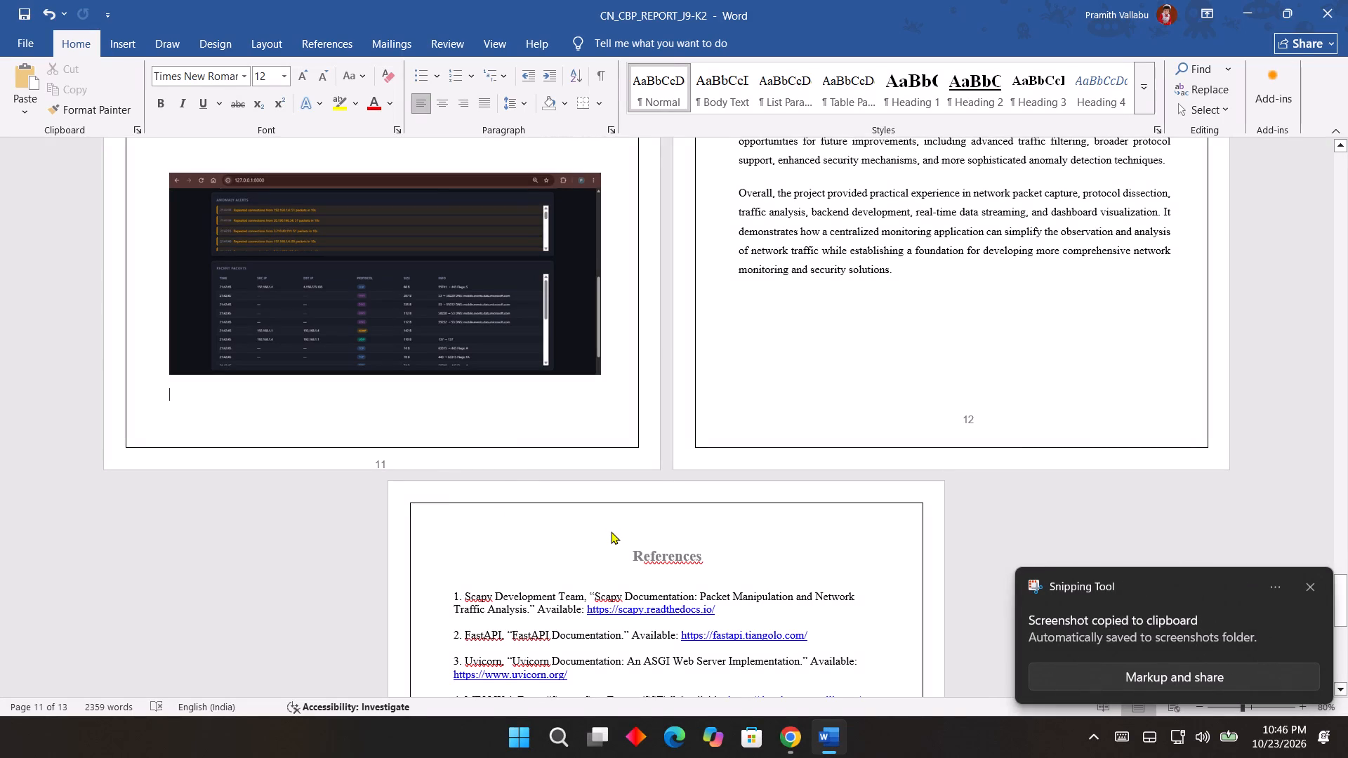
Delete the typed page number 11 from the Output page's footer and leave footer editing.
double_click(468, 466)
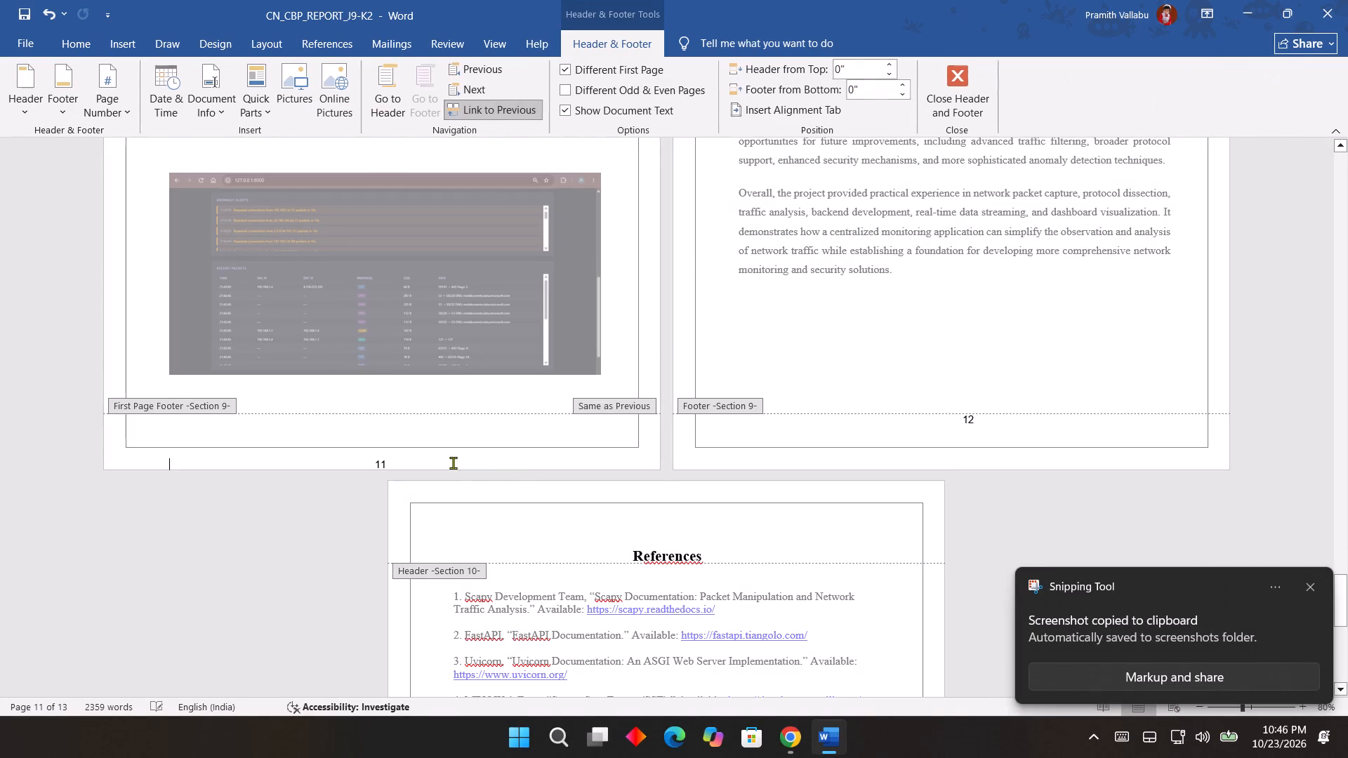
drag(428, 460, 376, 456)
key(BackSpace)
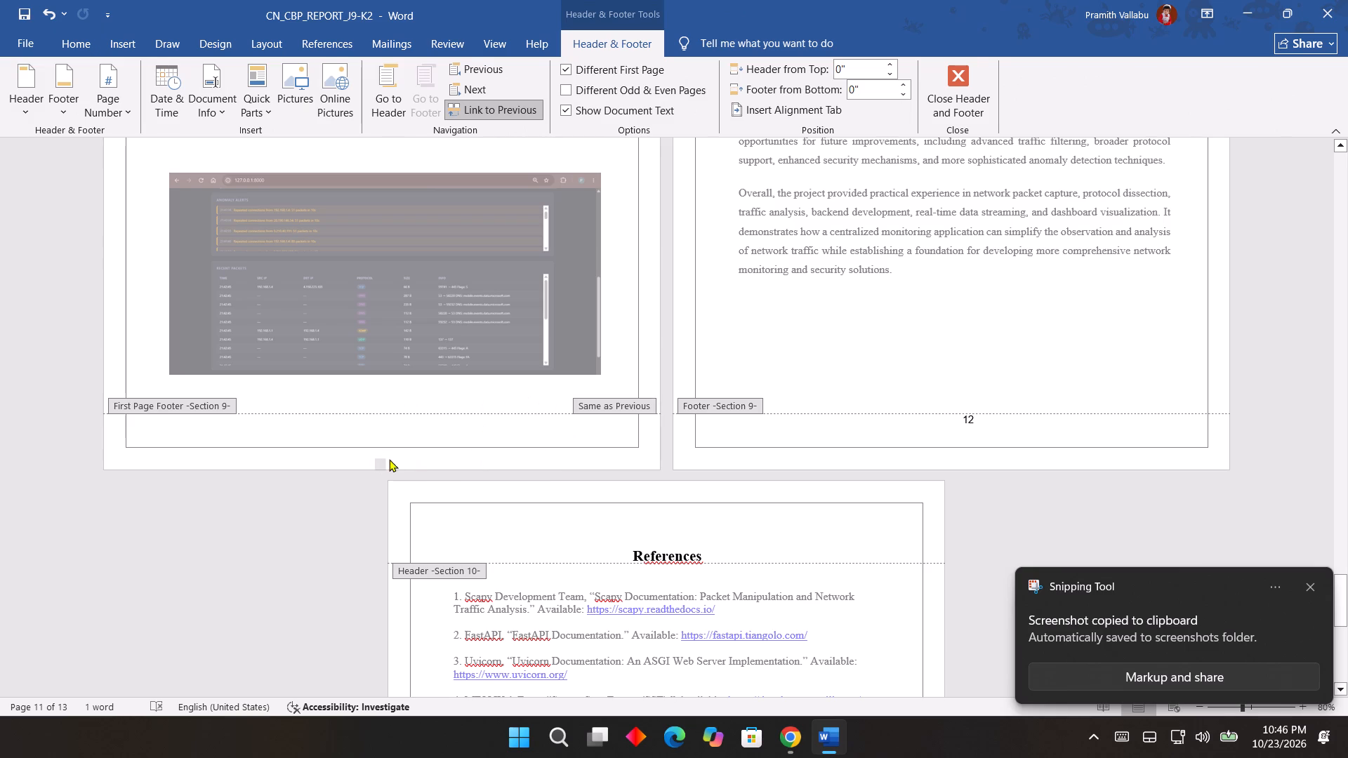
key(BackSpace)
key(BackSpace)
key(BackSpace)
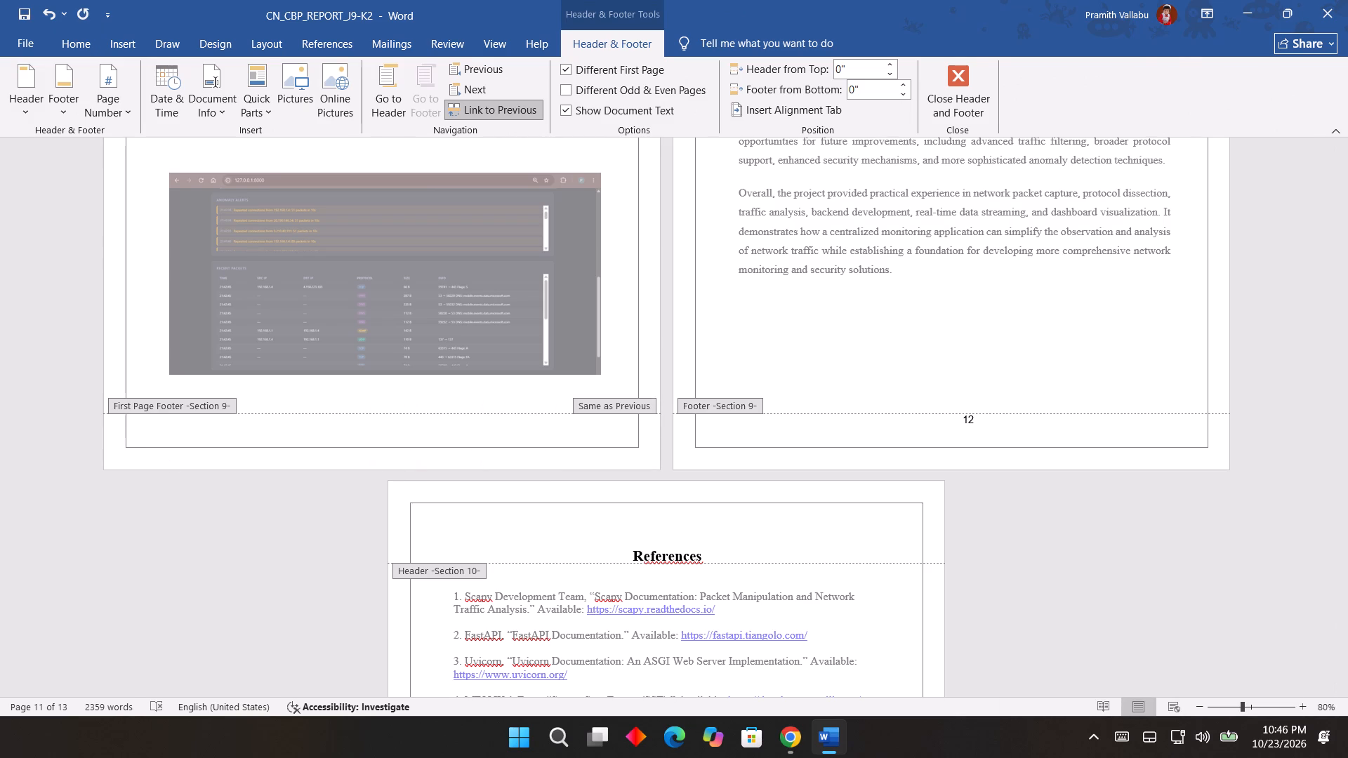
key(Escape)
Paste the captured number 11 below the Output page's last image and set its text wrapping to In Front of Text.
scroll(387, 469, up, 14)
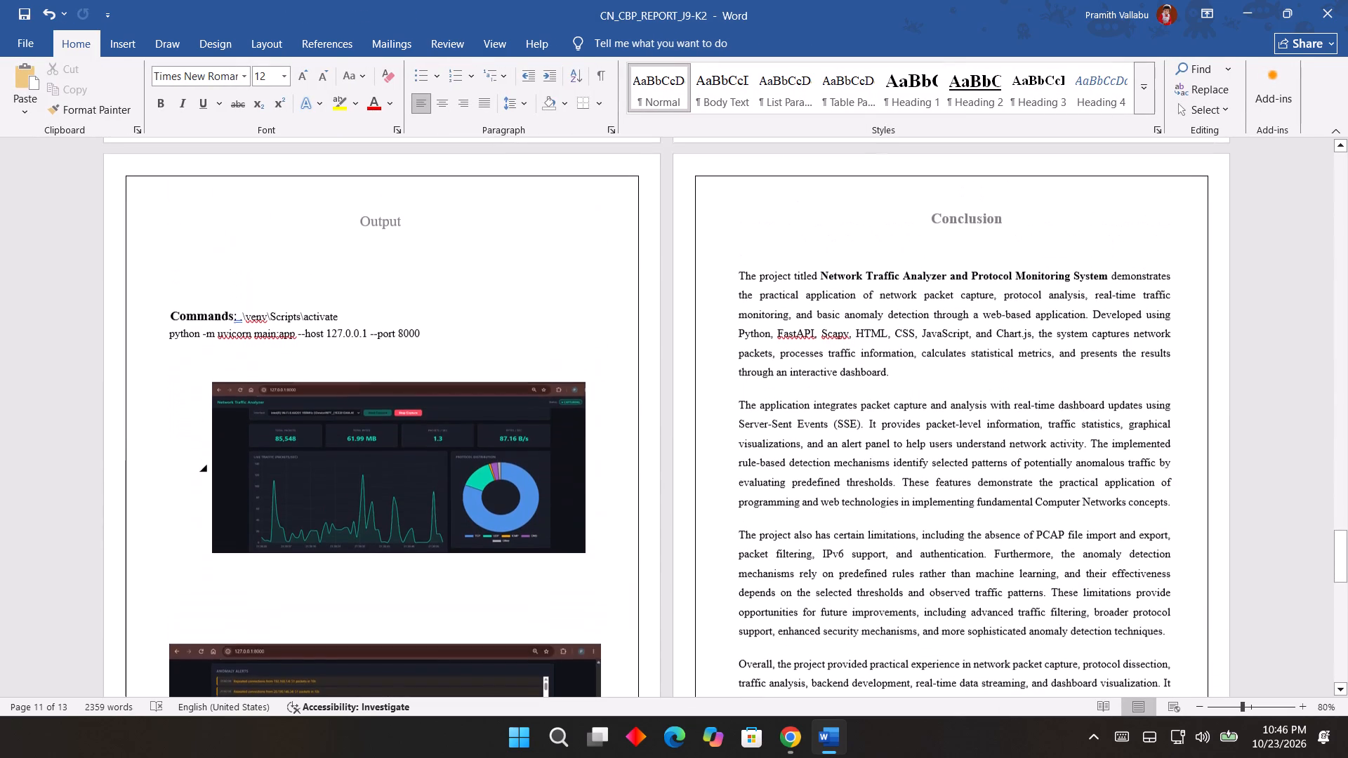
scroll(390, 474, down, 15)
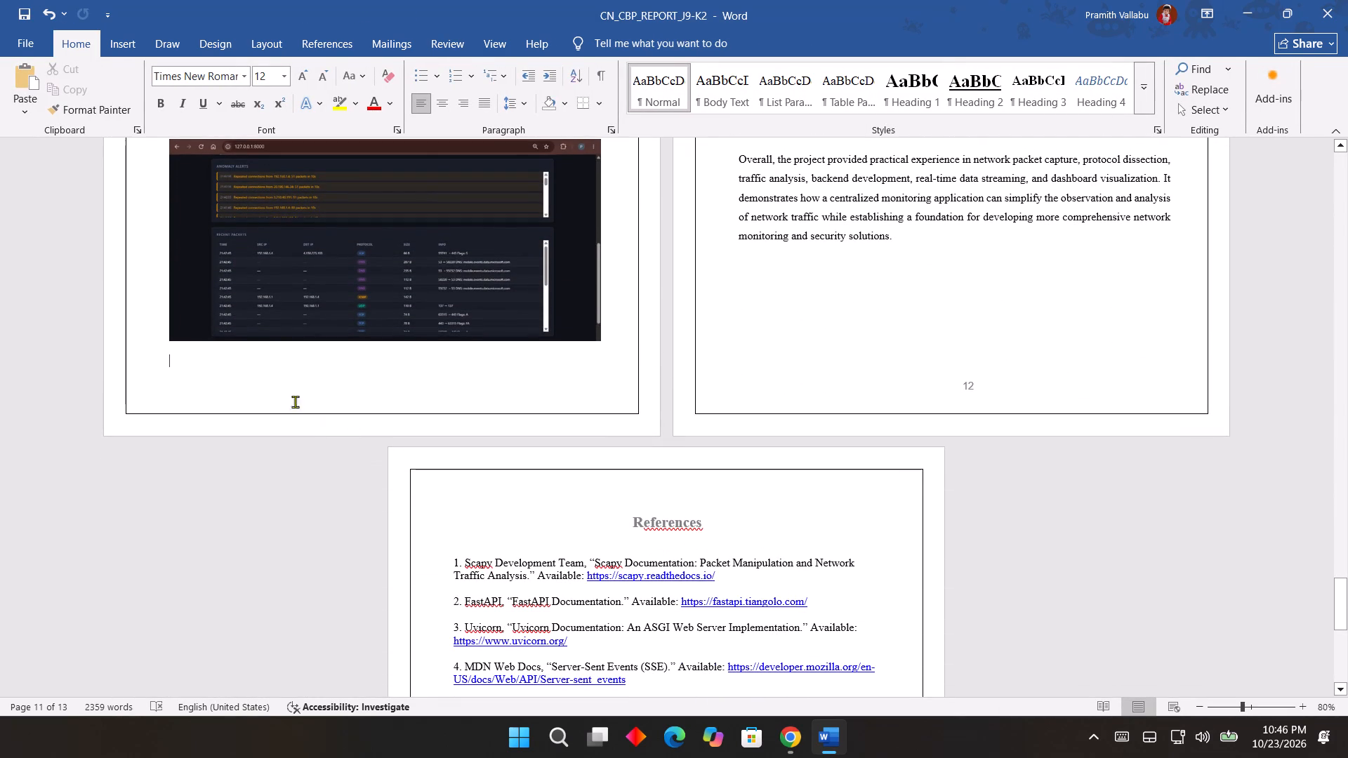
key(ctrl+v)
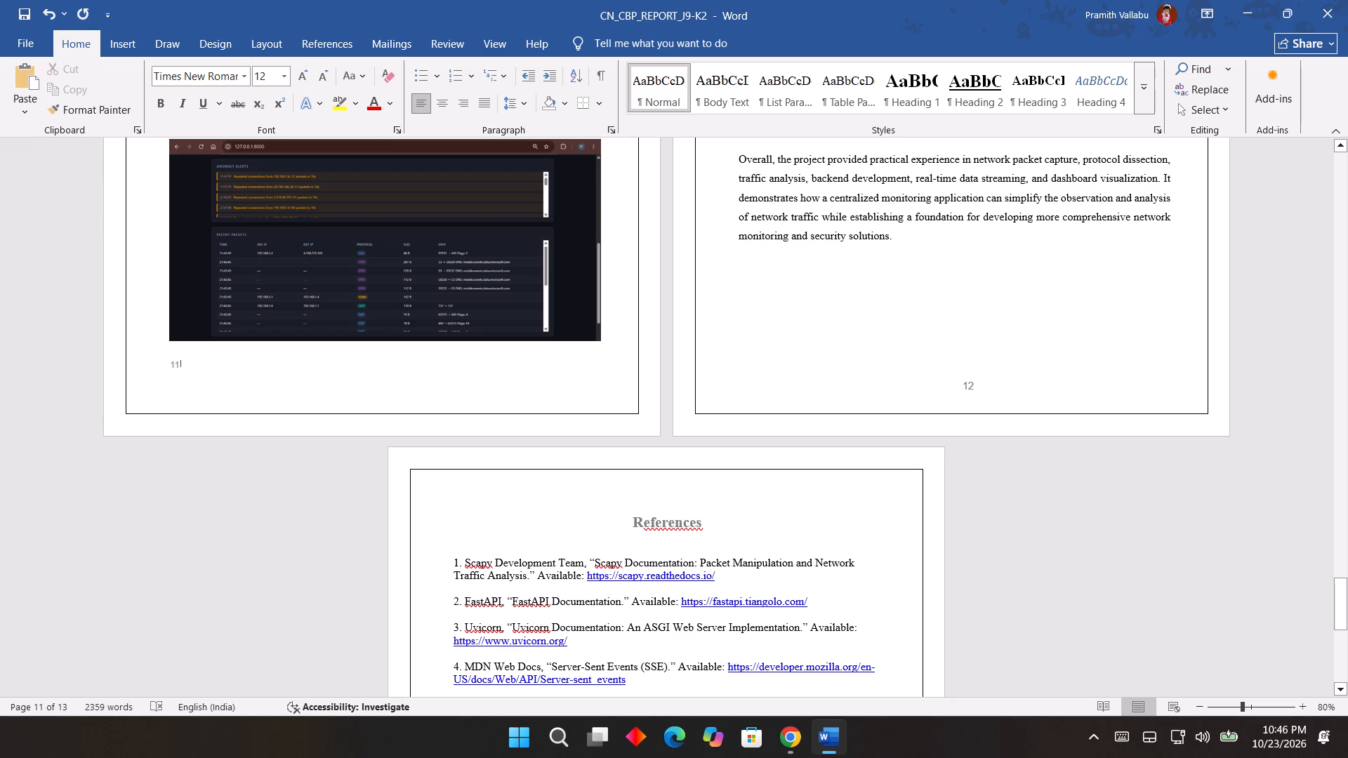
drag(176, 364, 241, 385)
click(206, 378)
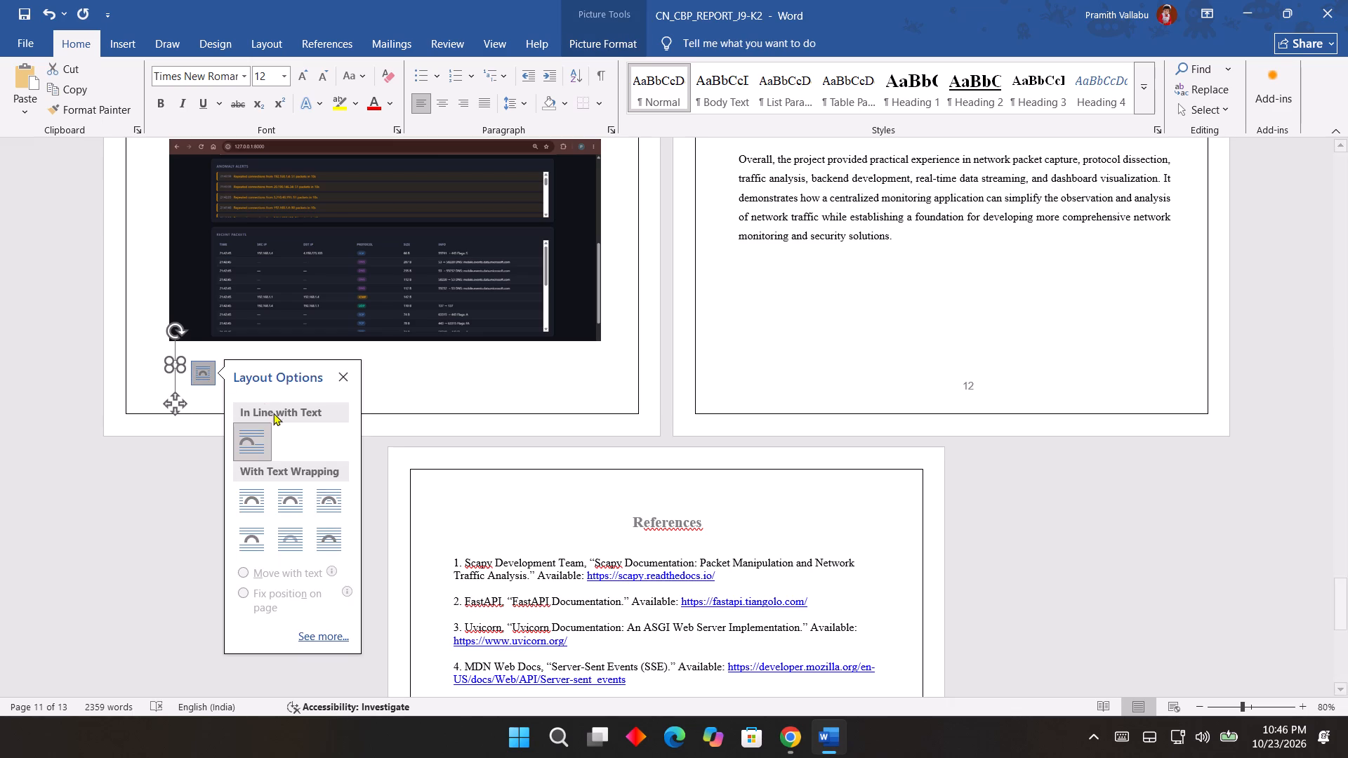
click(332, 547)
click(160, 468)
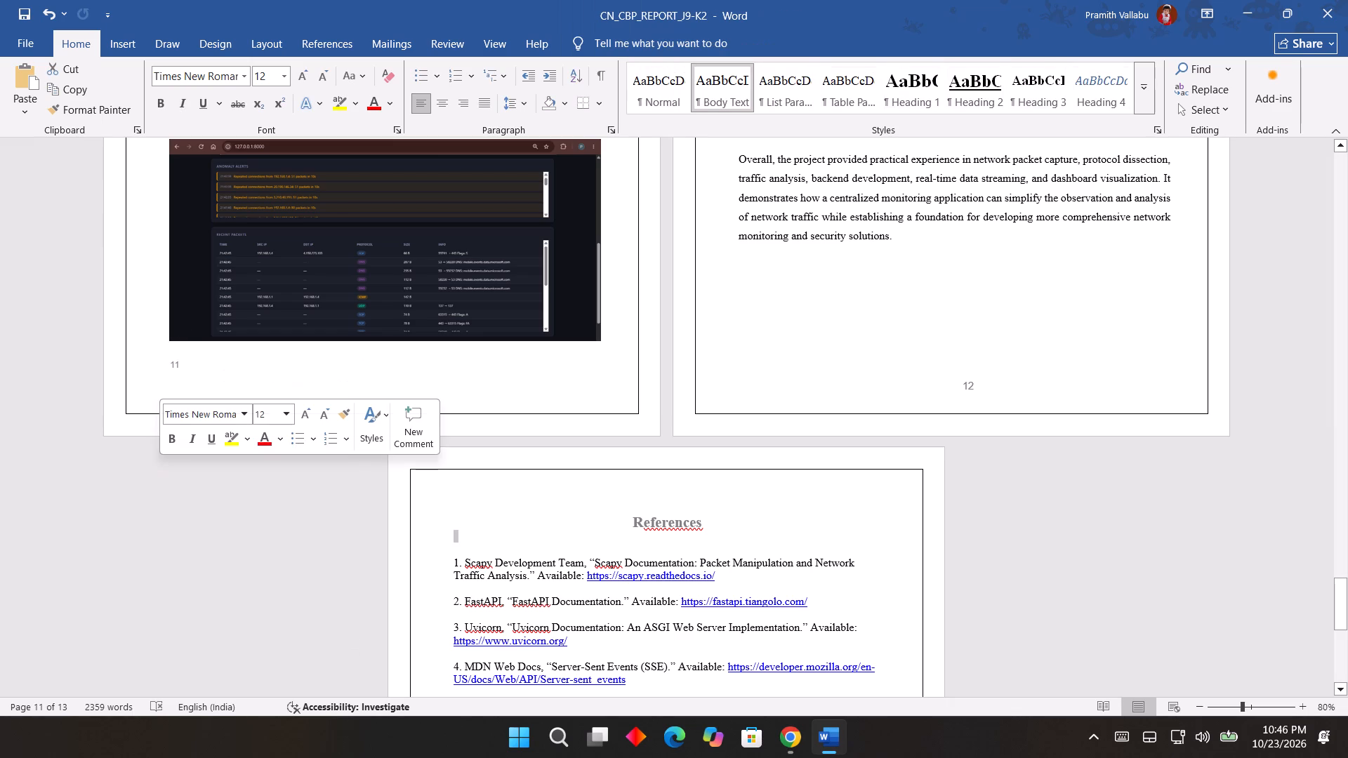
Move the number 11 picture to the bottom centre of the Output page, just inside the page border.
drag(173, 361, 333, 406)
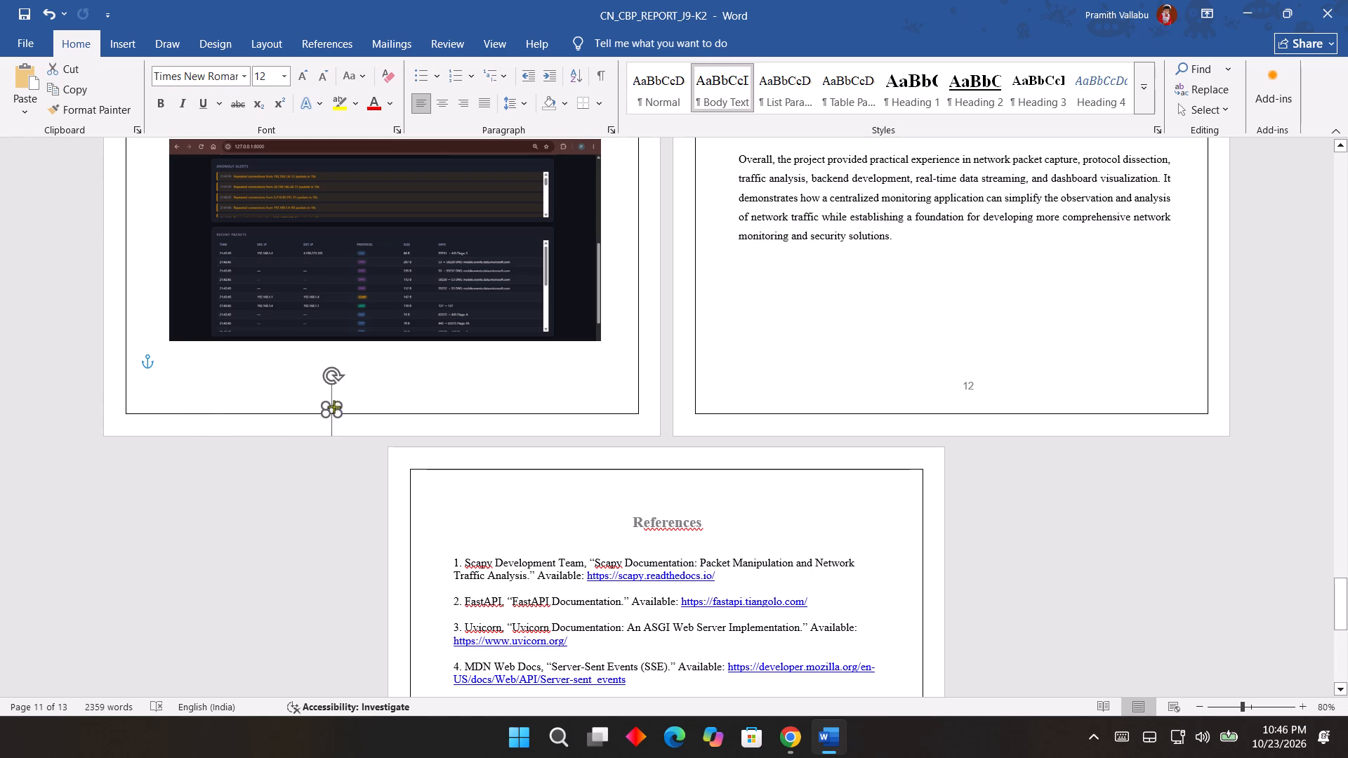
drag(333, 406, 366, 397)
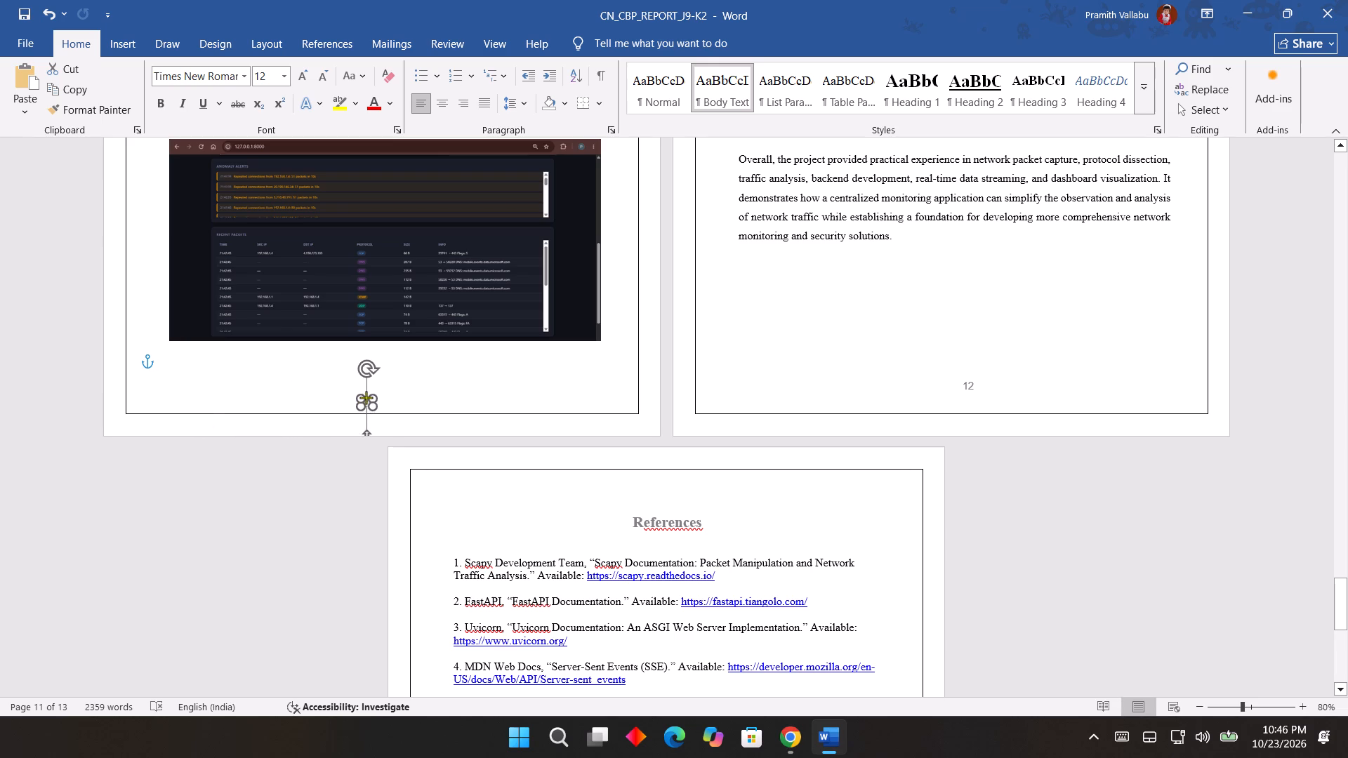
drag(366, 397, 376, 397)
click(1064, 507)
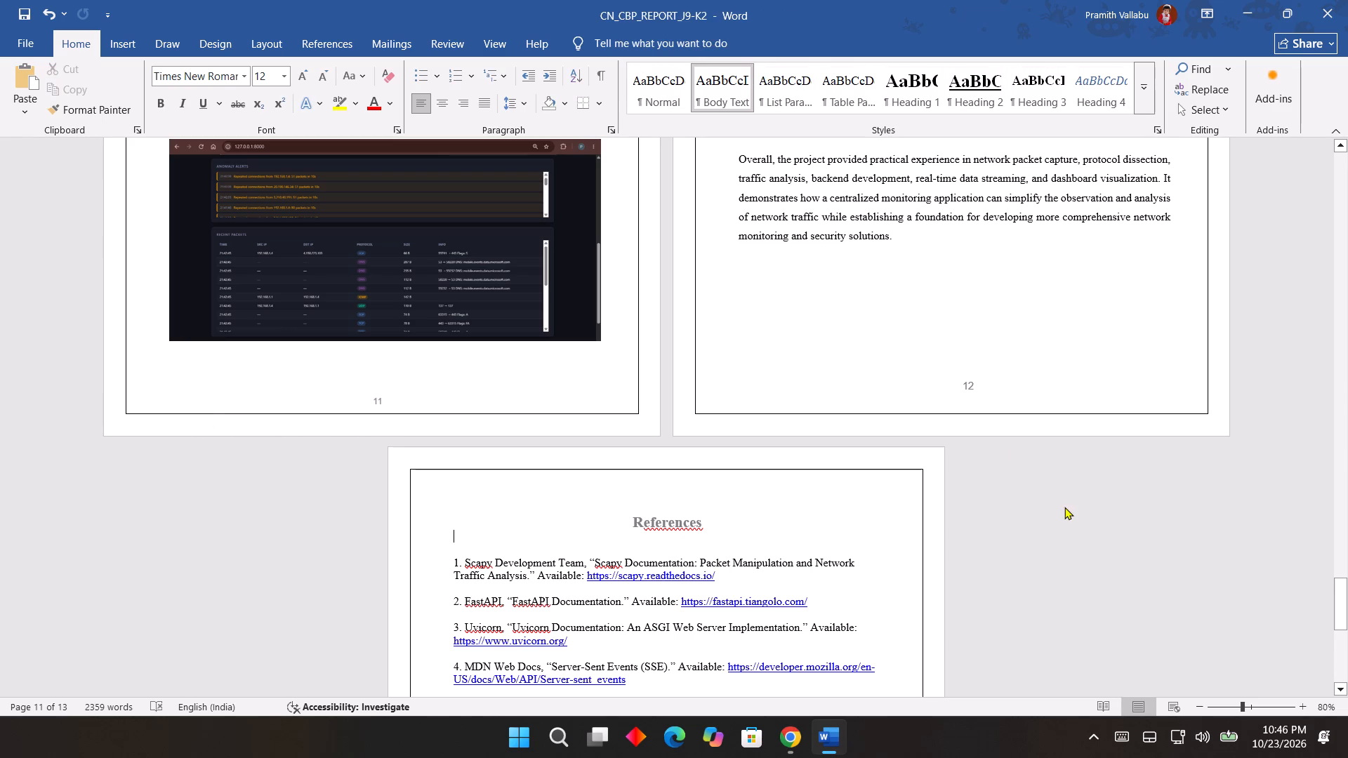
click(377, 404)
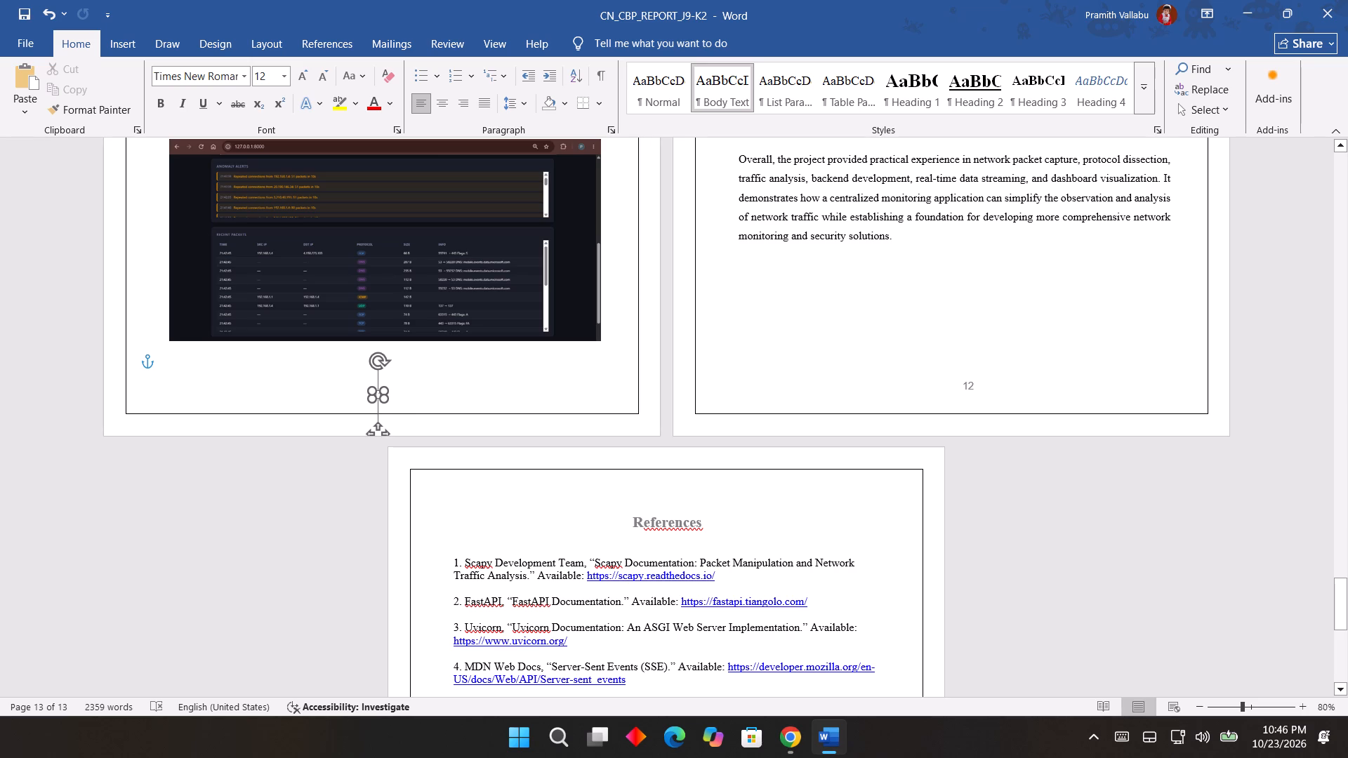
click(505, 399)
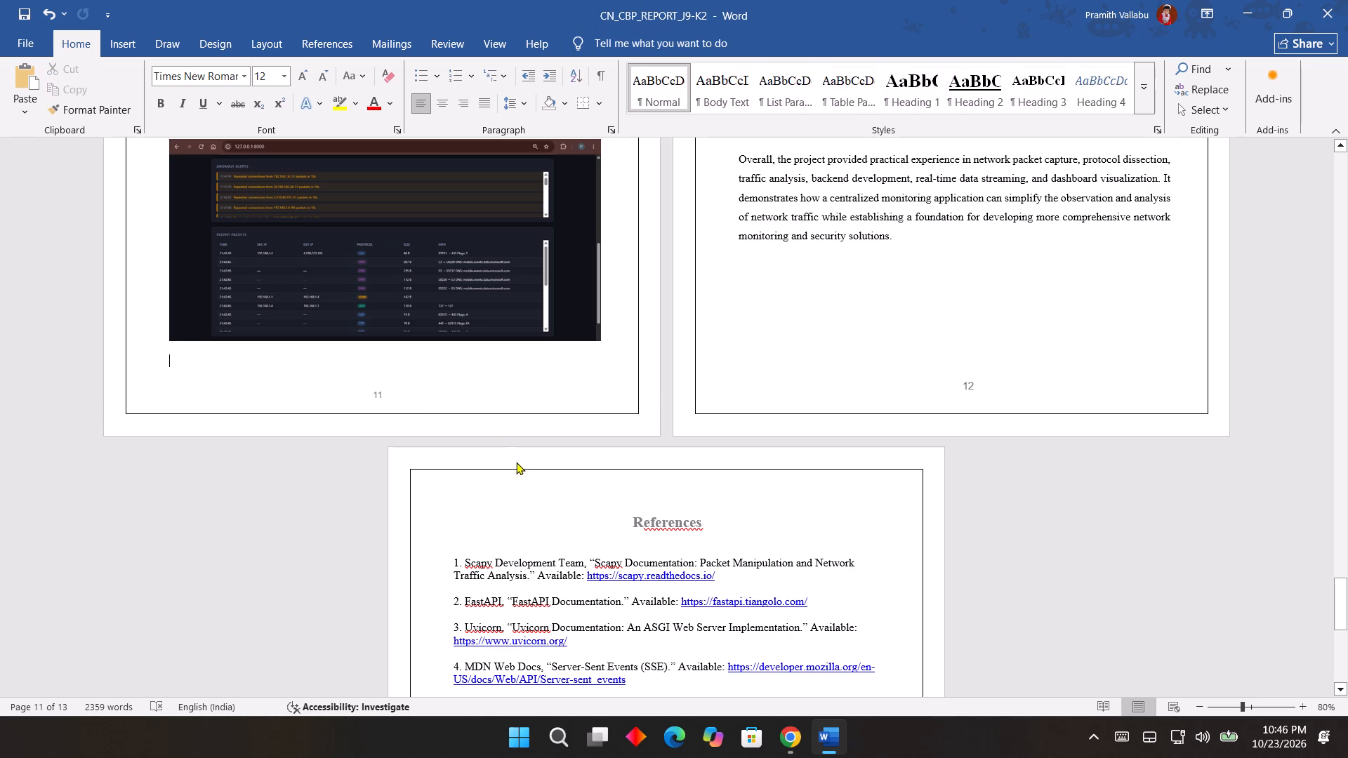
Enlarge the number 11 picture to about 0.15" high by 0.25" wide, keeping it centred at the bottom of the Output page.
click(375, 394)
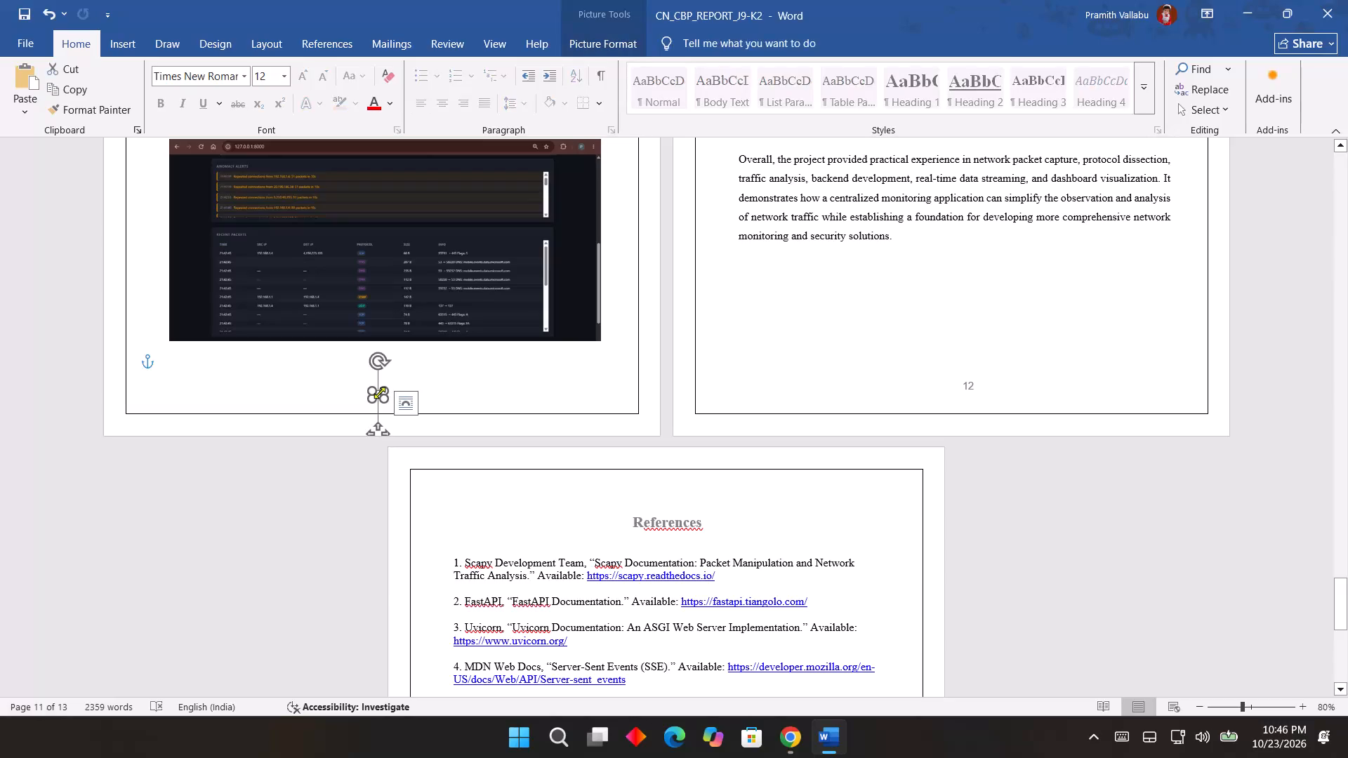
click(381, 390)
click(533, 384)
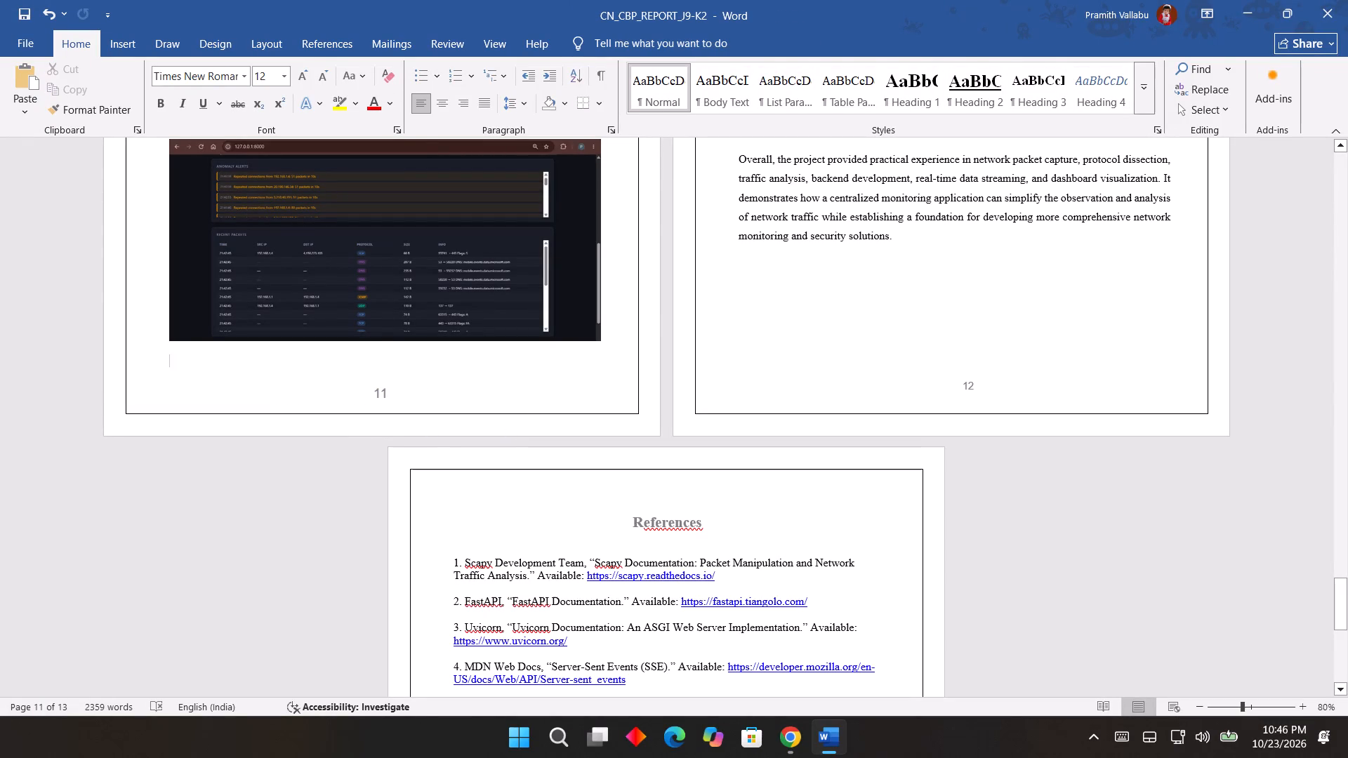
click(381, 393)
drag(388, 399, 388, 397)
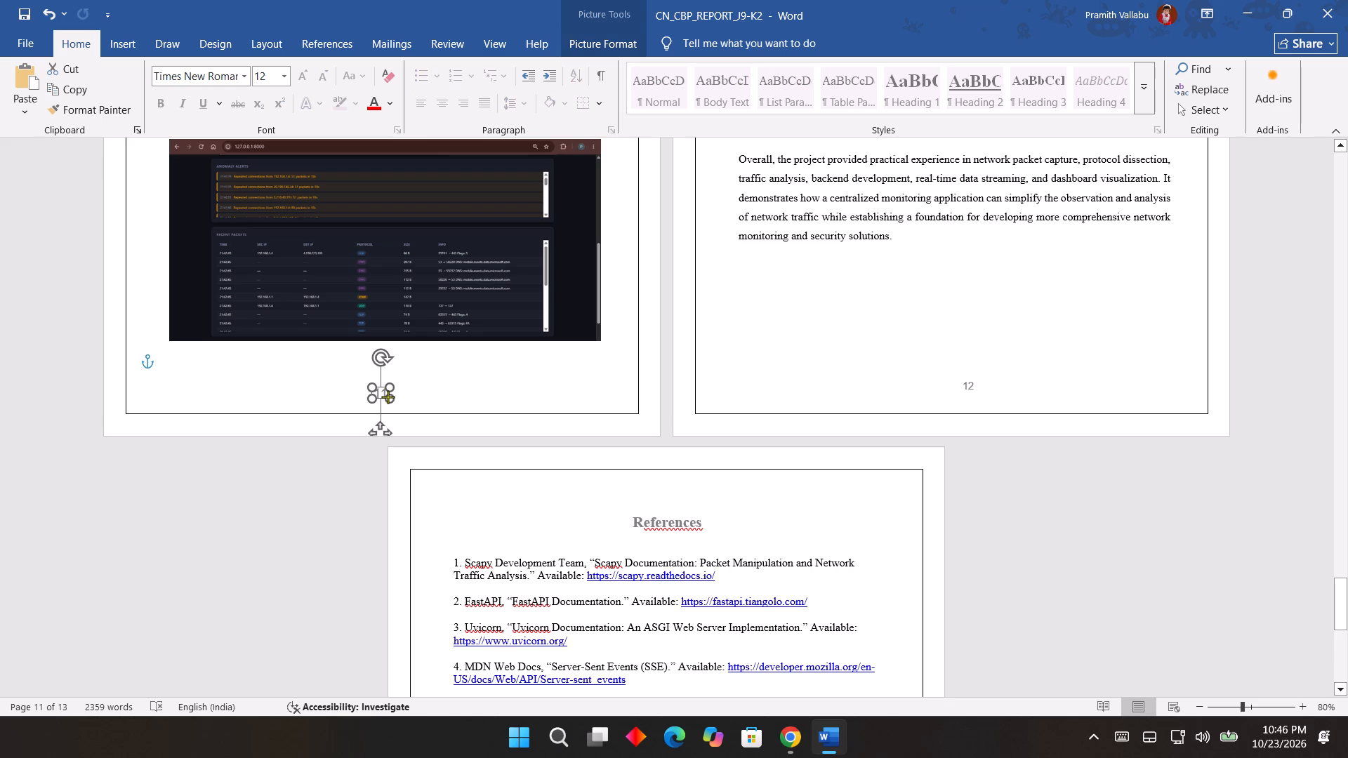
drag(388, 397, 381, 393)
drag(381, 393, 430, 406)
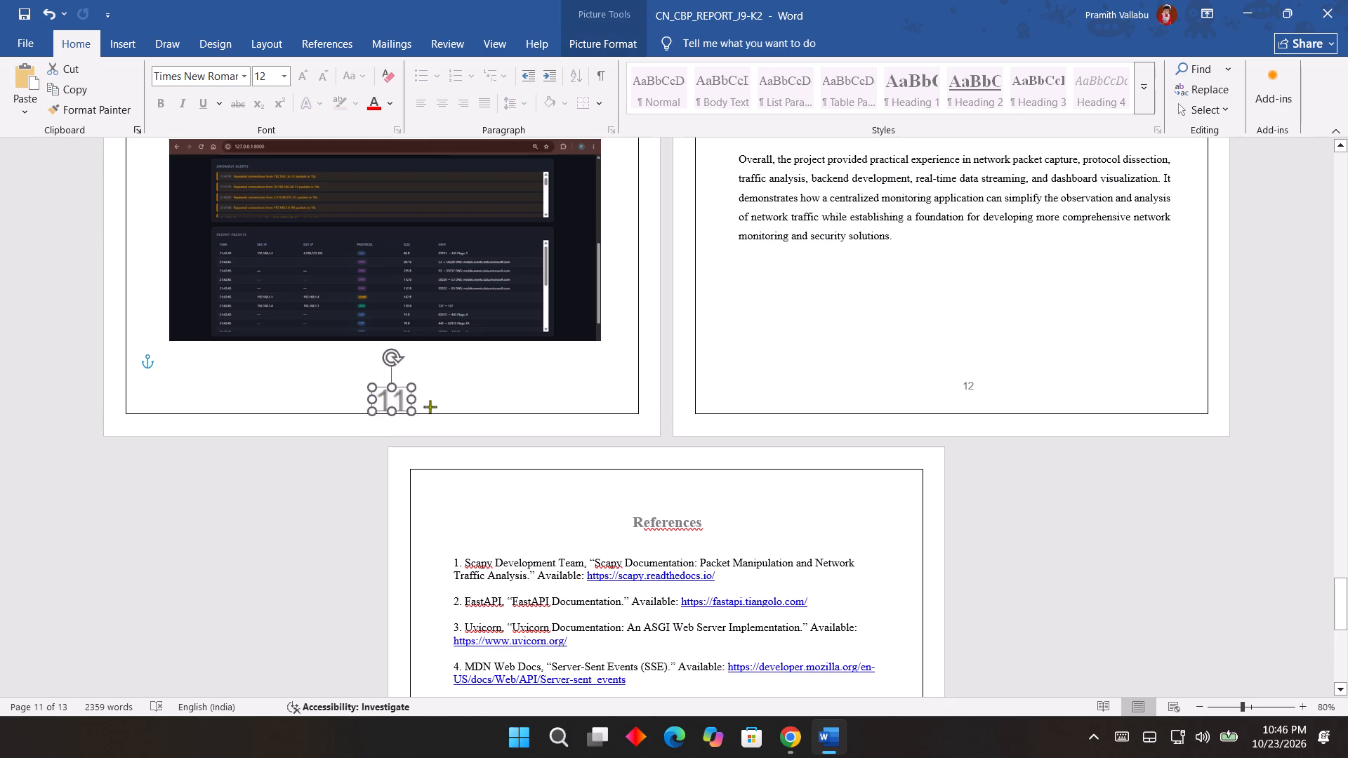
drag(430, 406, 380, 396)
click(447, 406)
click(383, 393)
Nudge the number 11 picture slightly down toward the Output page's bottom border and compare it with the following pages' numbers.
drag(382, 393, 381, 397)
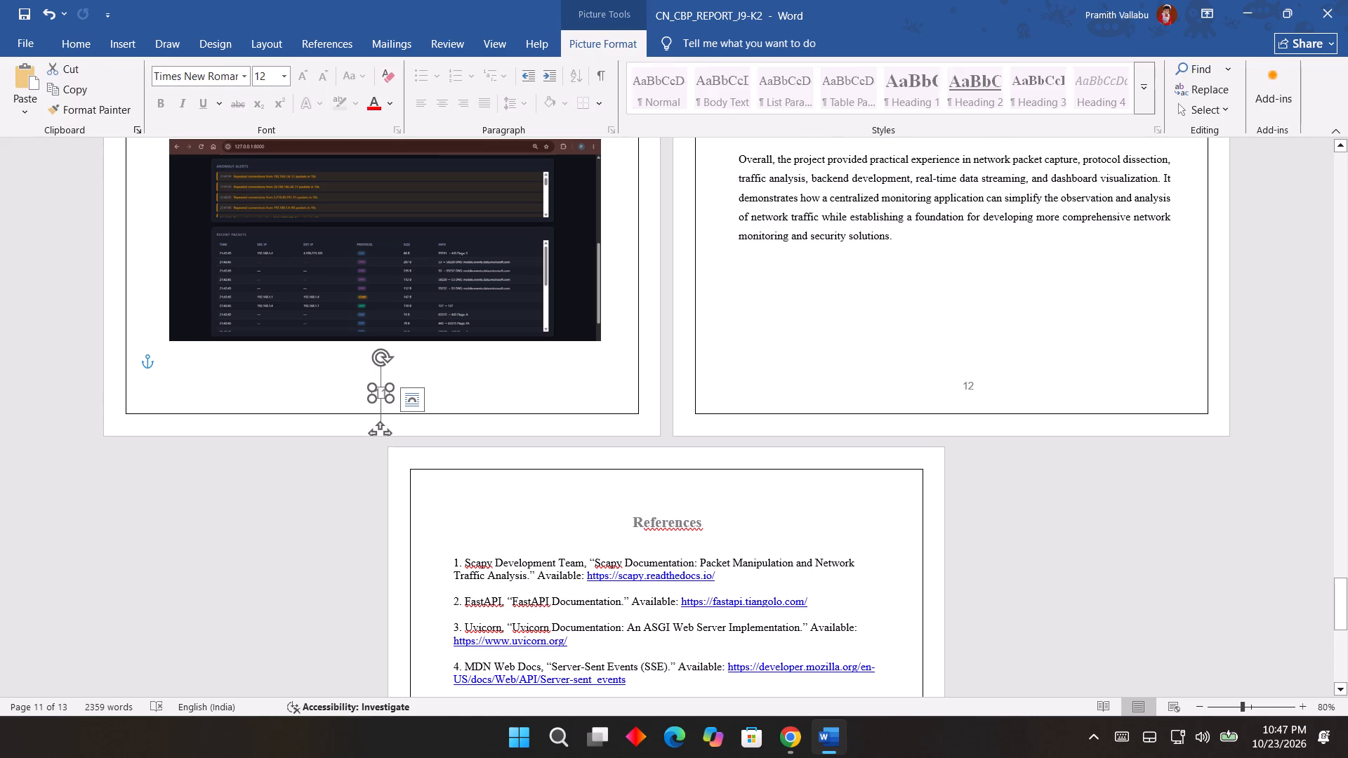
drag(381, 397, 387, 410)
click(379, 390)
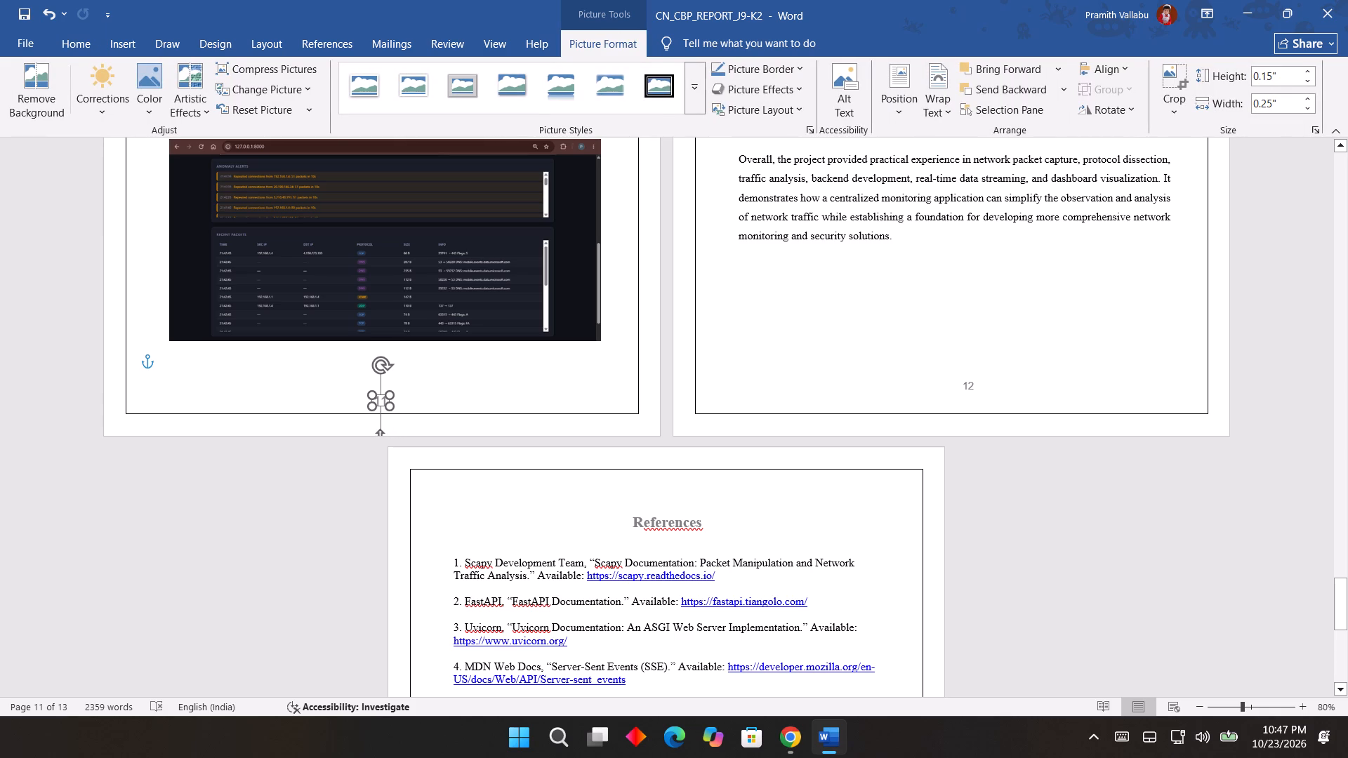
click(998, 481)
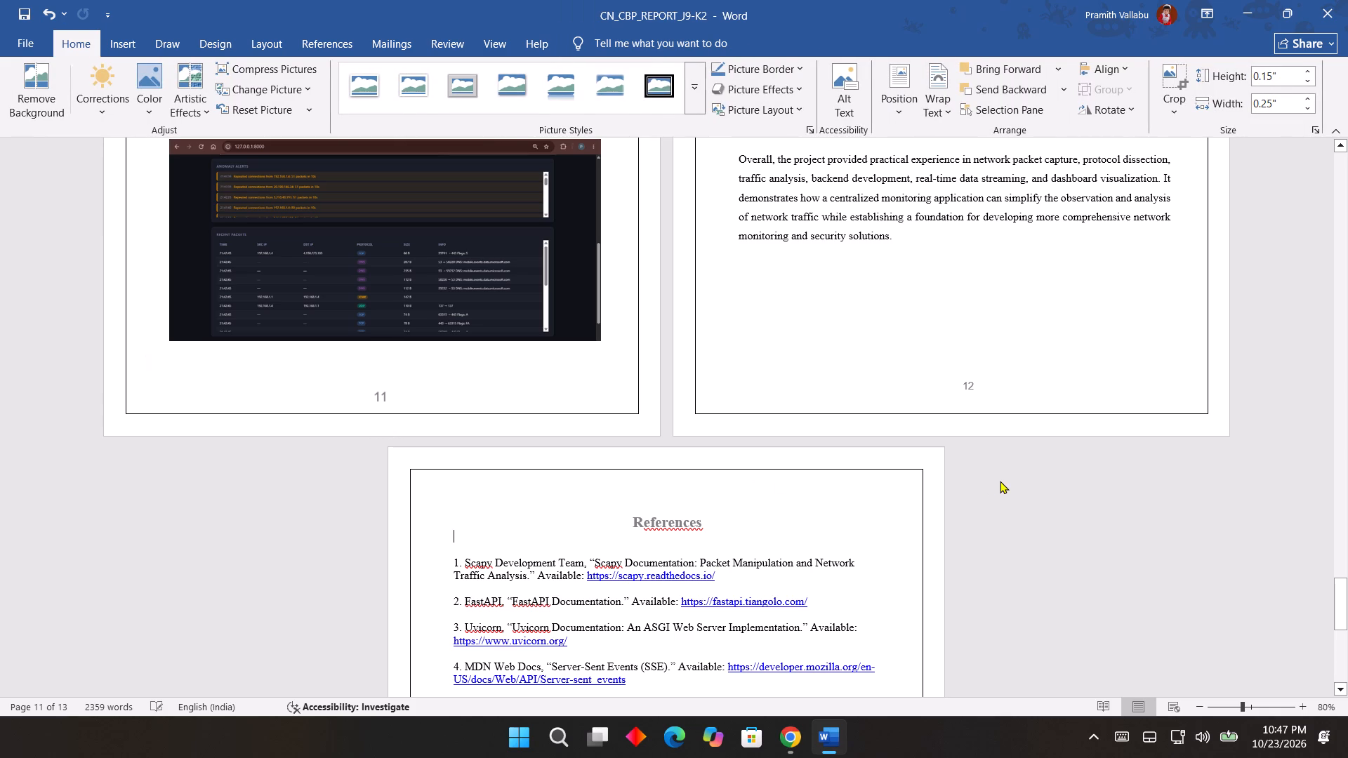
click(381, 398)
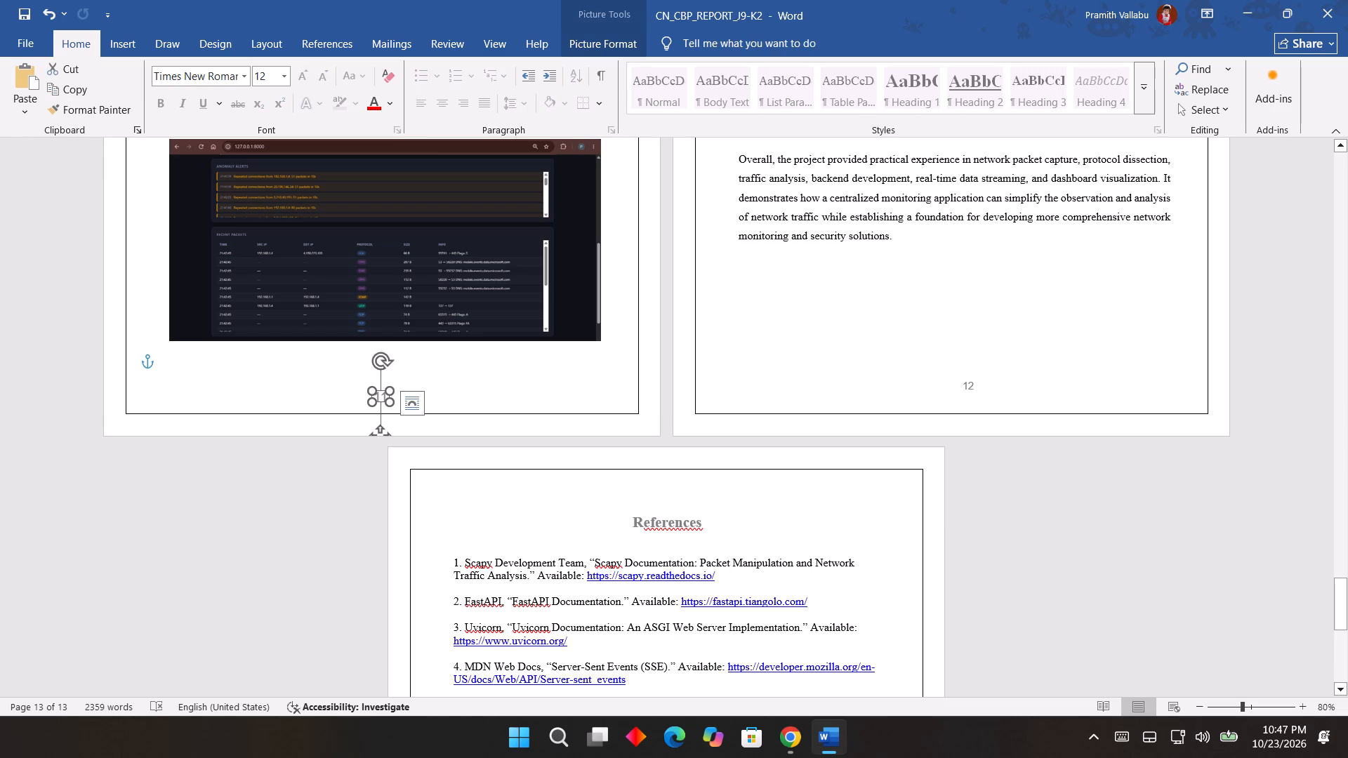
click(386, 391)
click(386, 391)
click(575, 367)
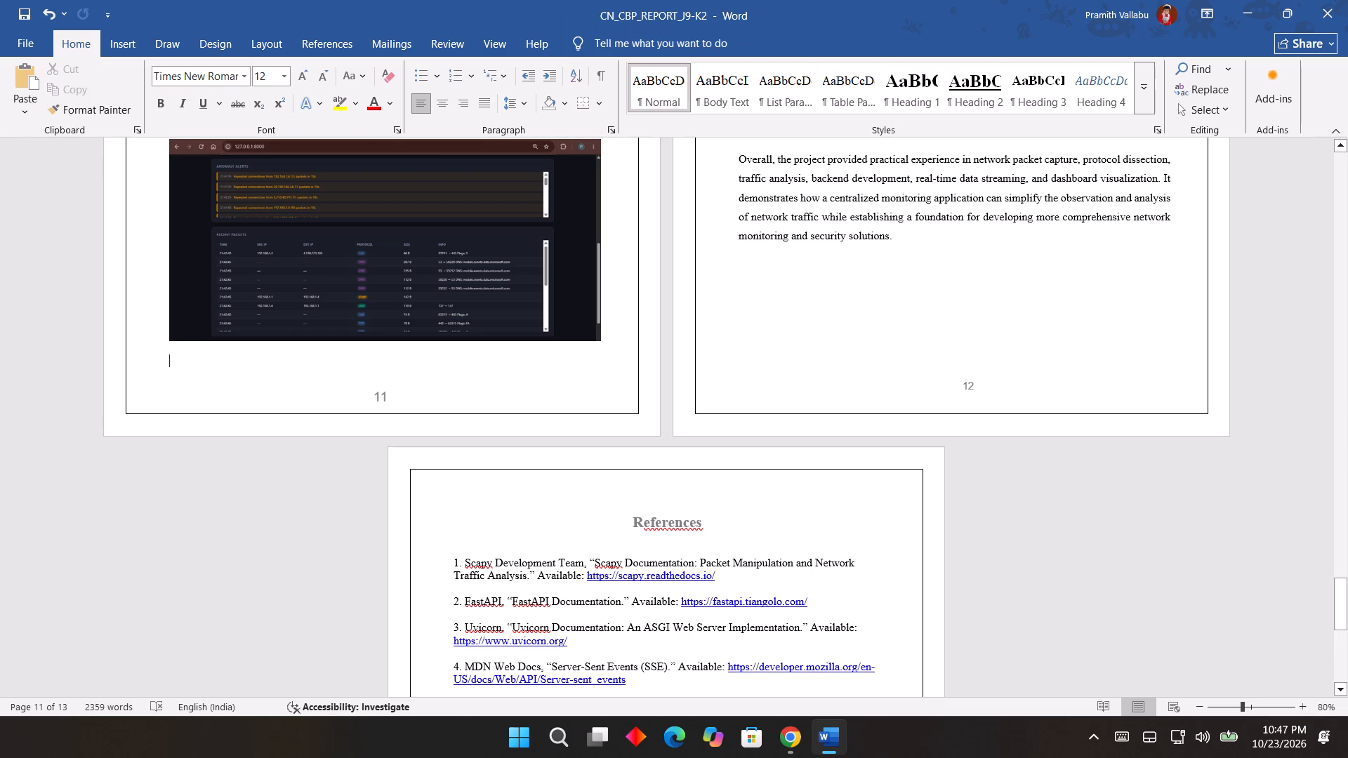
scroll(575, 367, down, 5)
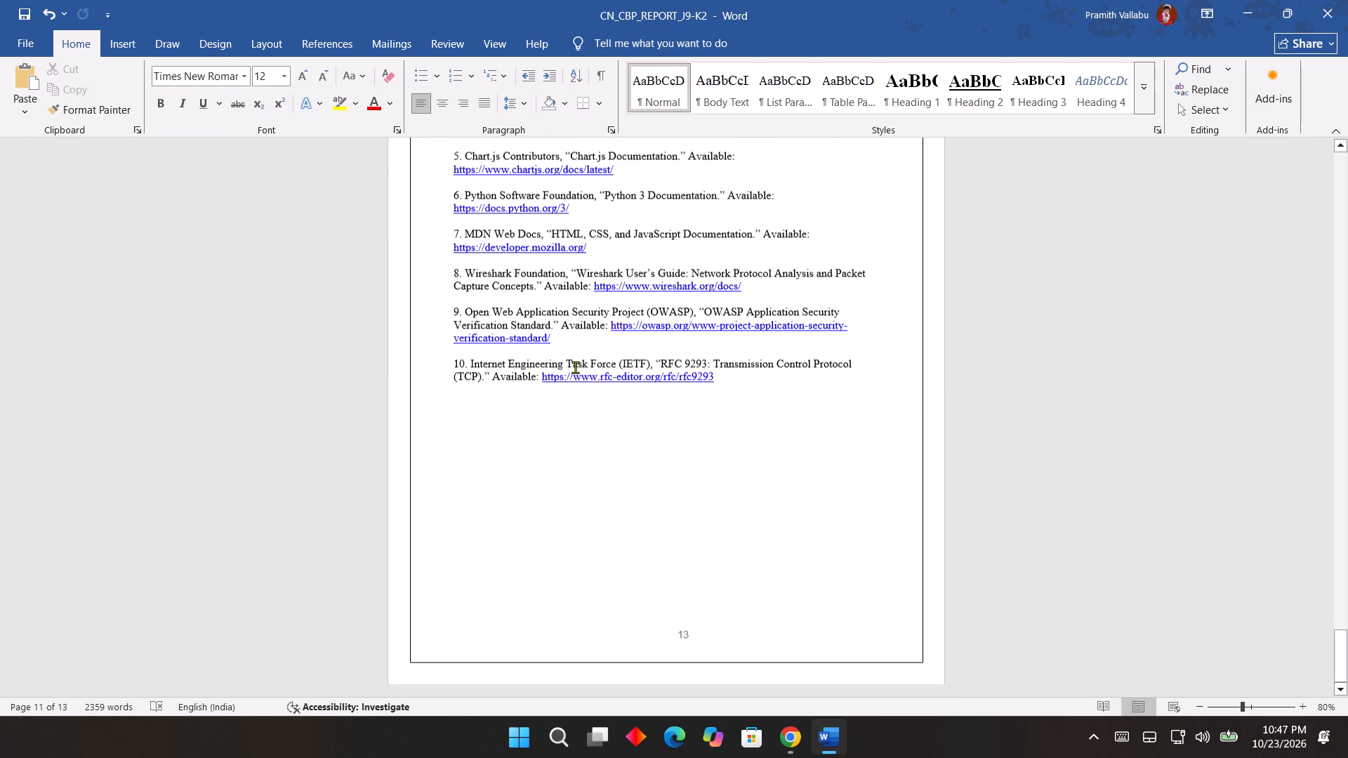
Shrink the number 11 picture at the bottom of the Output page, keeping it inside the page border.
scroll(575, 367, up, 19)
scroll(575, 367, down, 7)
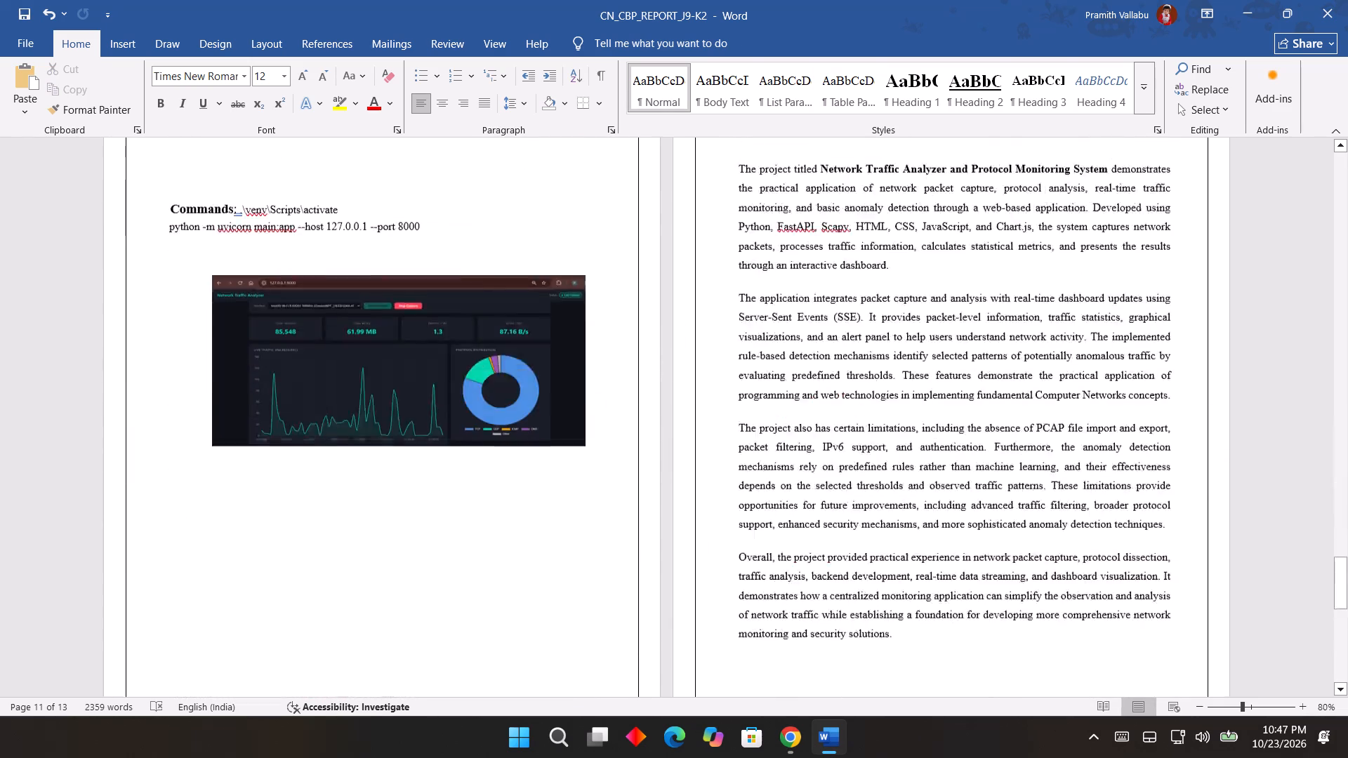
scroll(575, 367, down, 2)
click(380, 279)
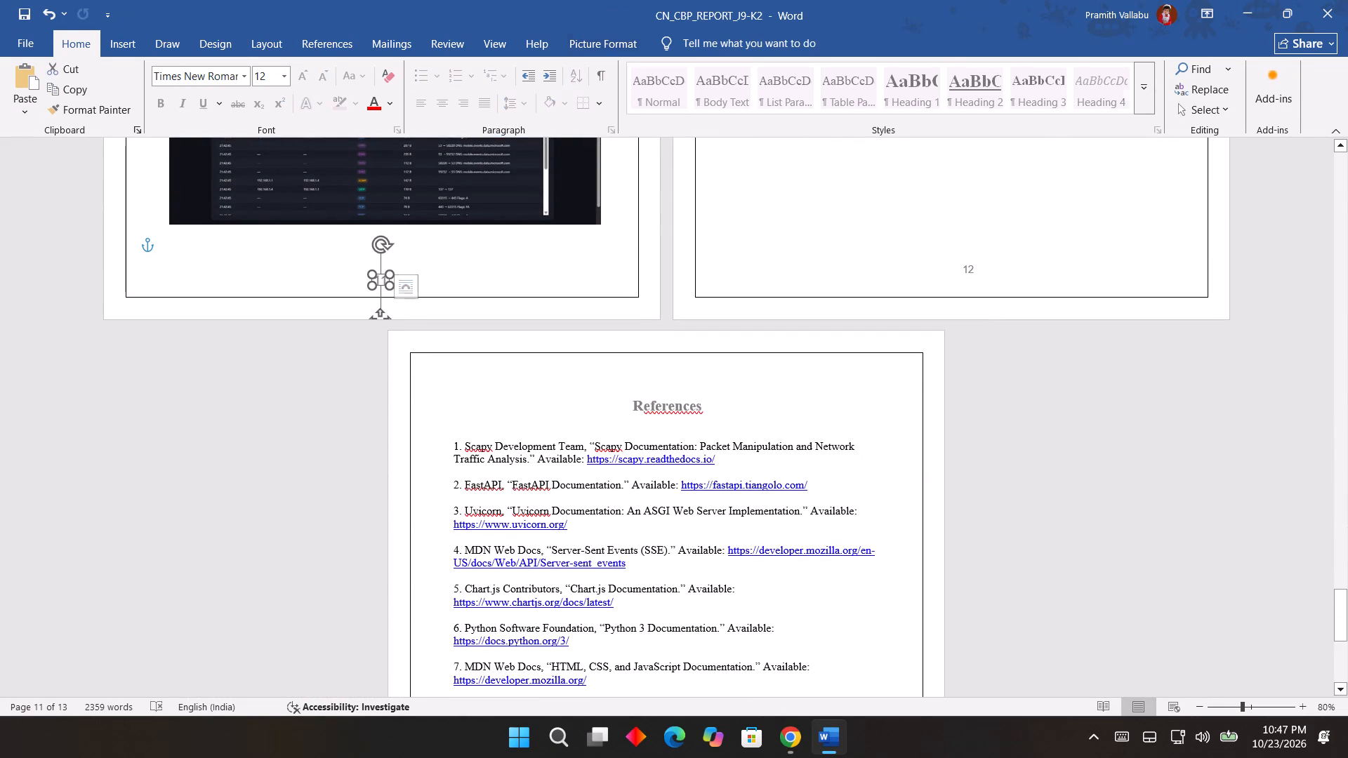
drag(392, 272, 482, 347)
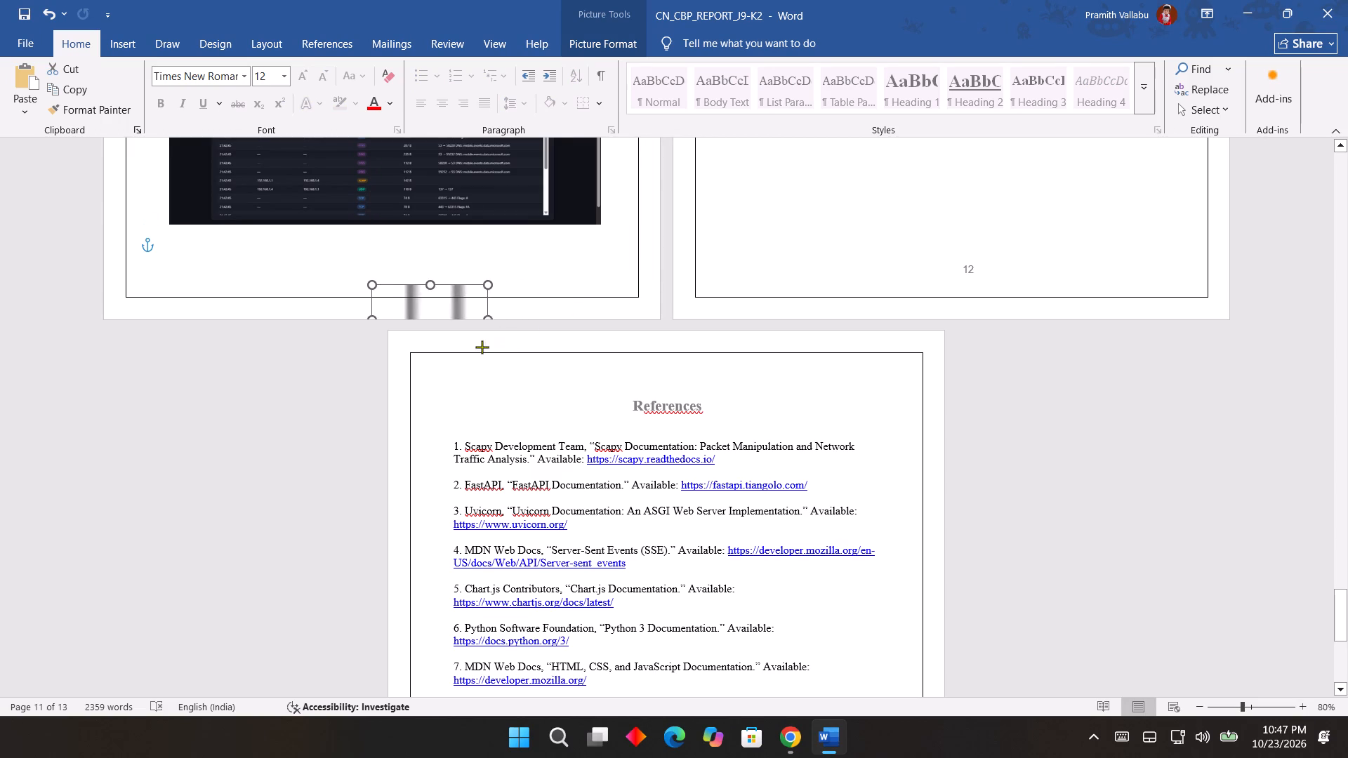
drag(482, 347, 386, 260)
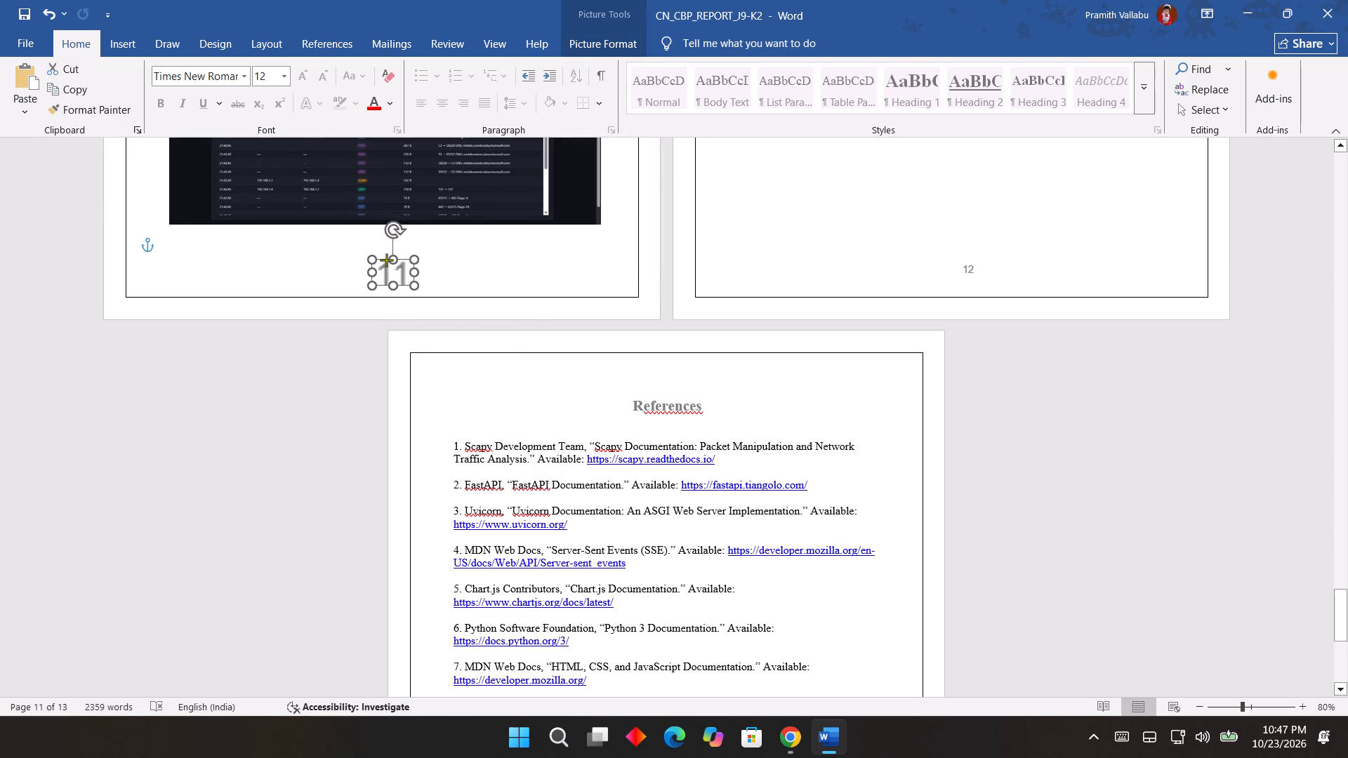
drag(386, 260, 368, 277)
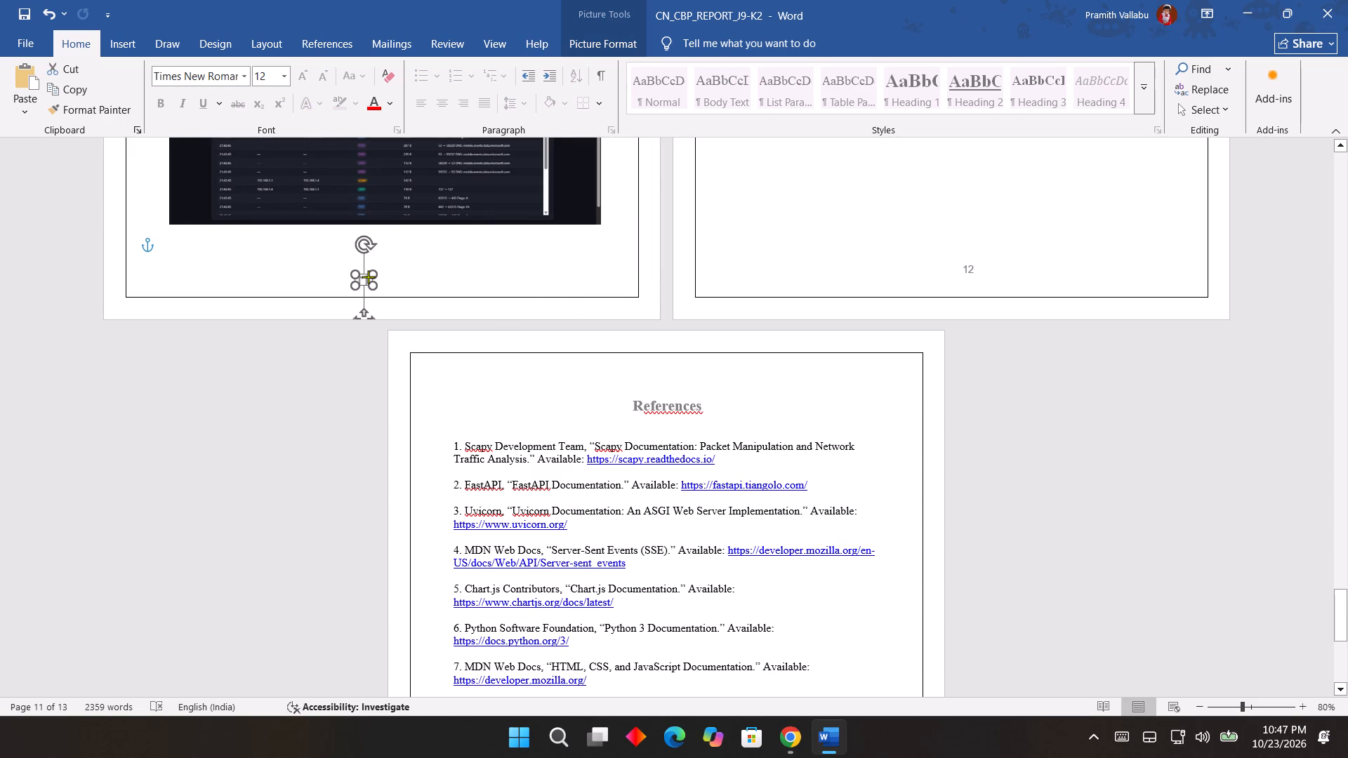
drag(368, 277, 373, 278)
click(485, 251)
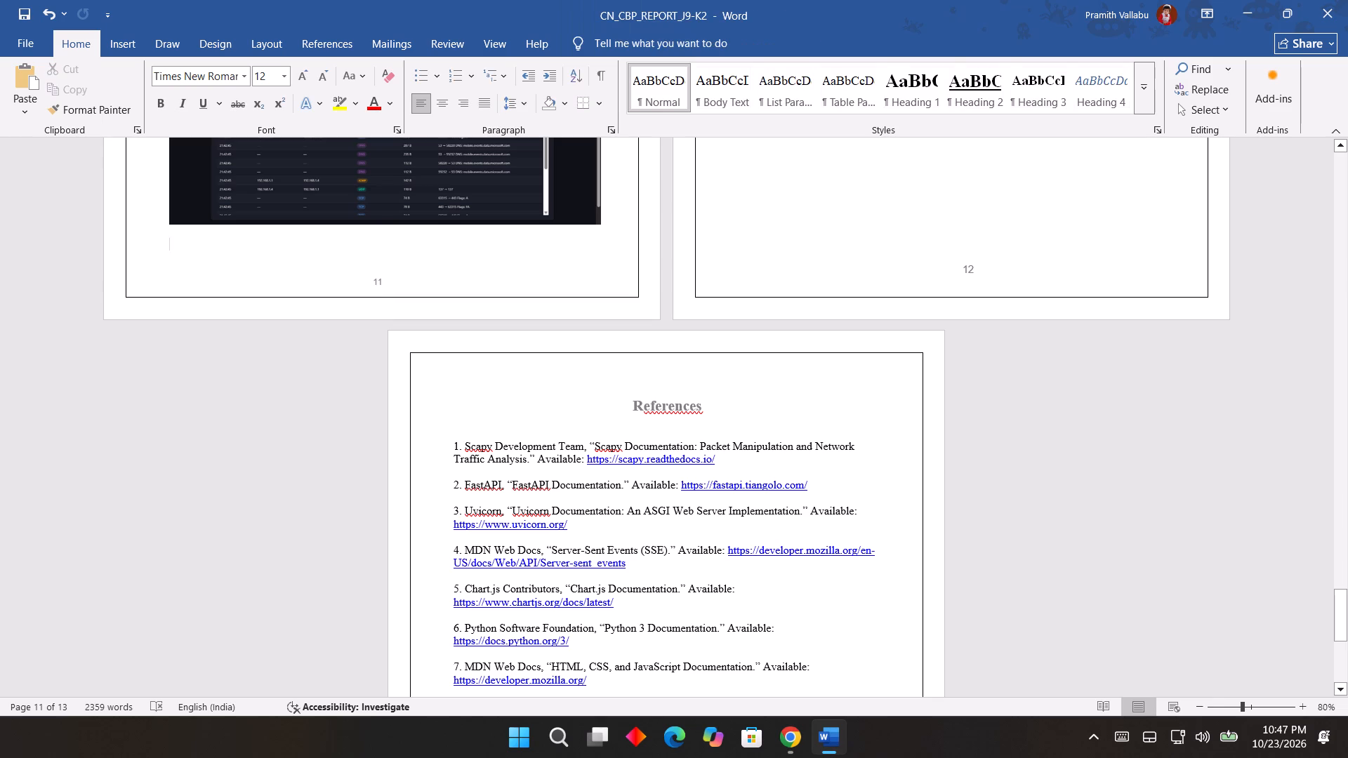
click(376, 281)
click(376, 281)
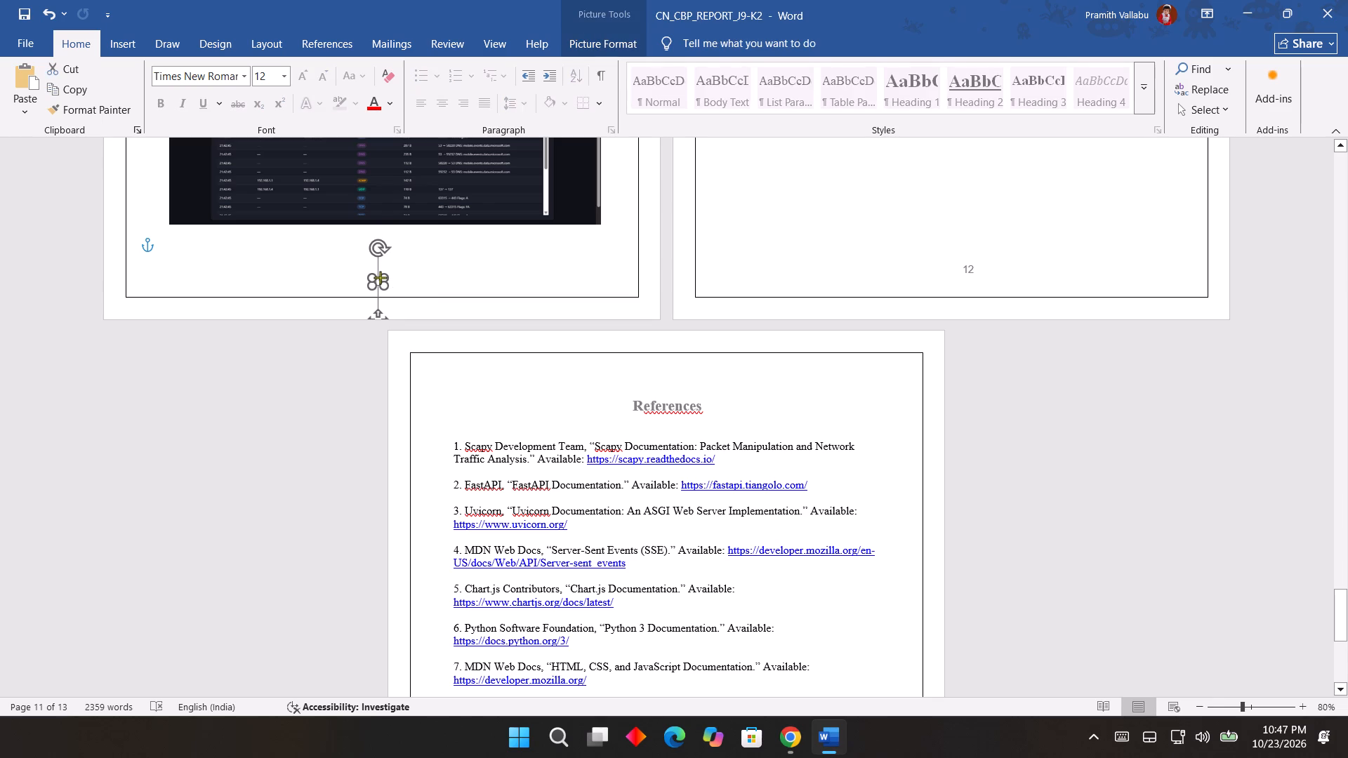
click(463, 274)
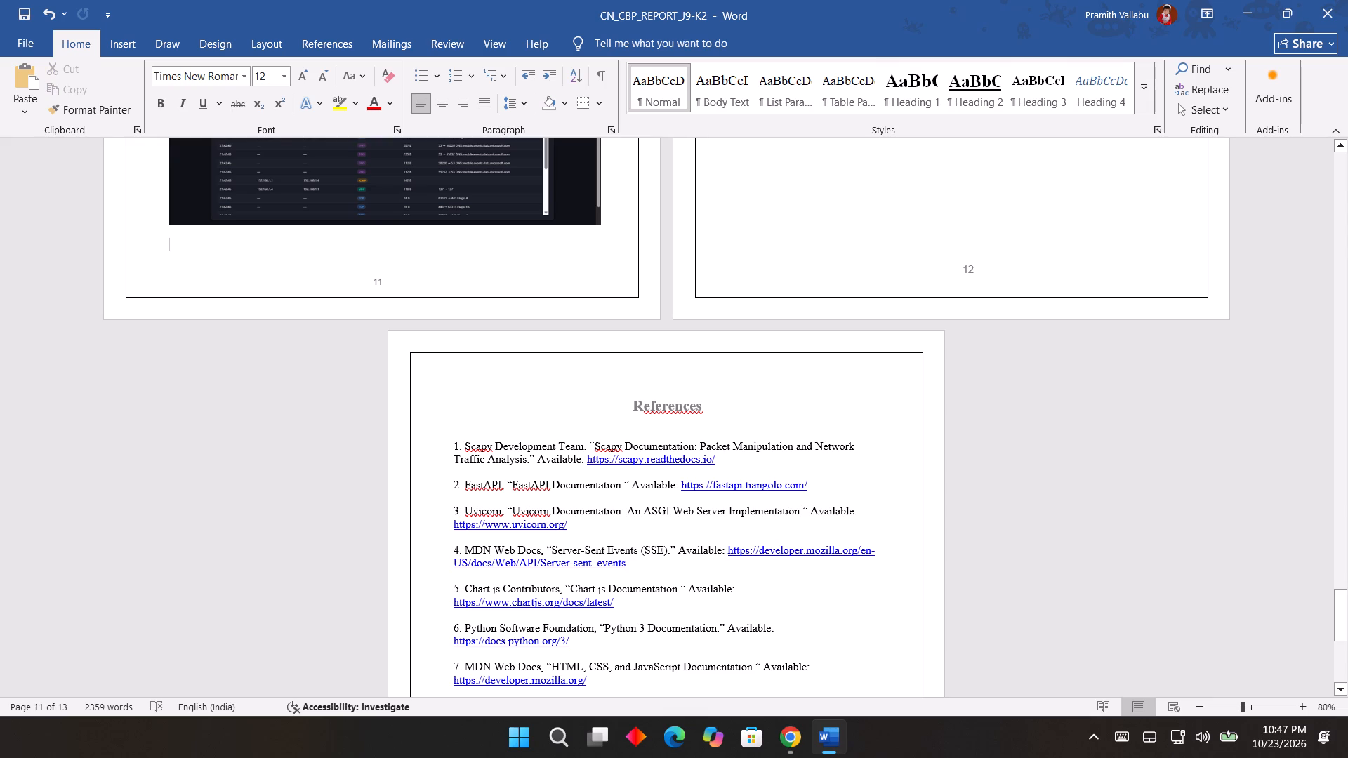
Nudge the number 11 picture slightly up from the Output page's bottom border, toward the height of page 12's number.
drag(377, 281, 376, 274)
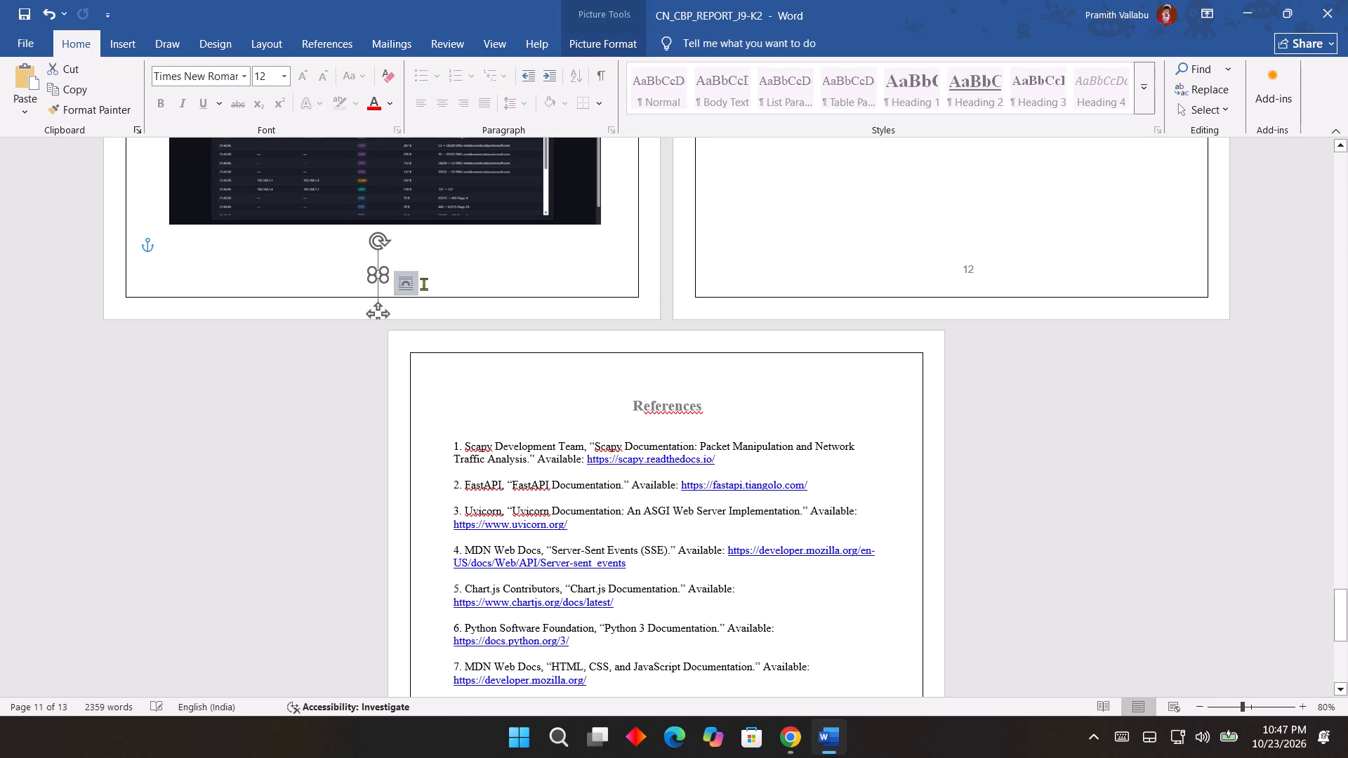
click(472, 277)
click(376, 274)
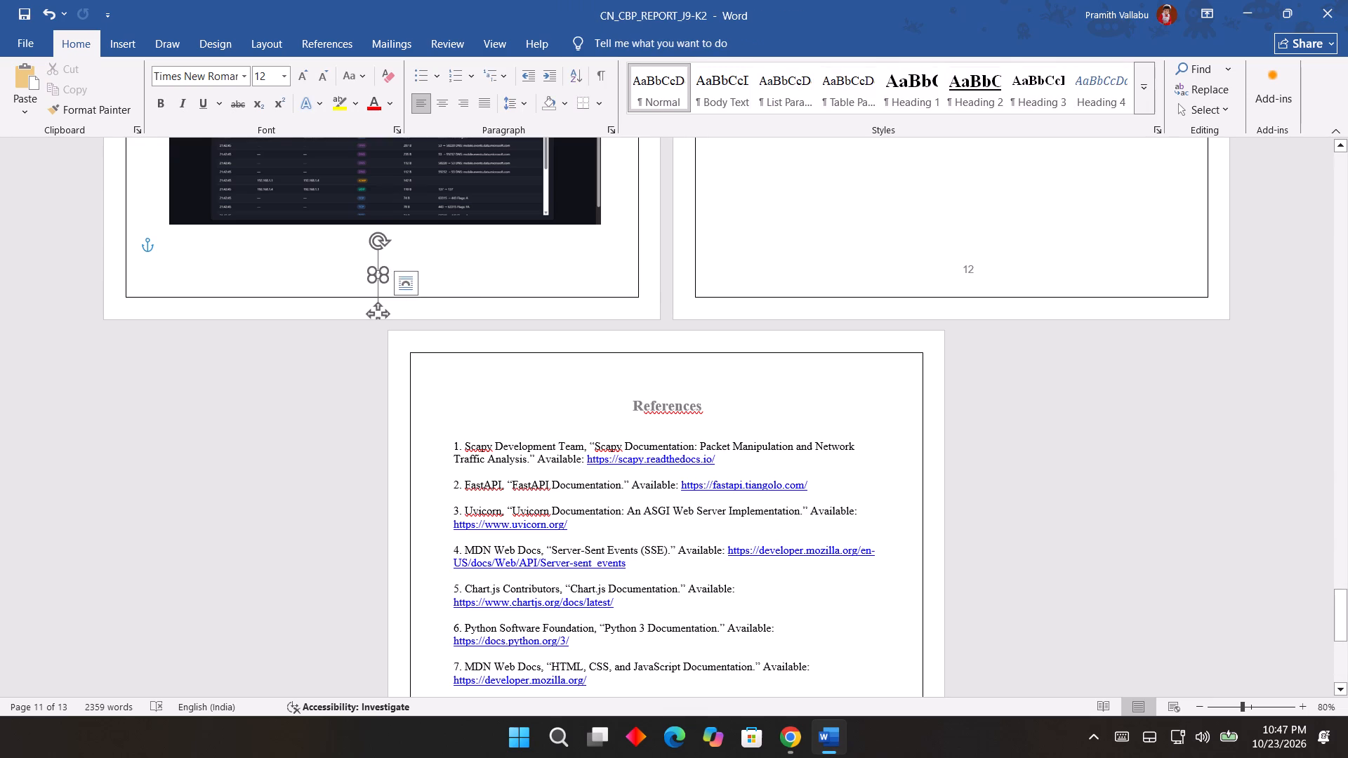
click(442, 279)
click(374, 274)
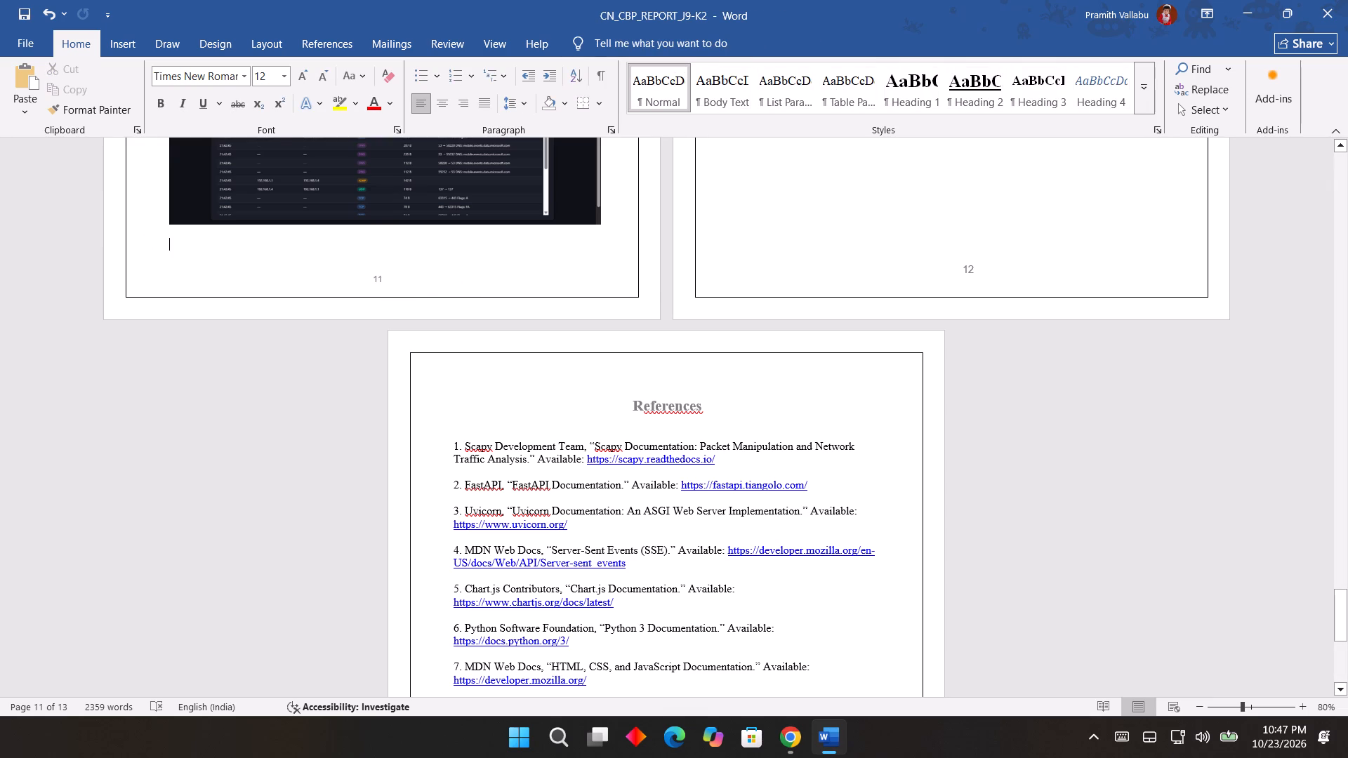
Enlarge the number 11 picture slightly to about page 12's number size and shift it right to the Output page's centre.
click(378, 277)
drag(376, 274, 374, 272)
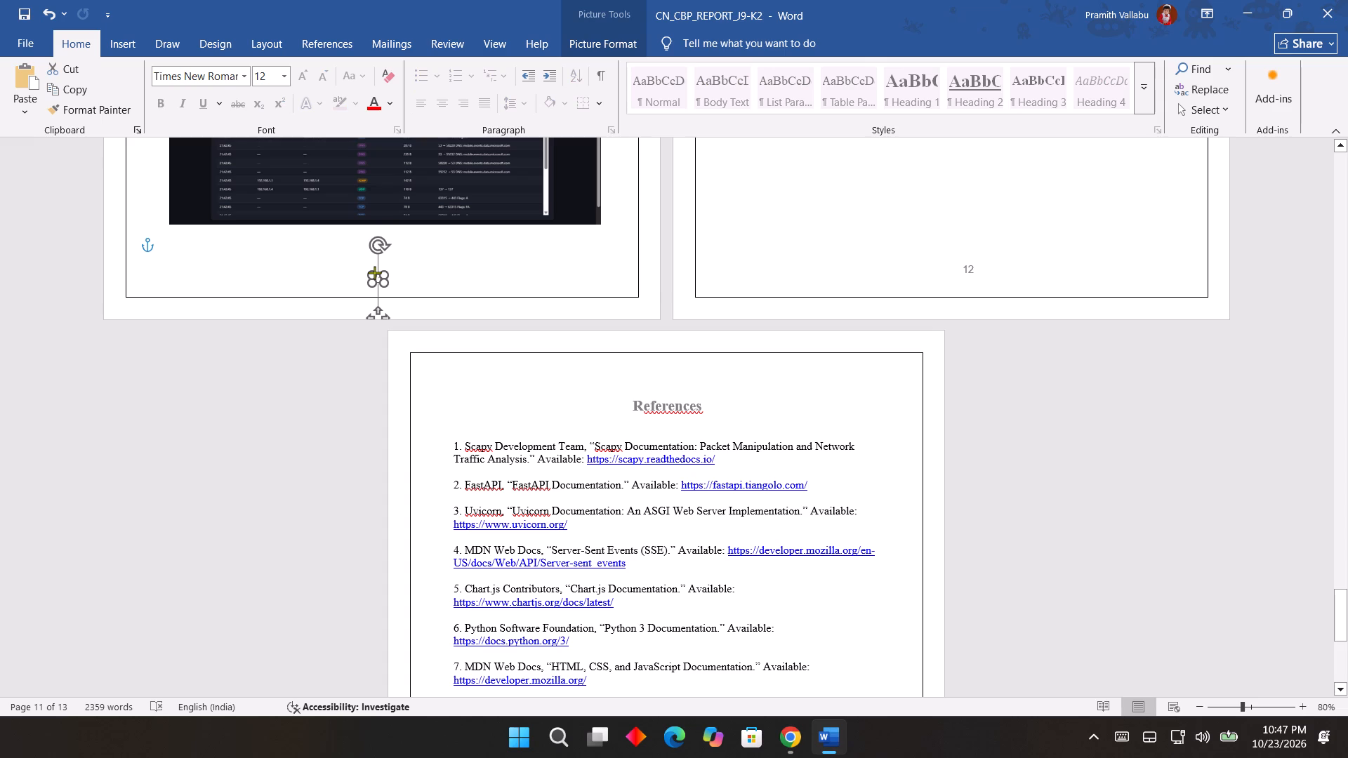
drag(374, 272, 366, 274)
click(455, 283)
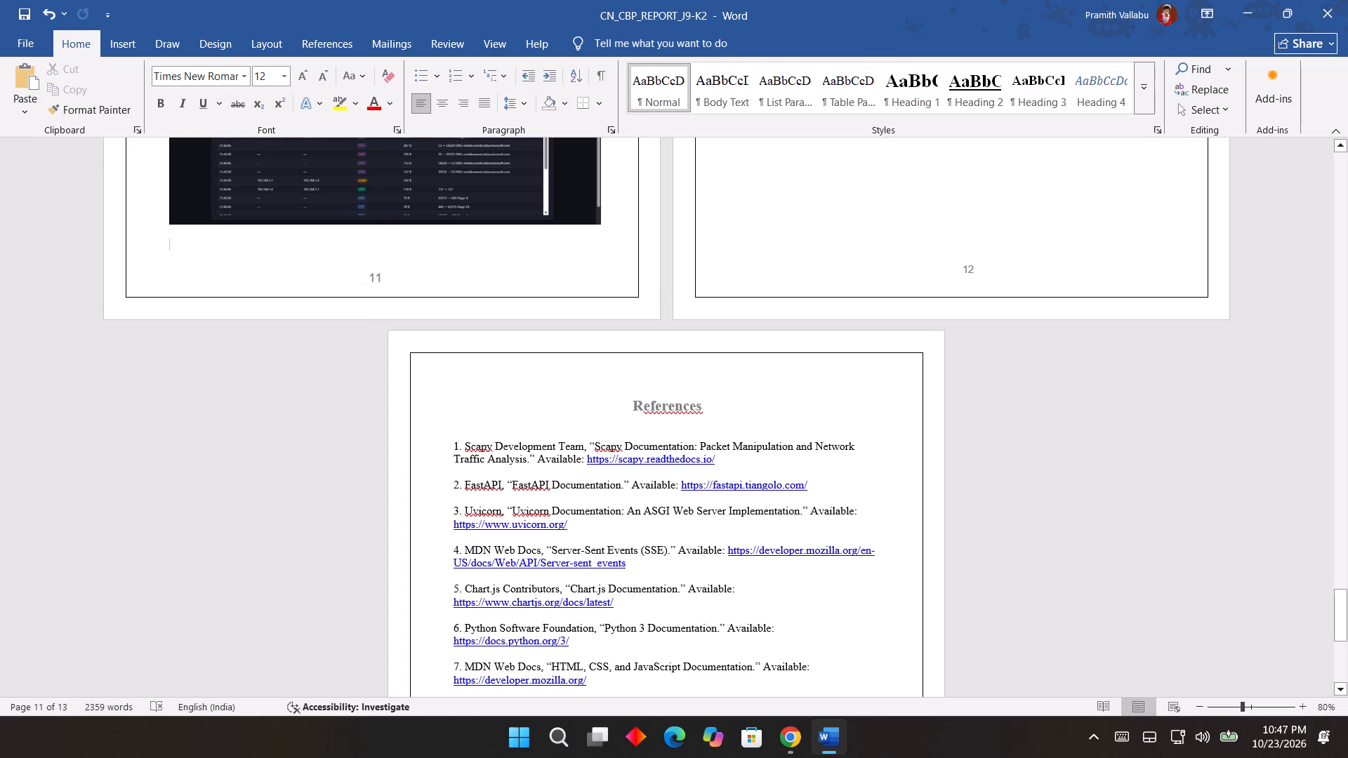
drag(376, 276, 383, 277)
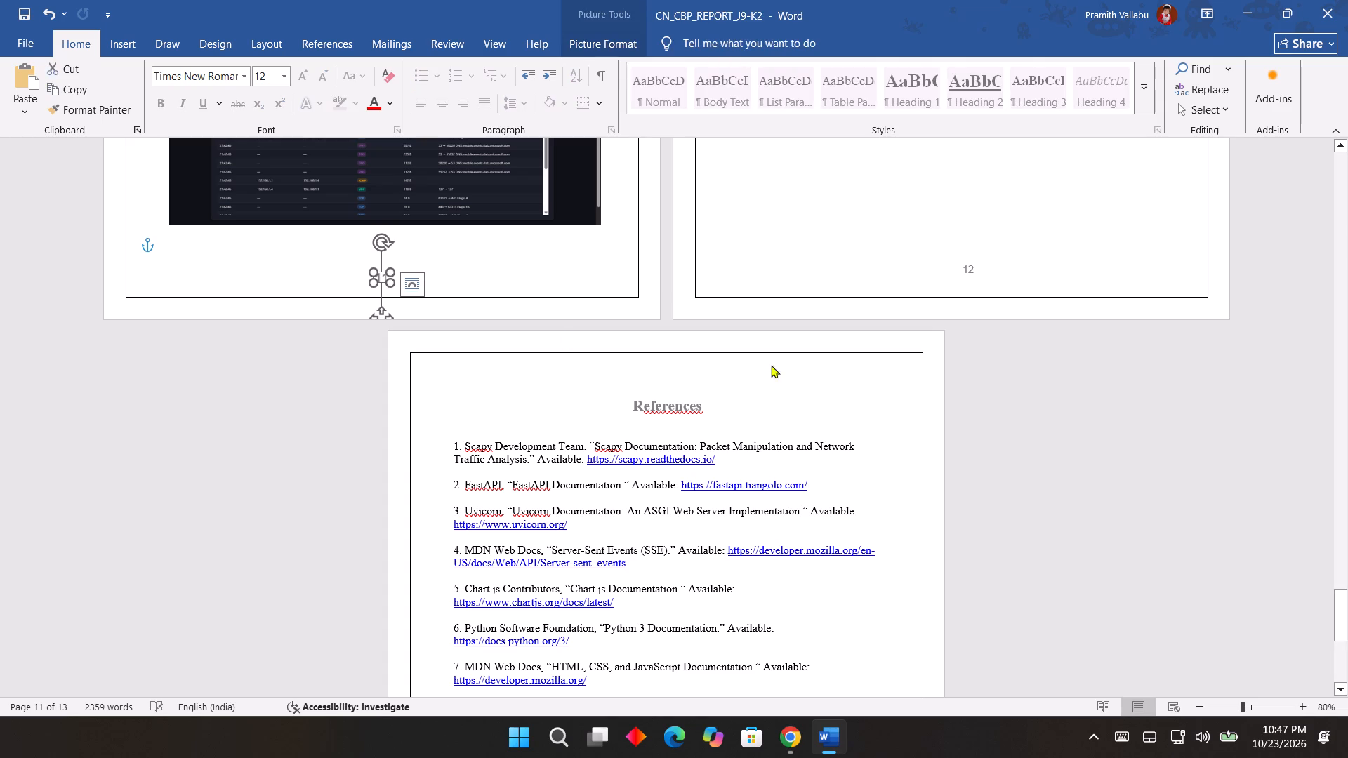
drag(1299, 480, 1295, 491)
Compare the layout and page numbers on the Output, Conclusion and References pages with those on pages 9 and 10.
scroll(1182, 472, up, 17)
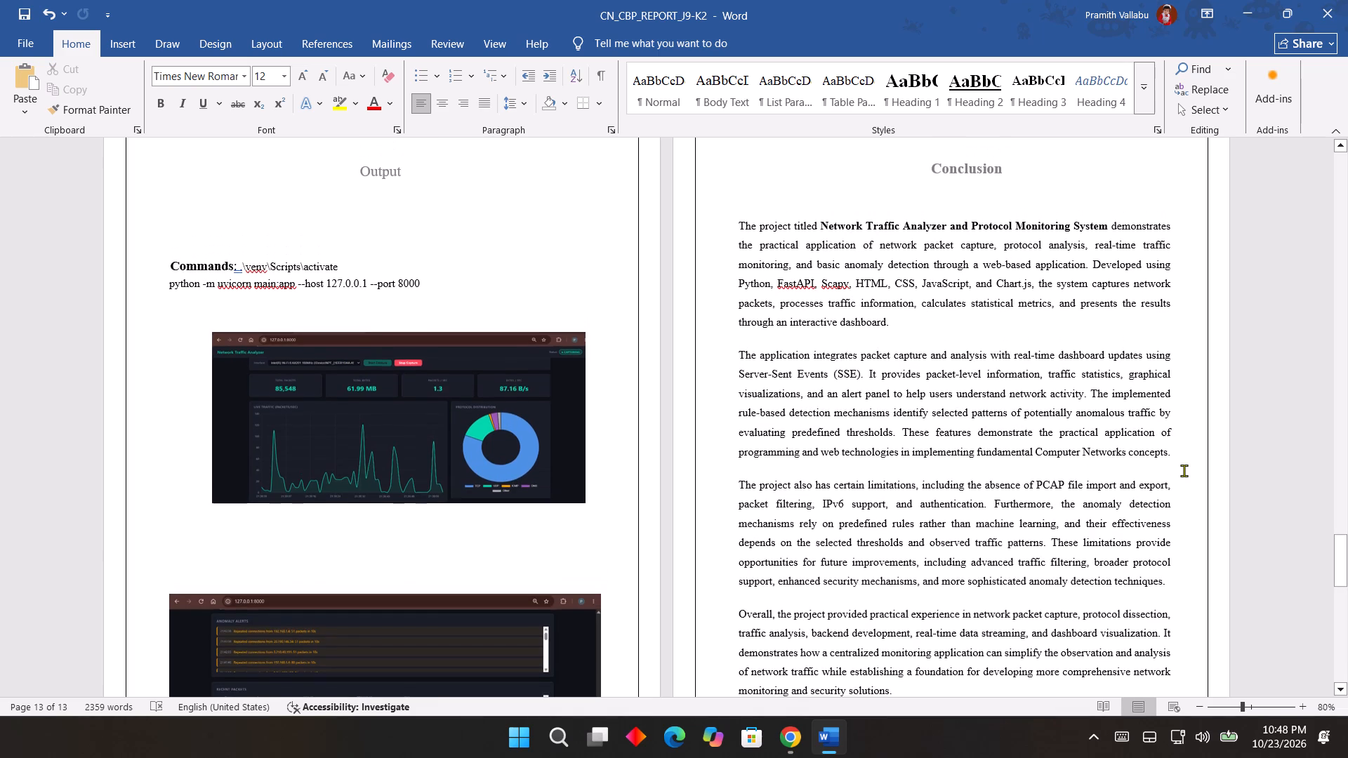
scroll(1182, 469, down, 15)
scroll(1182, 470, down, 7)
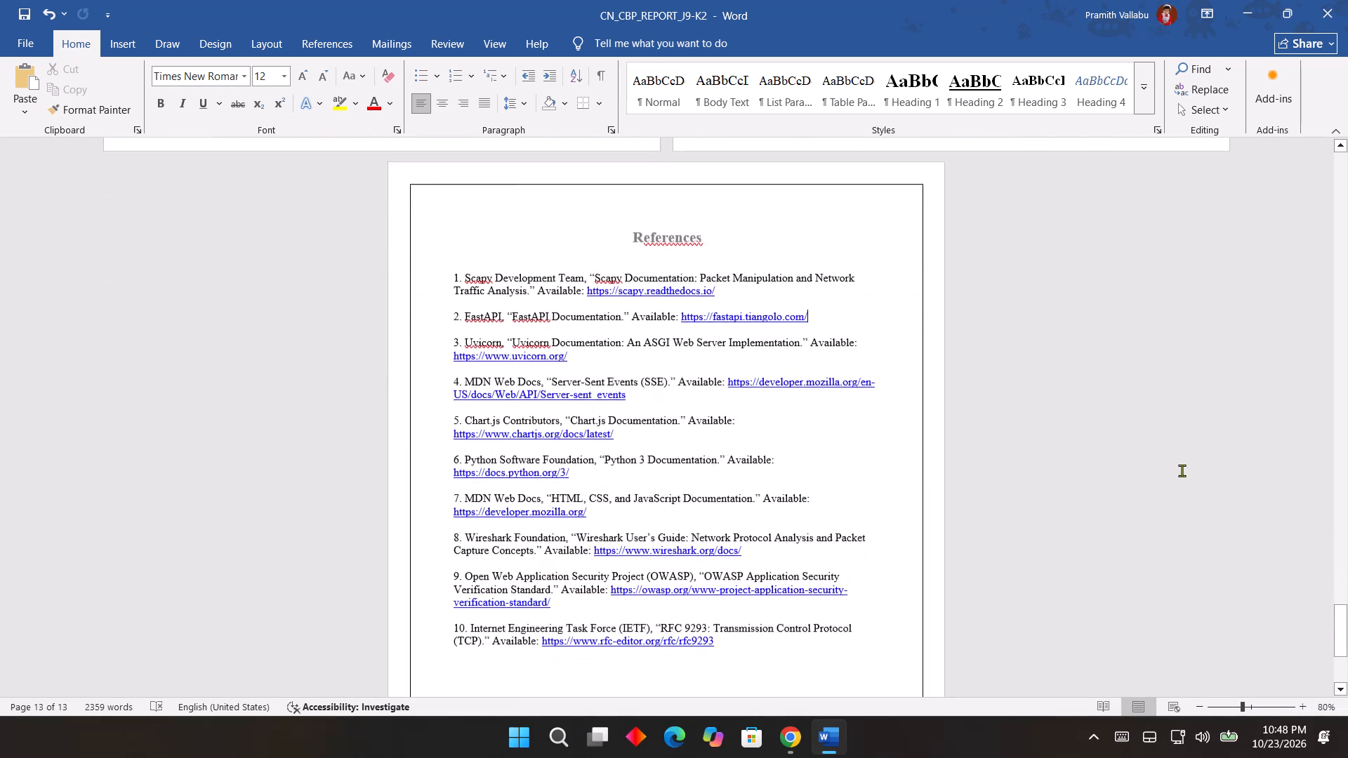
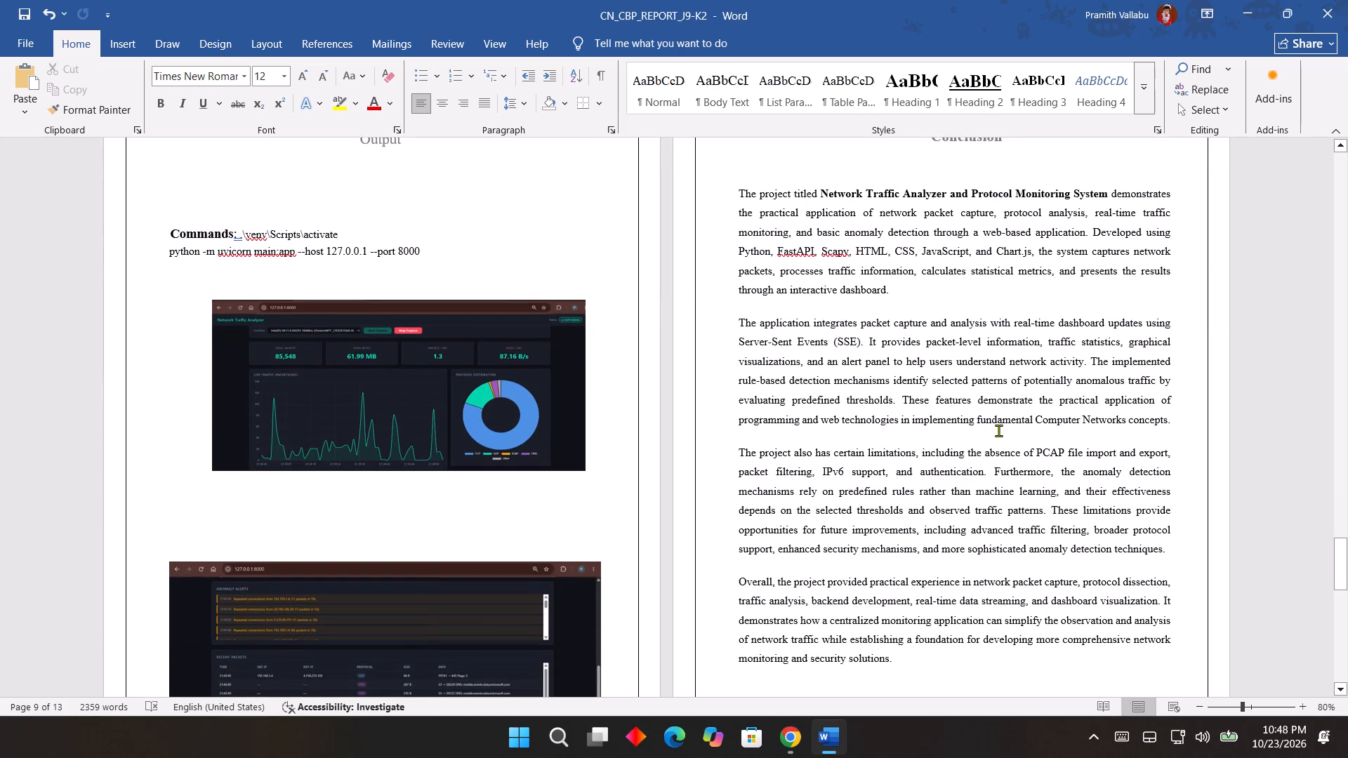
scroll(998, 430, down, 16)
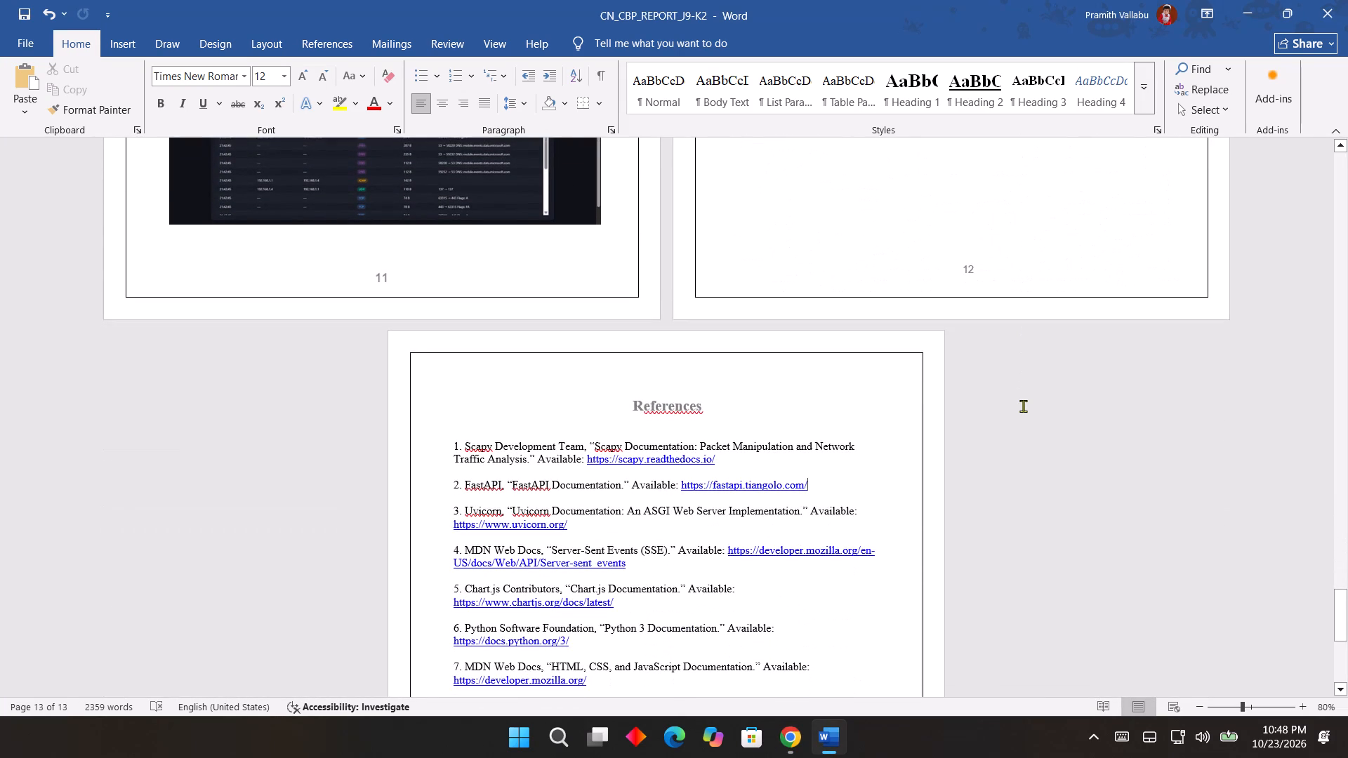
scroll(1023, 406, up, 4)
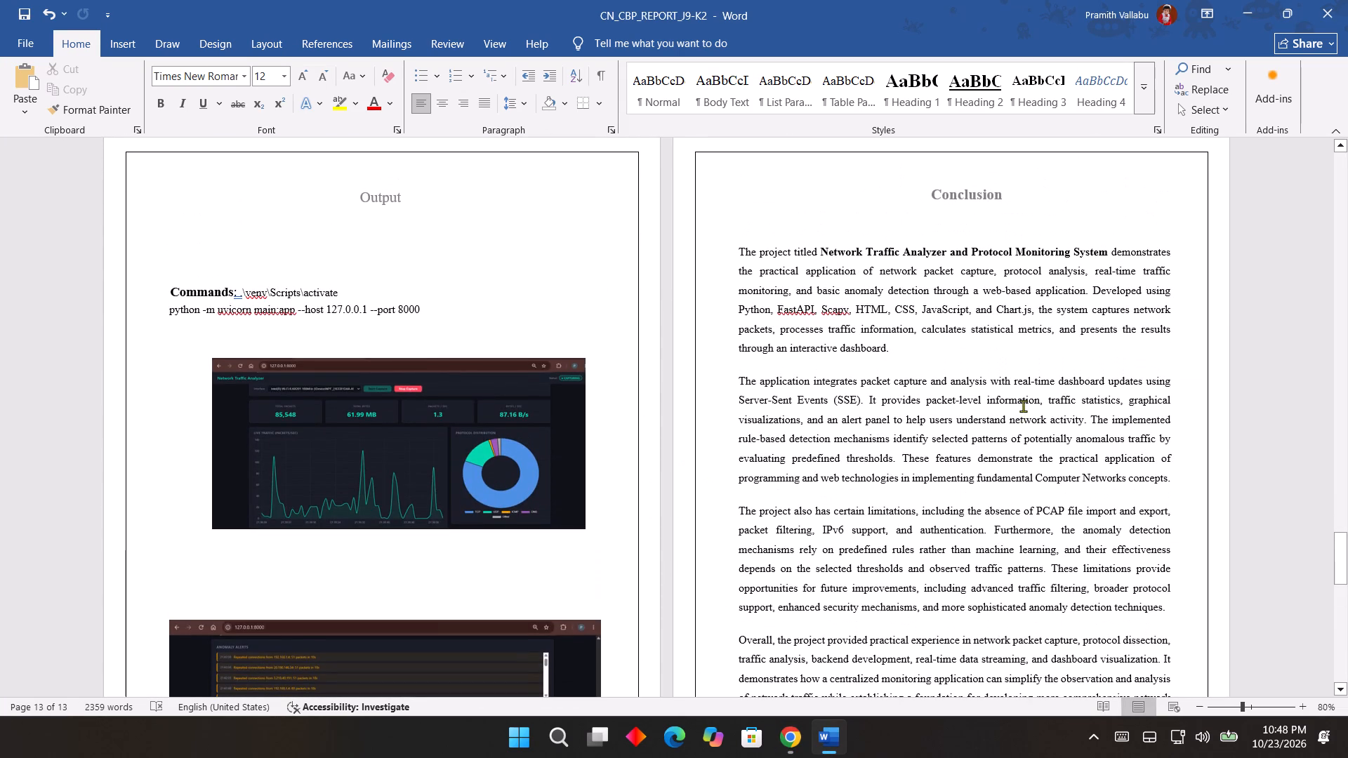
scroll(1023, 406, up, 5)
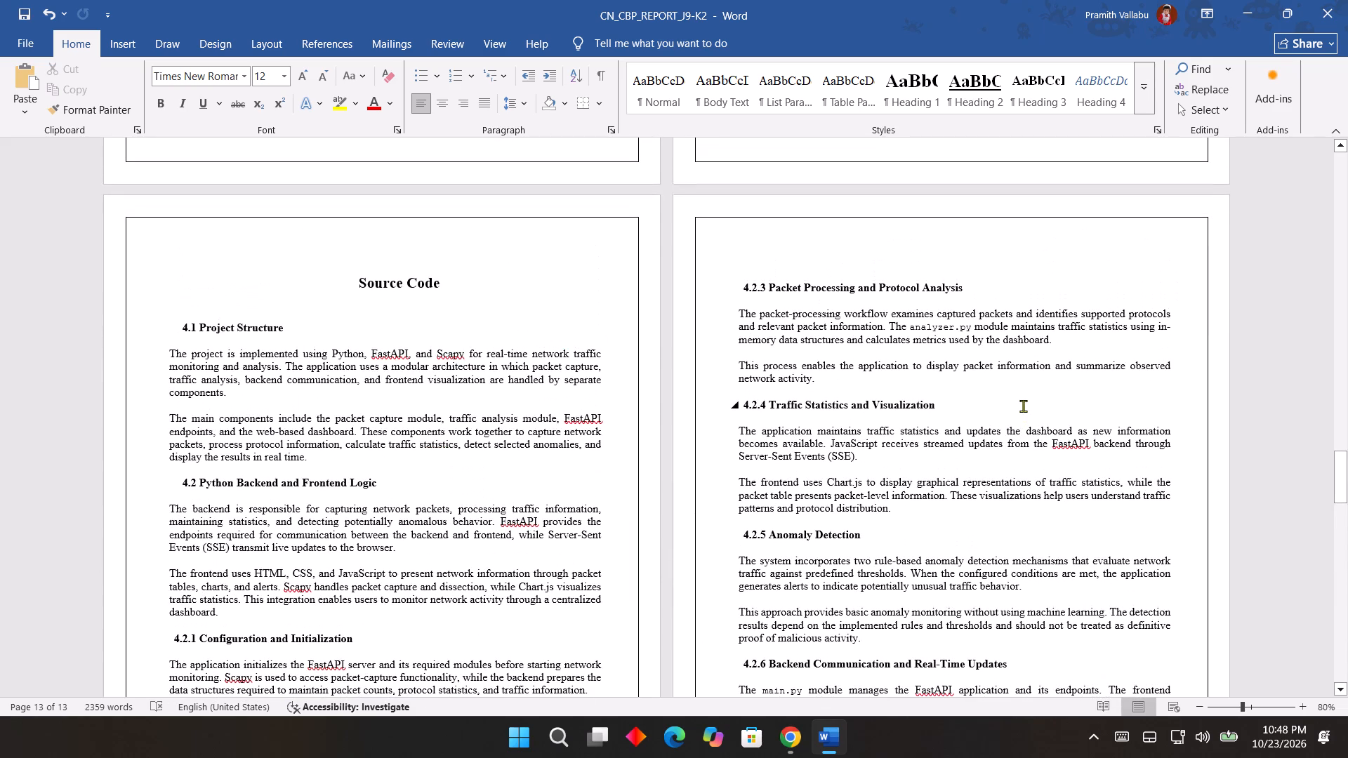
scroll(1023, 406, up, 4)
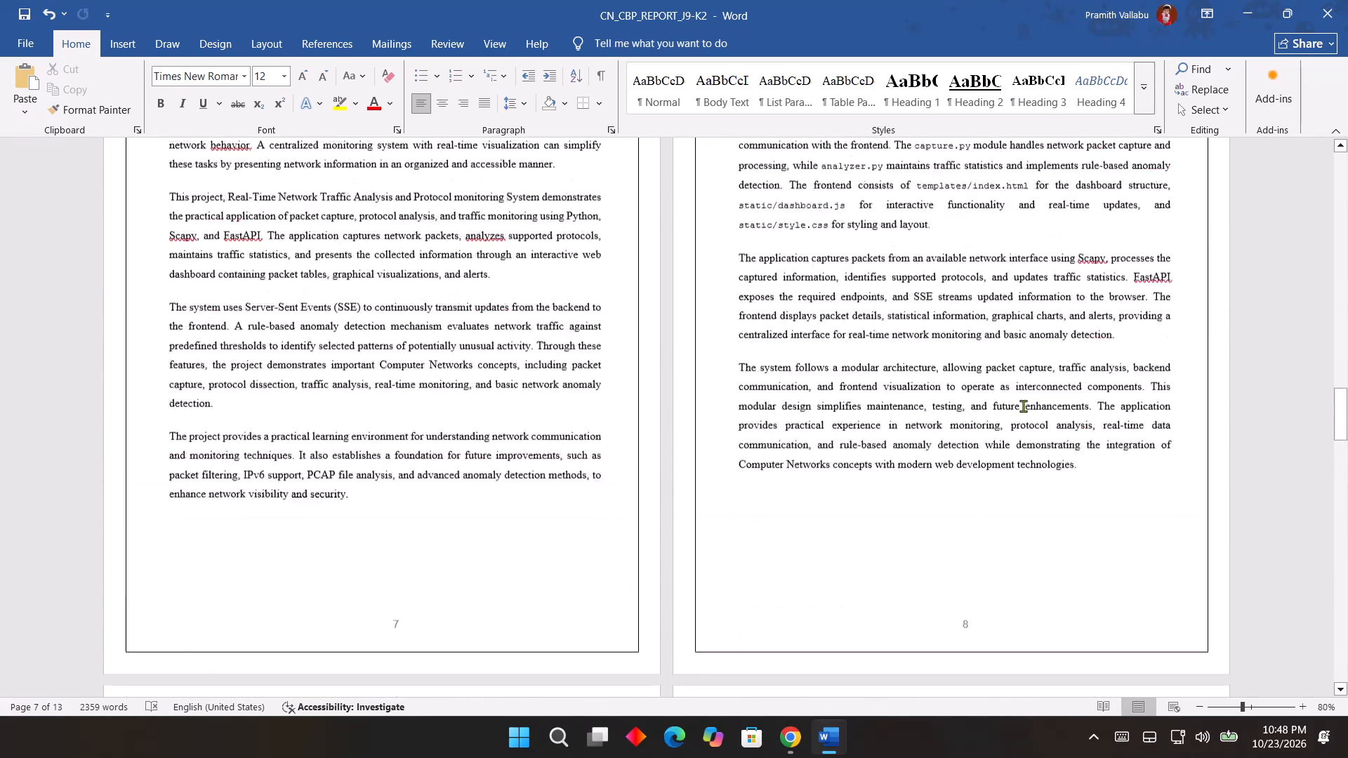
scroll(1023, 406, up, 6)
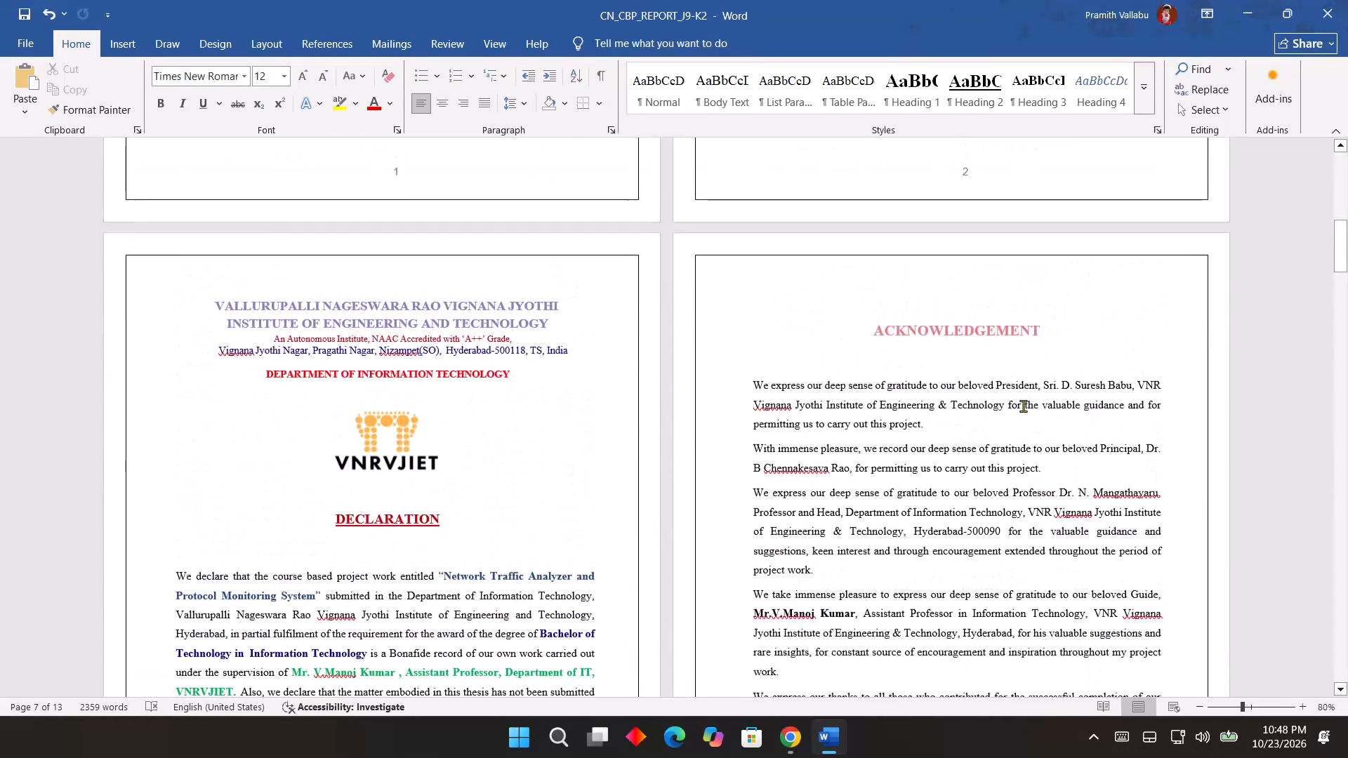
scroll(1023, 406, up, 6)
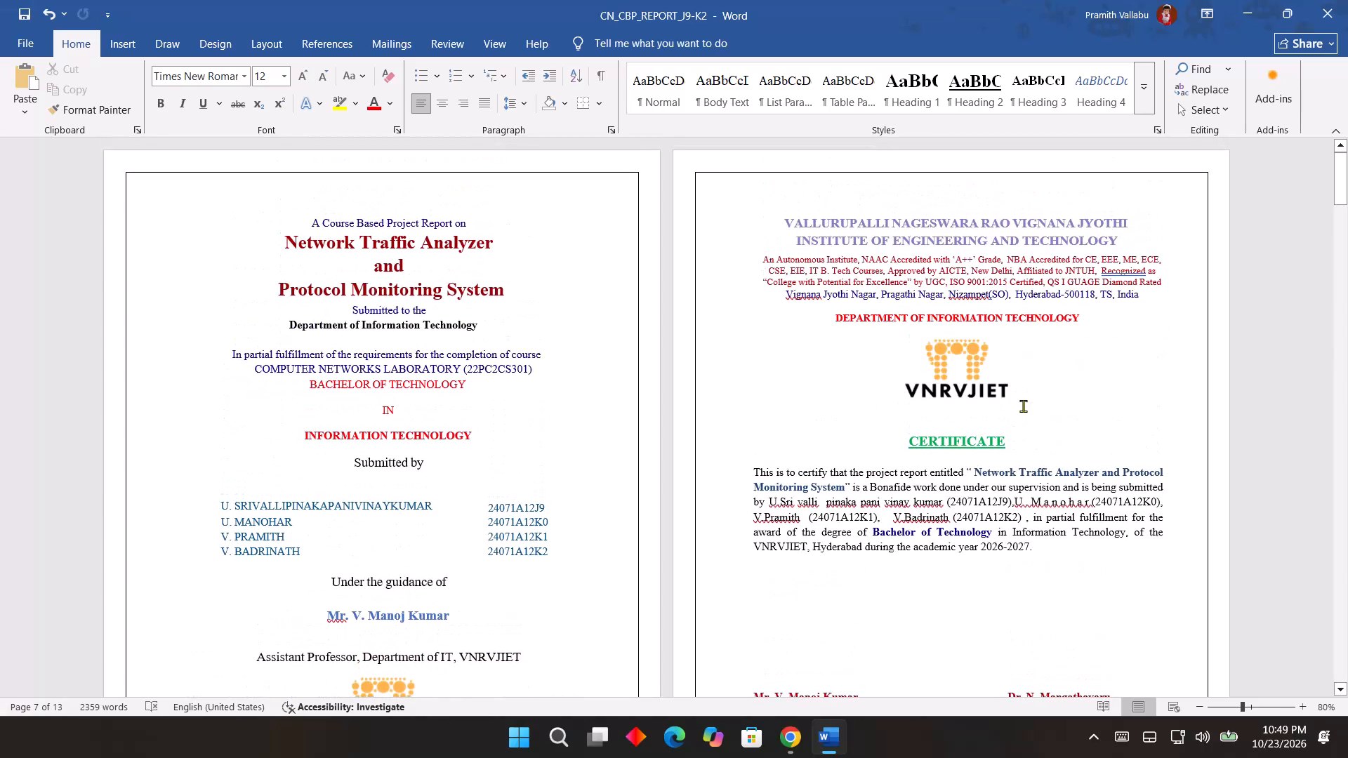
scroll(1023, 406, down, 6)
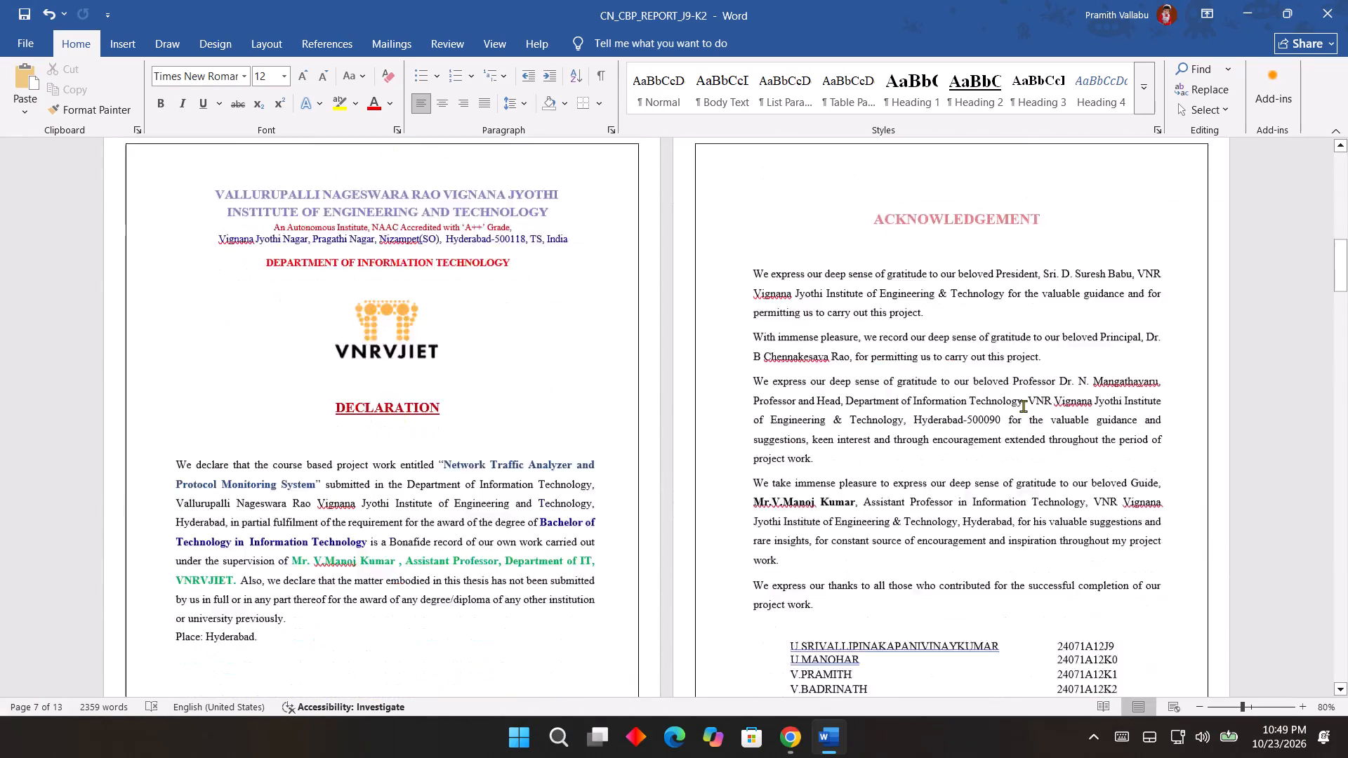
scroll(1023, 406, down, 12)
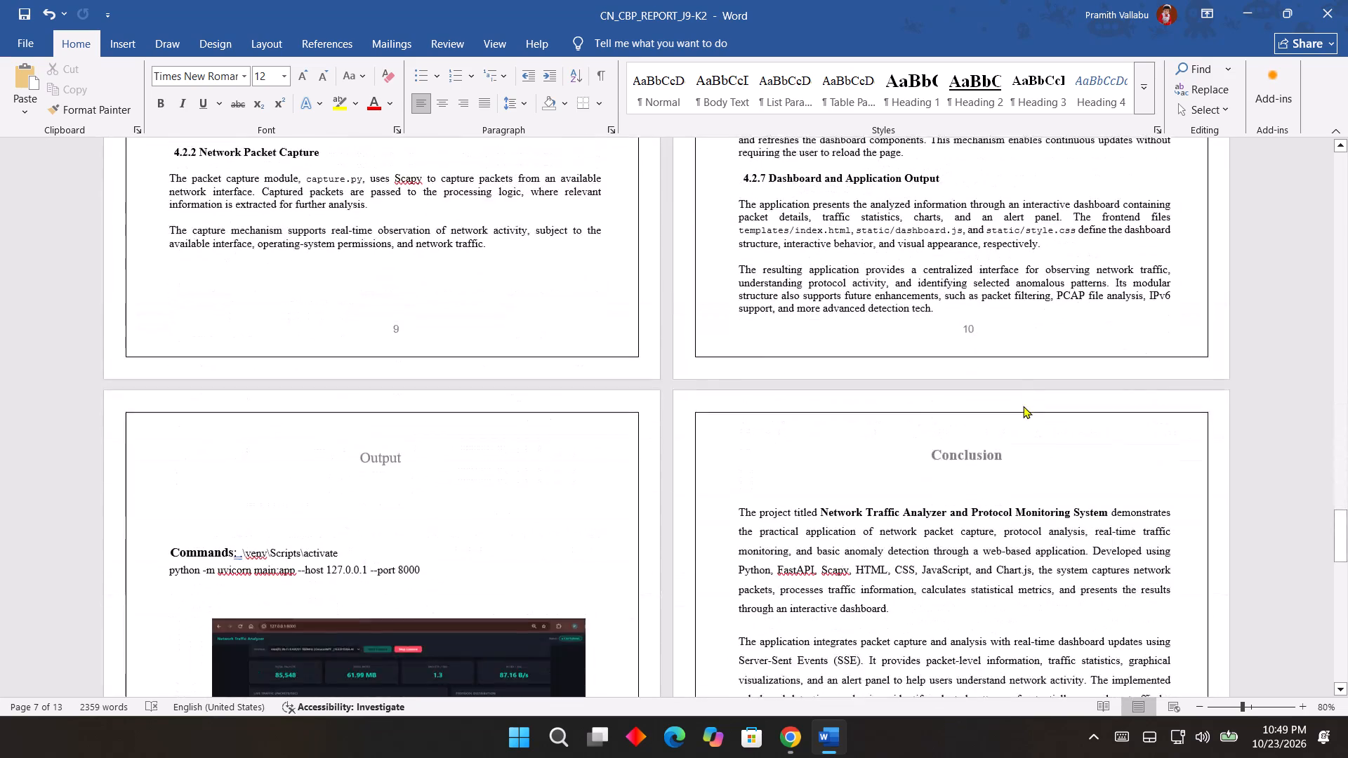
scroll(1023, 406, up, 3)
scroll(1023, 406, down, 9)
scroll(1023, 406, up, 4)
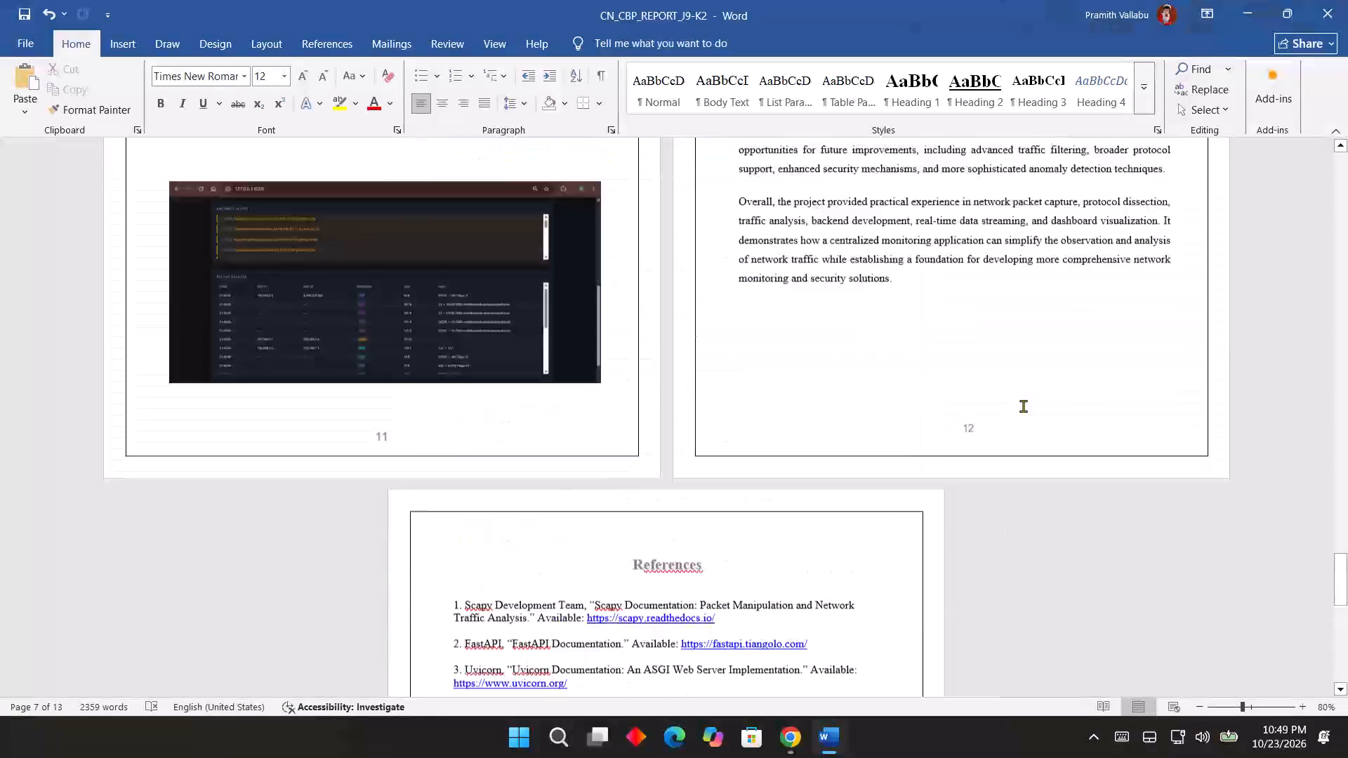
scroll(1023, 406, up, 3)
scroll(1023, 406, down, 2)
scroll(1023, 406, up, 5)
scroll(1023, 406, down, 1)
scroll(1023, 406, up, 13)
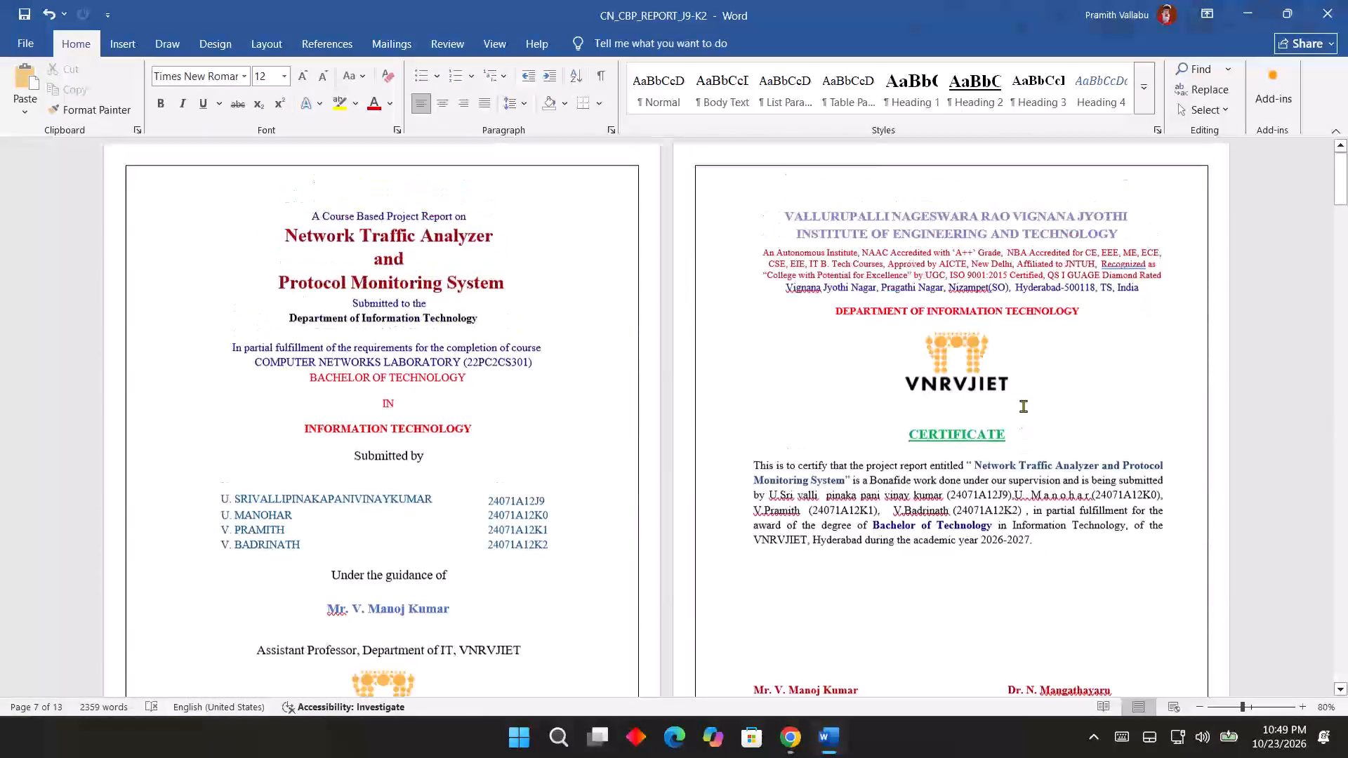
scroll(1023, 406, up, 7)
Save the finished CN_CBP_REPORT_J9-K2 report.
key(ctrl+s)
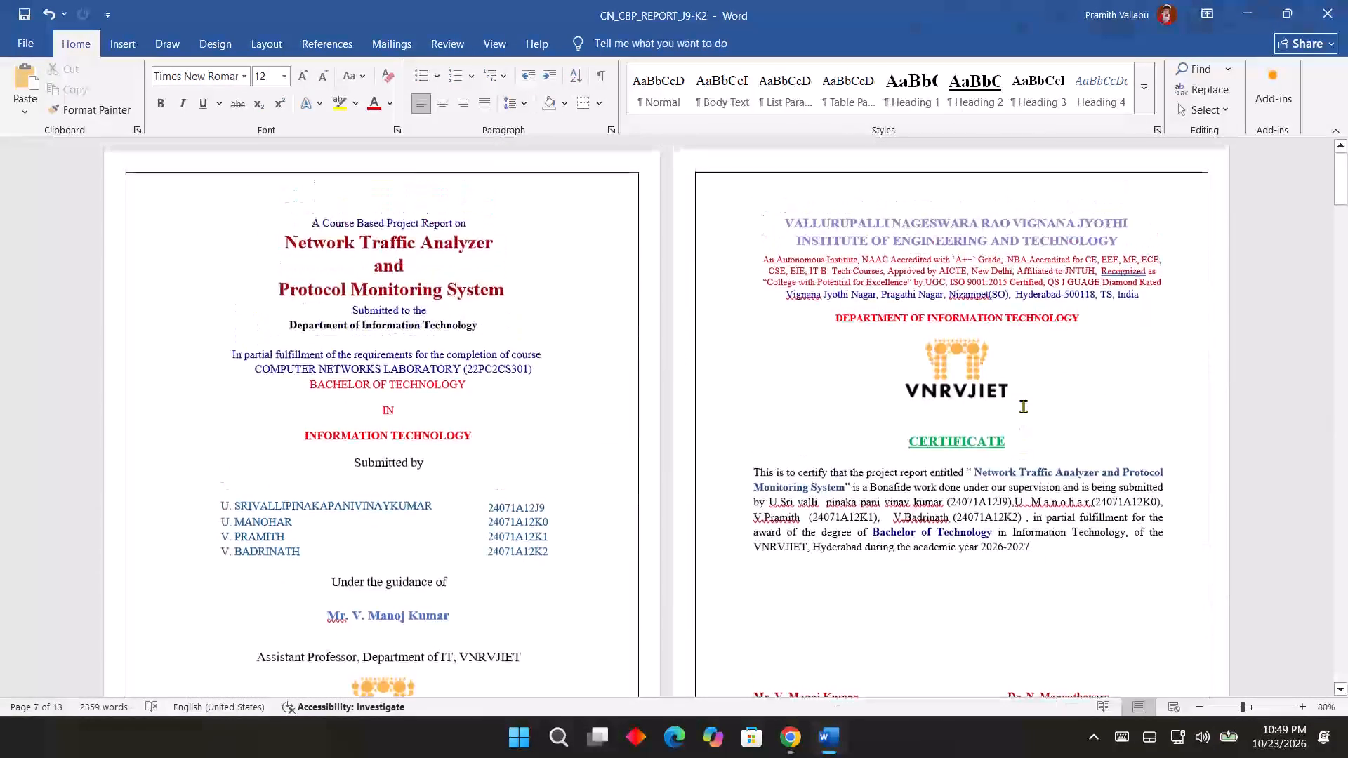
key(ctrl+s)
key(ctrl+s)
key(ctrl+s)
key(ctrl+s)
key(ctrl+s)
key(ctrl+s)
key(ctrl+s)
key(ctrl+s)
key(ctrl+s)
key(ctrl+s)
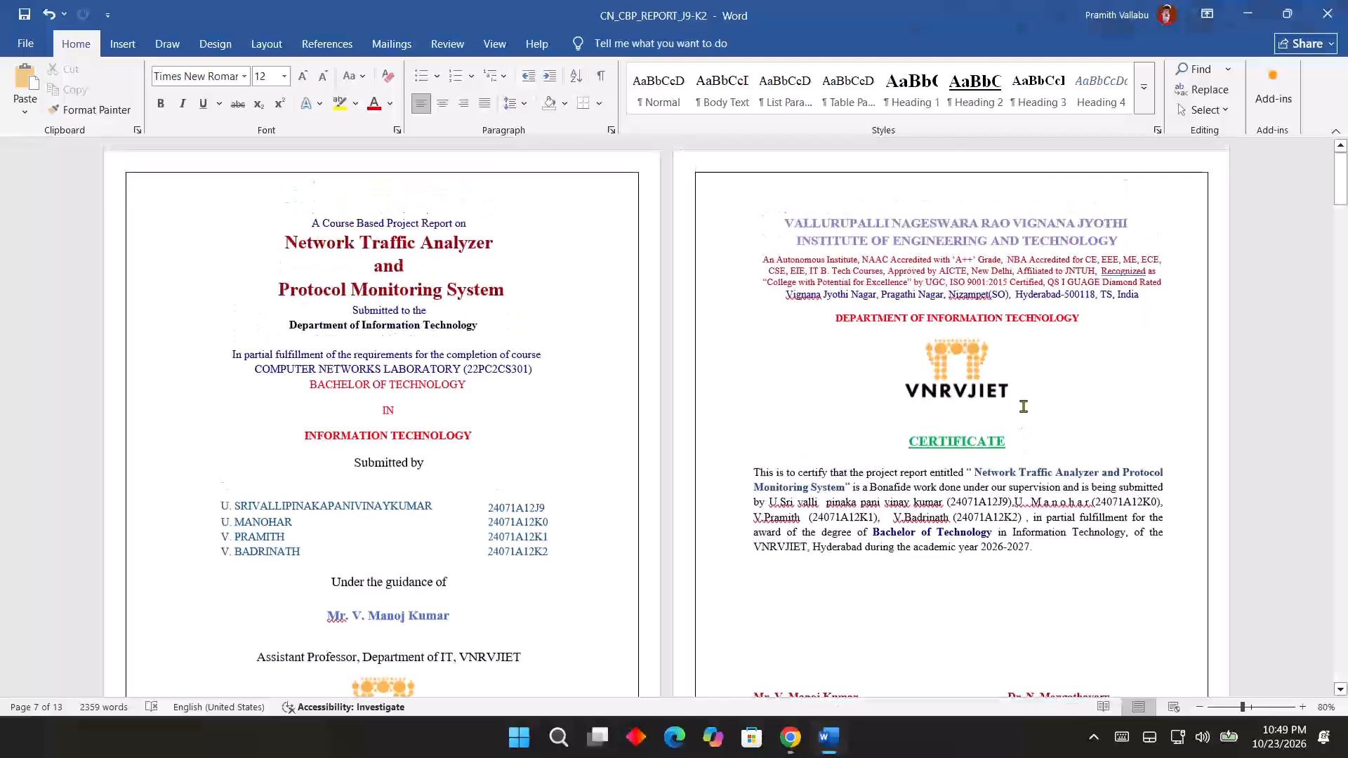
triple_click(1301, 277)
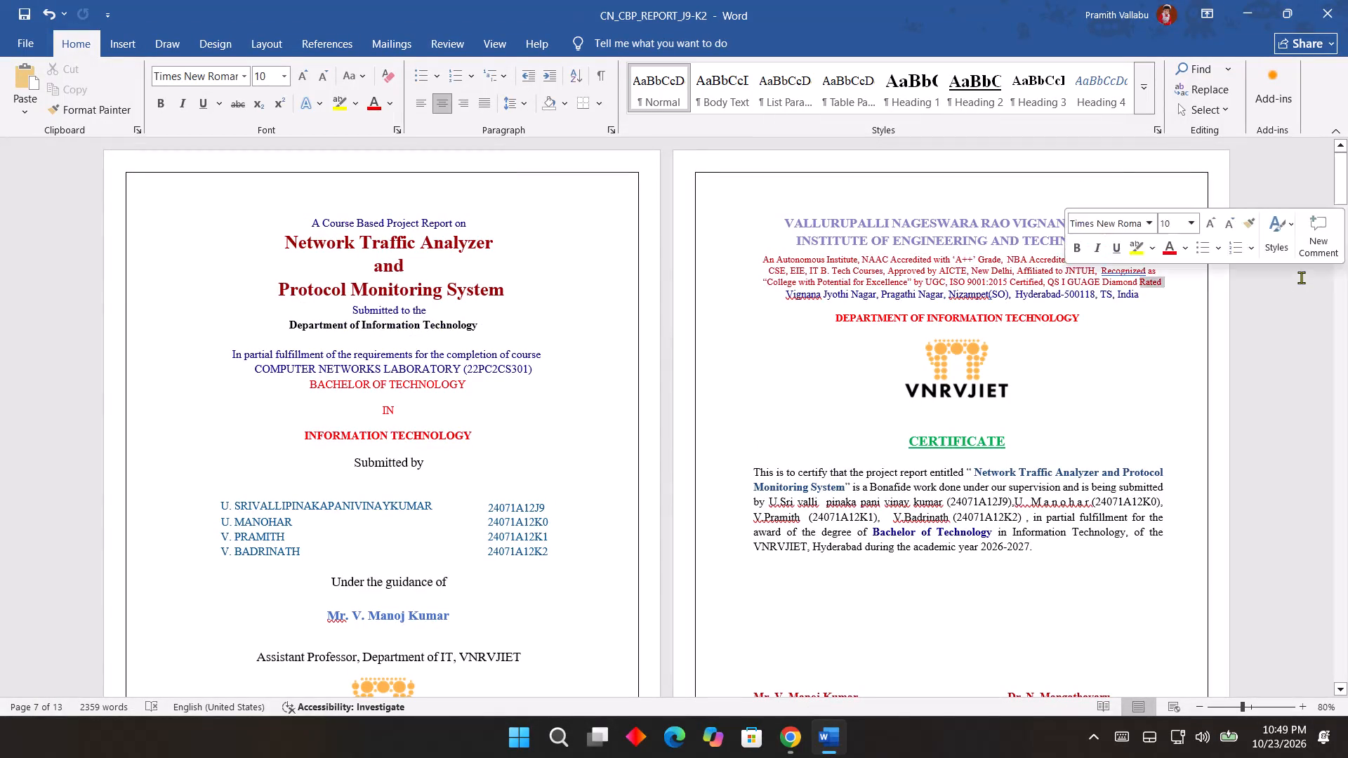
click(1291, 324)
key(ctrl+s)
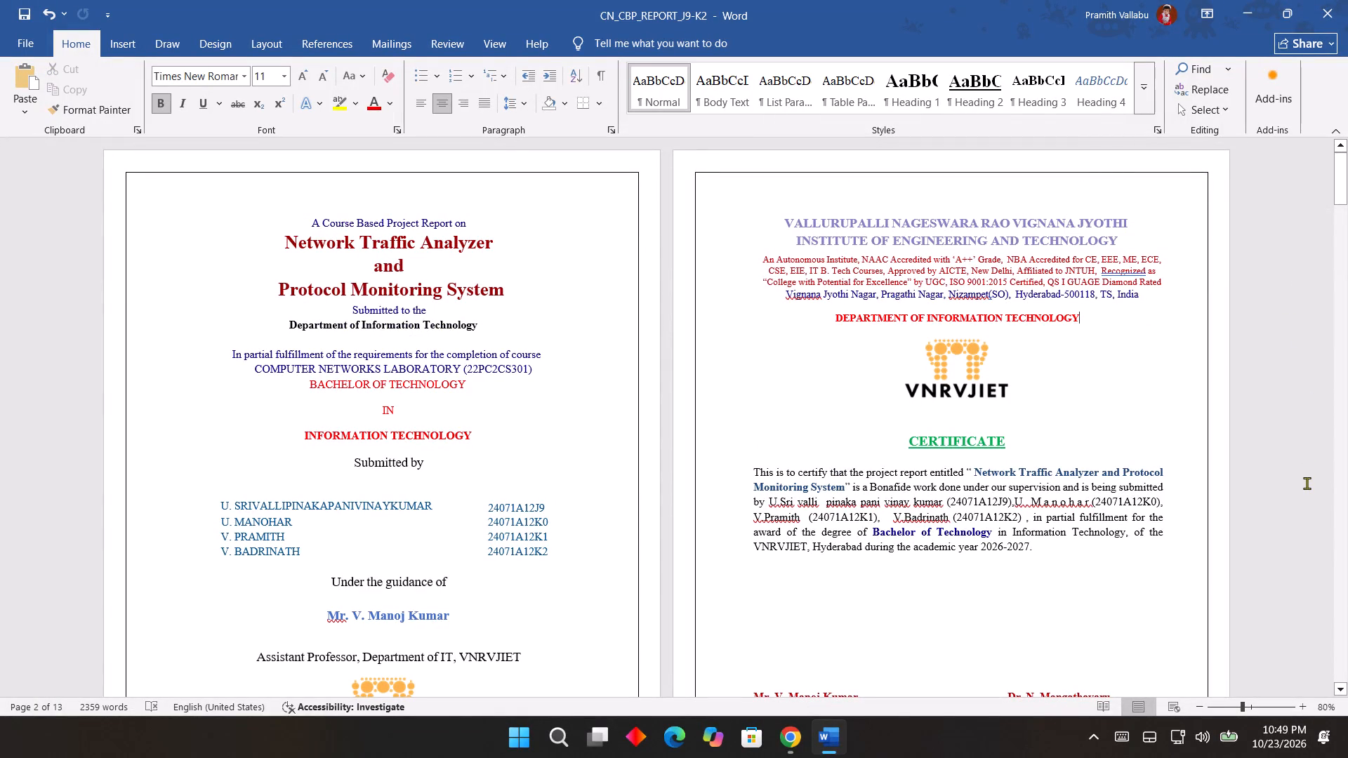
key(ctrl+s)
key(ctrl+s)
key(ctrl+s)
key(ctrl+s)
key(ctrl+s)
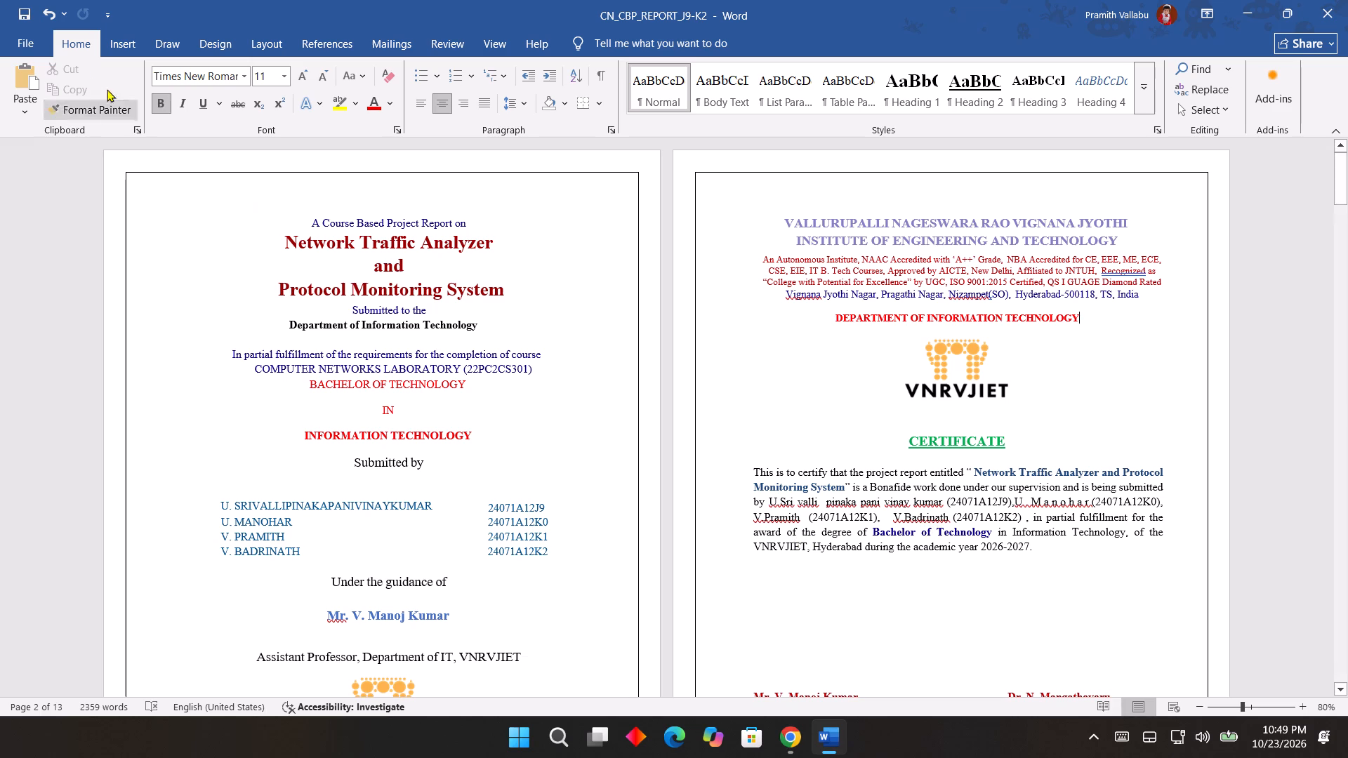
Export the report as a PDF named CN_CBP_REPORT_J9-K2 to the Desktop folder, with standard optimization and opening after publishing.
click(21, 30)
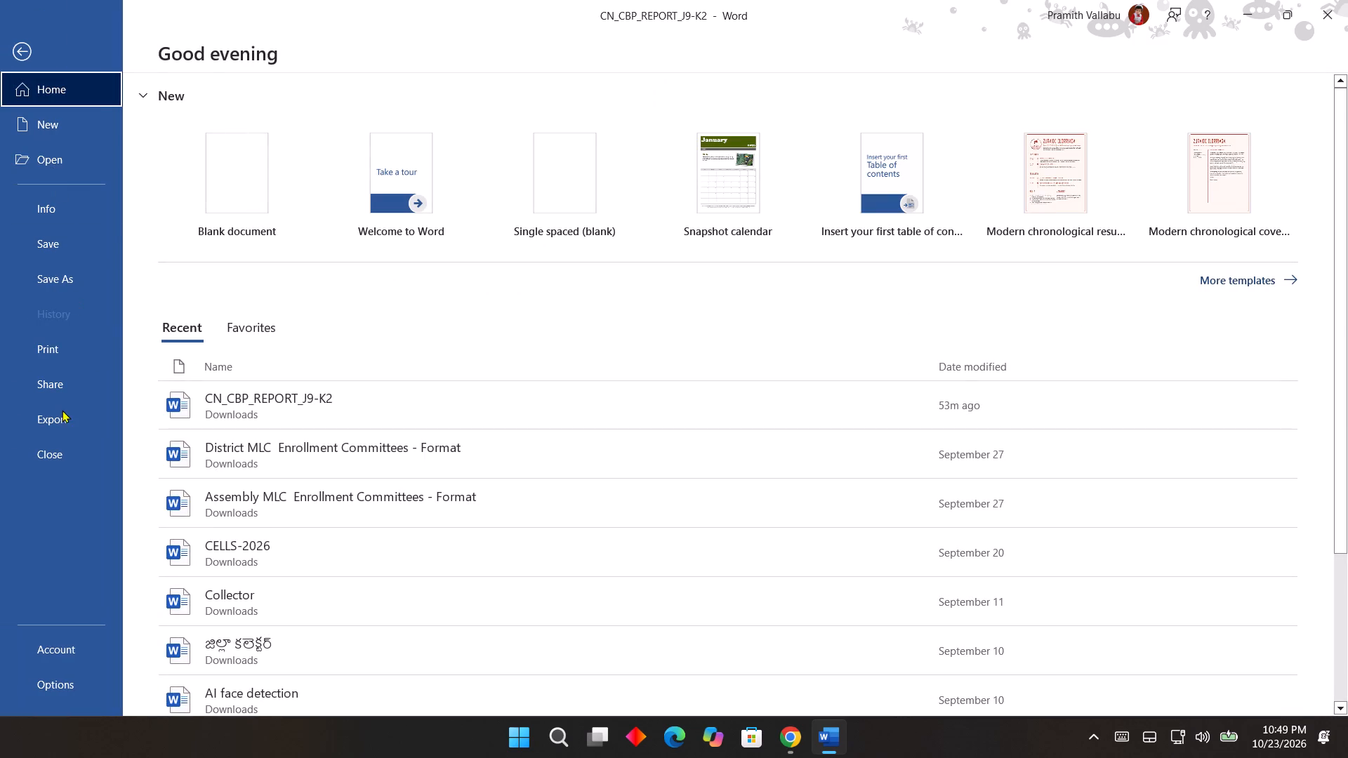
click(62, 411)
click(526, 231)
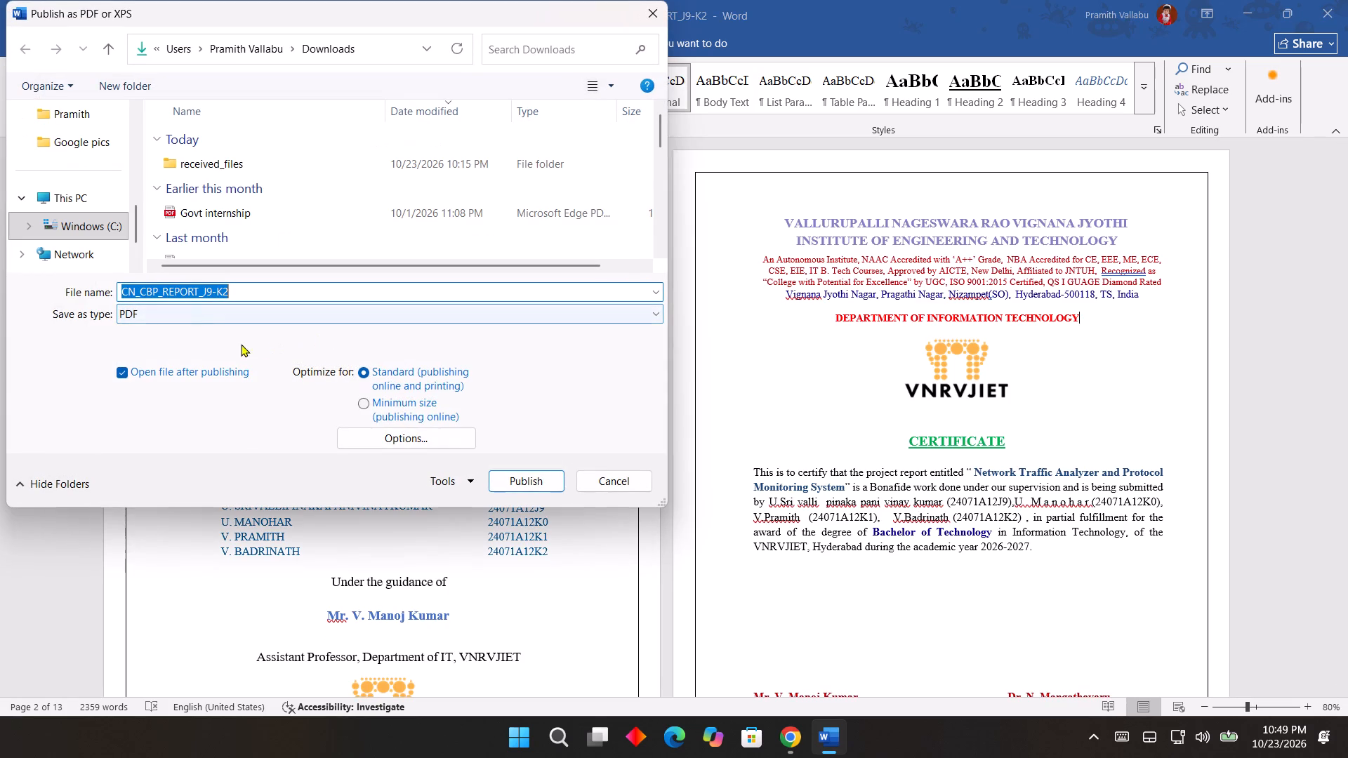
scroll(97, 175, up, 2)
scroll(79, 121, up, 2)
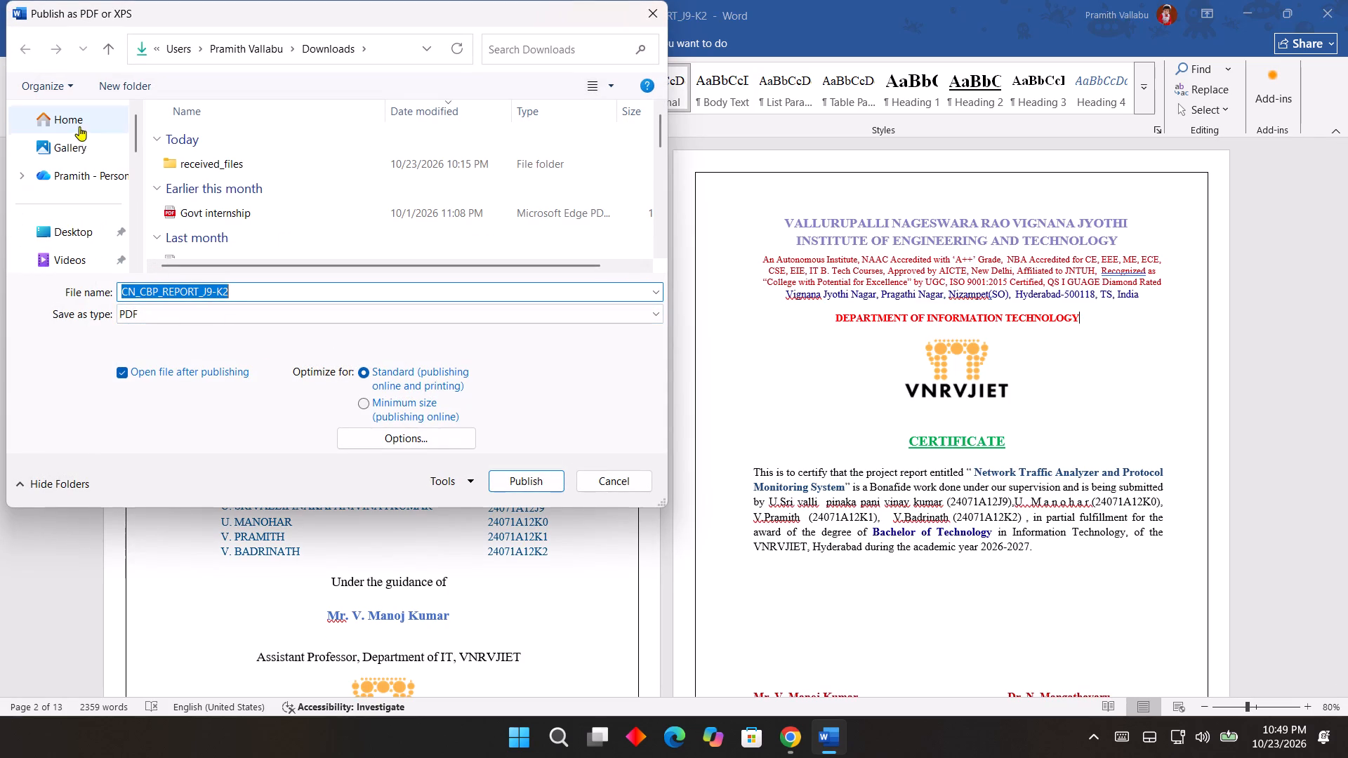
triple_click(78, 222)
triple_click(78, 222)
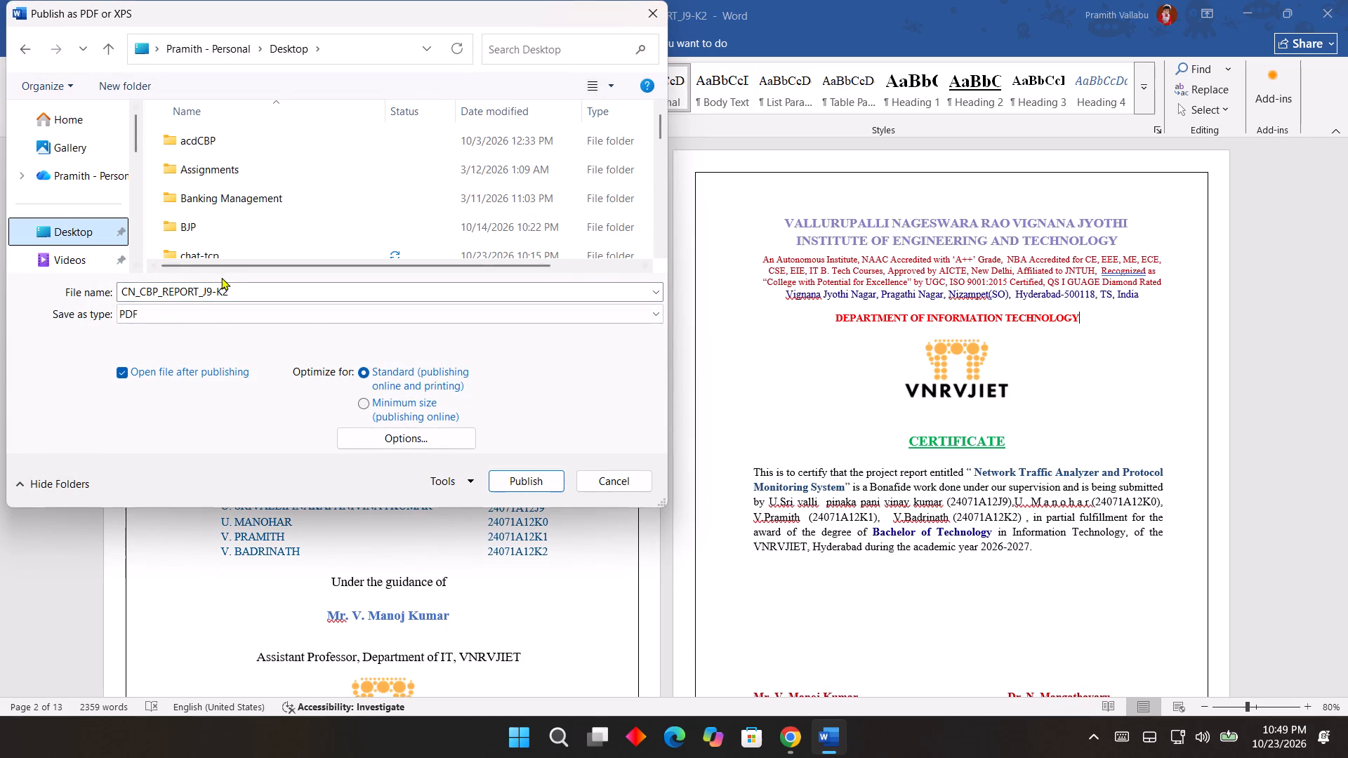
click(510, 477)
click(701, 365)
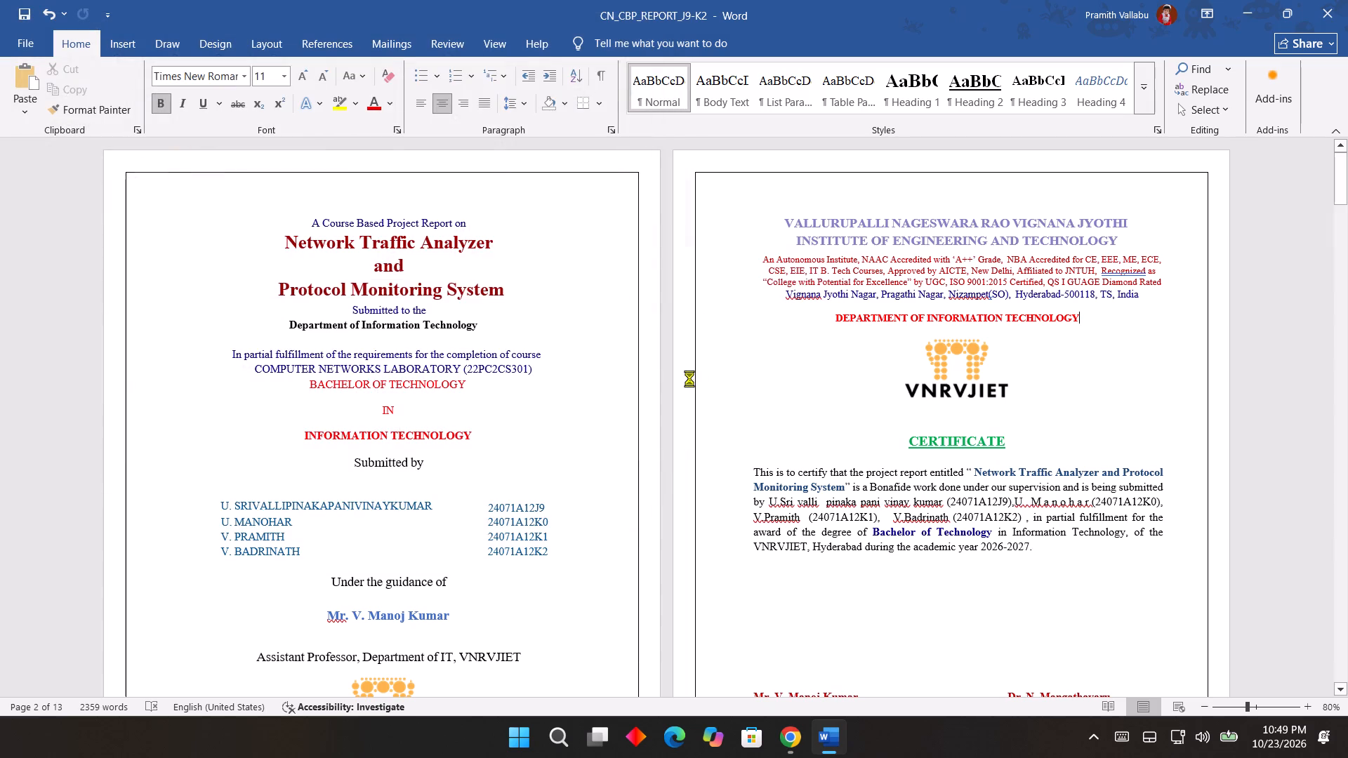
Skim the pages of the exported report PDF and close it.
scroll(741, 401, down, 7)
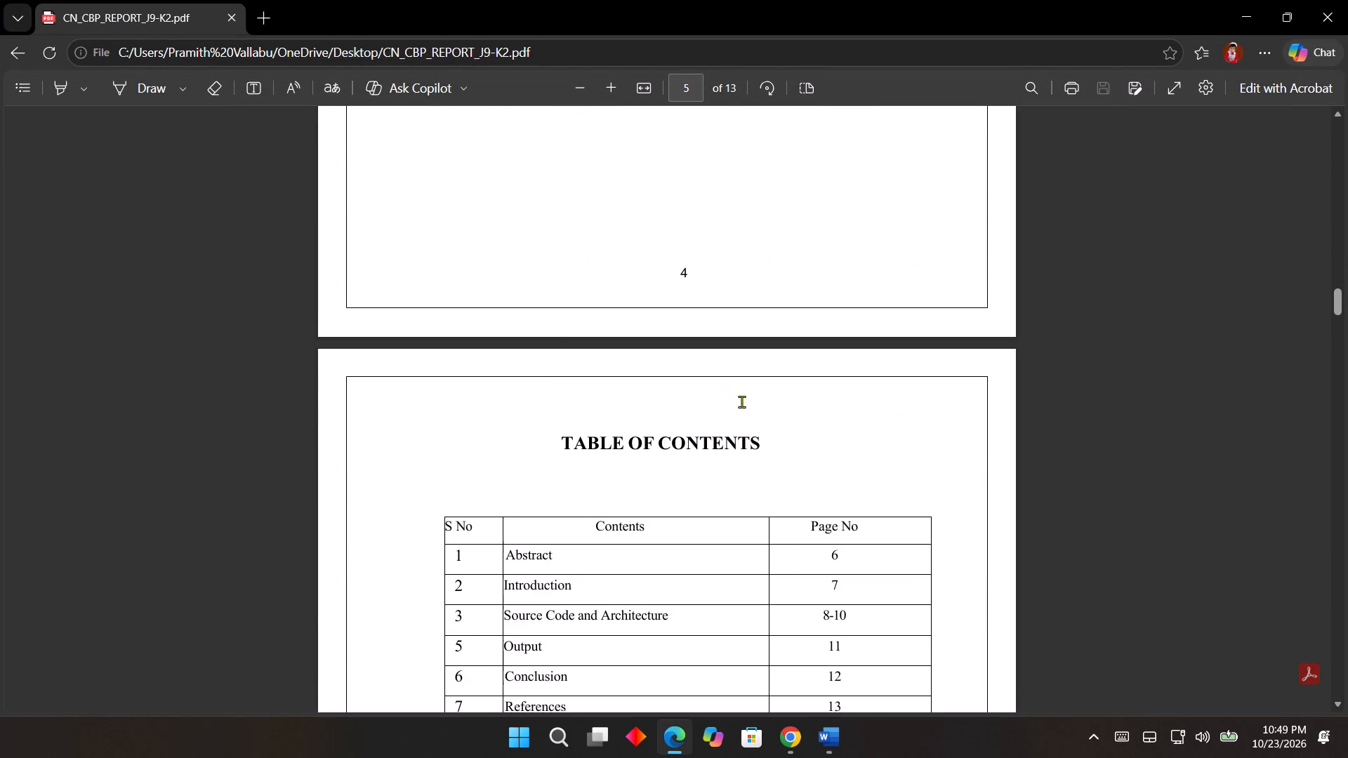
scroll(741, 401, up, 14)
click(1347, 0)
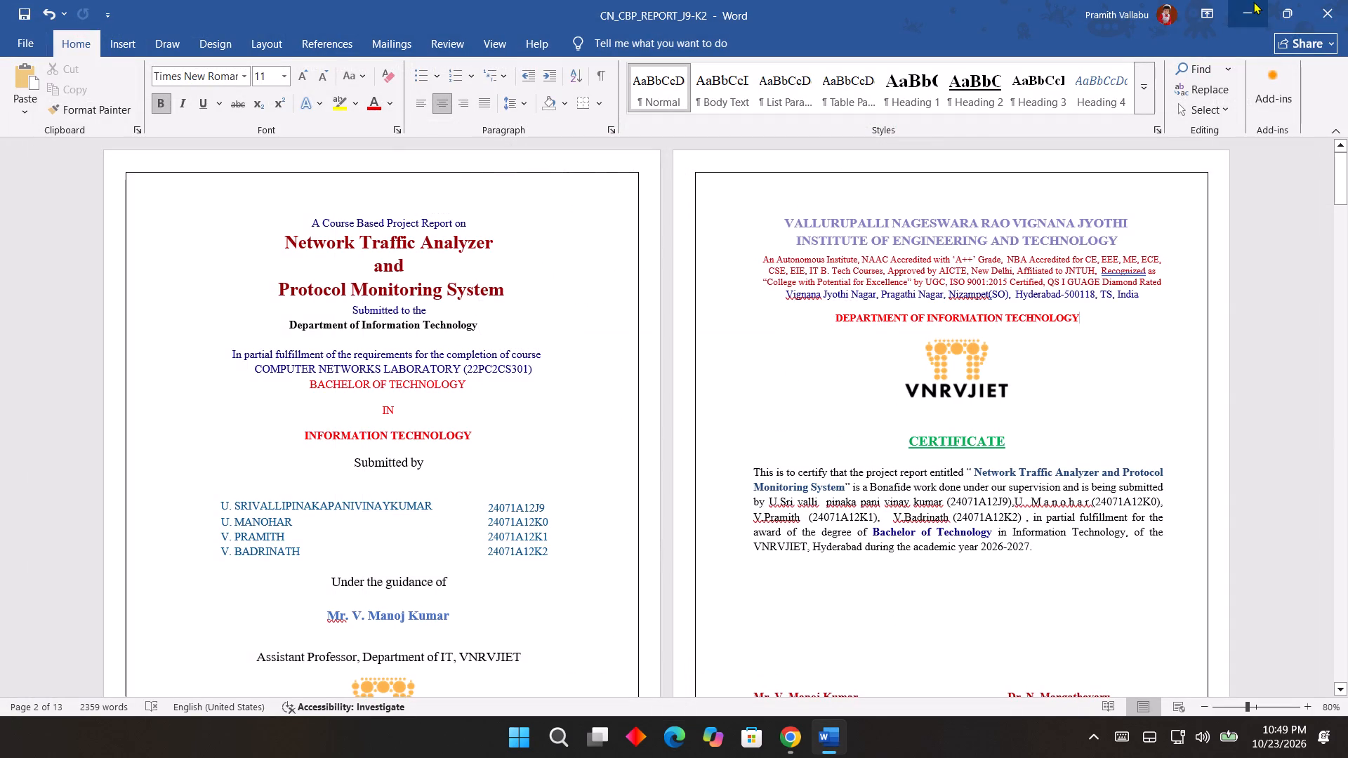
Close the report in Word and minimize the remaining browser window to show the desktop.
click(1337, 0)
click(1243, 0)
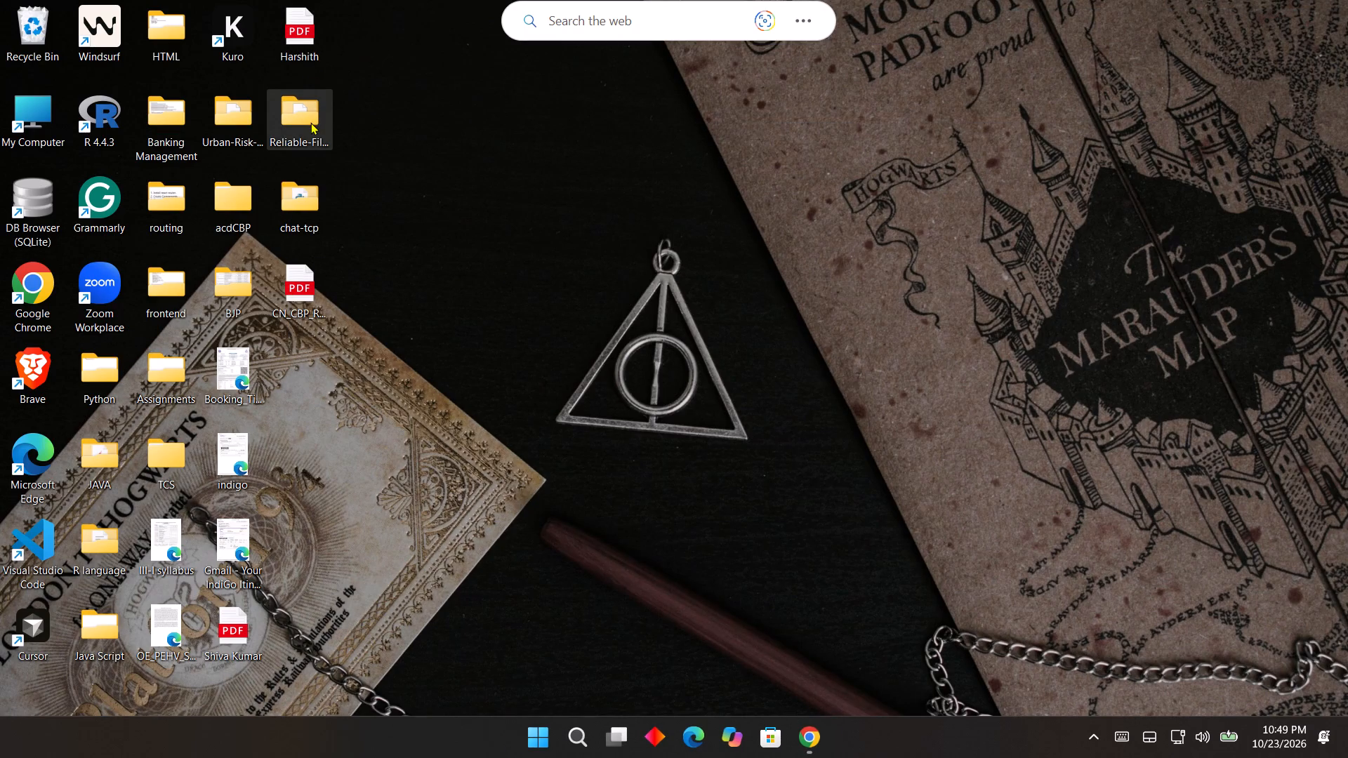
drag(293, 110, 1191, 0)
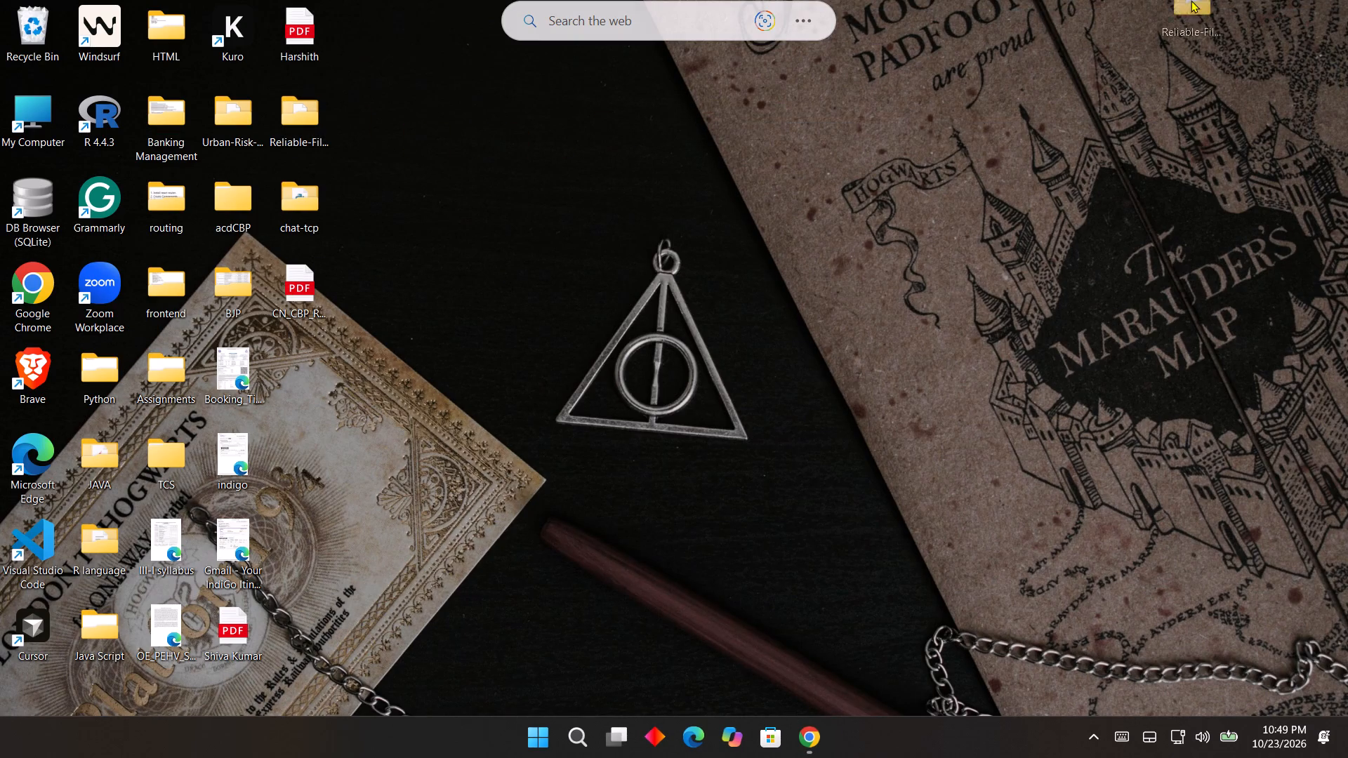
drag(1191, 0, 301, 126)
Delete the two PDFs named after people from the desktop: one heading the fifth icon column, the other below the Gmail file.
click(289, 38)
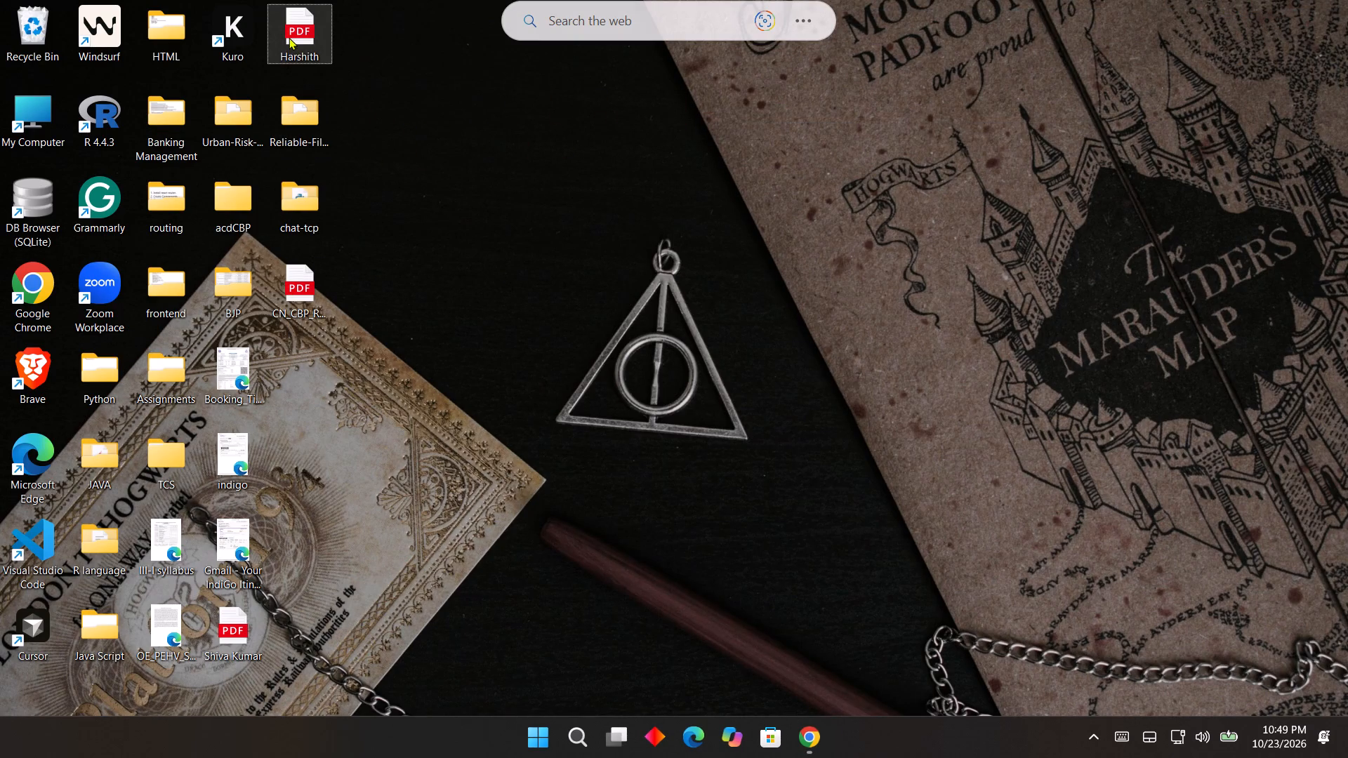
key(Delete)
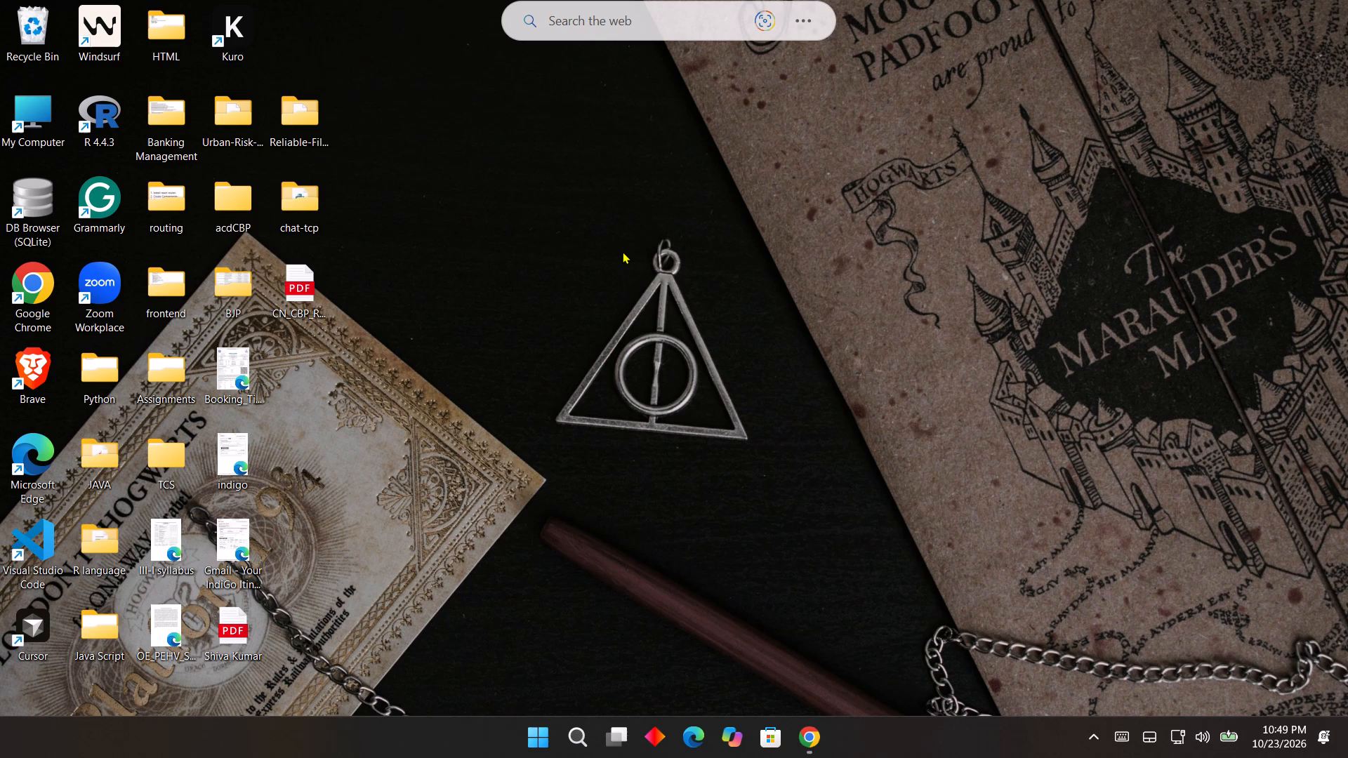
click(242, 641)
key(Delete)
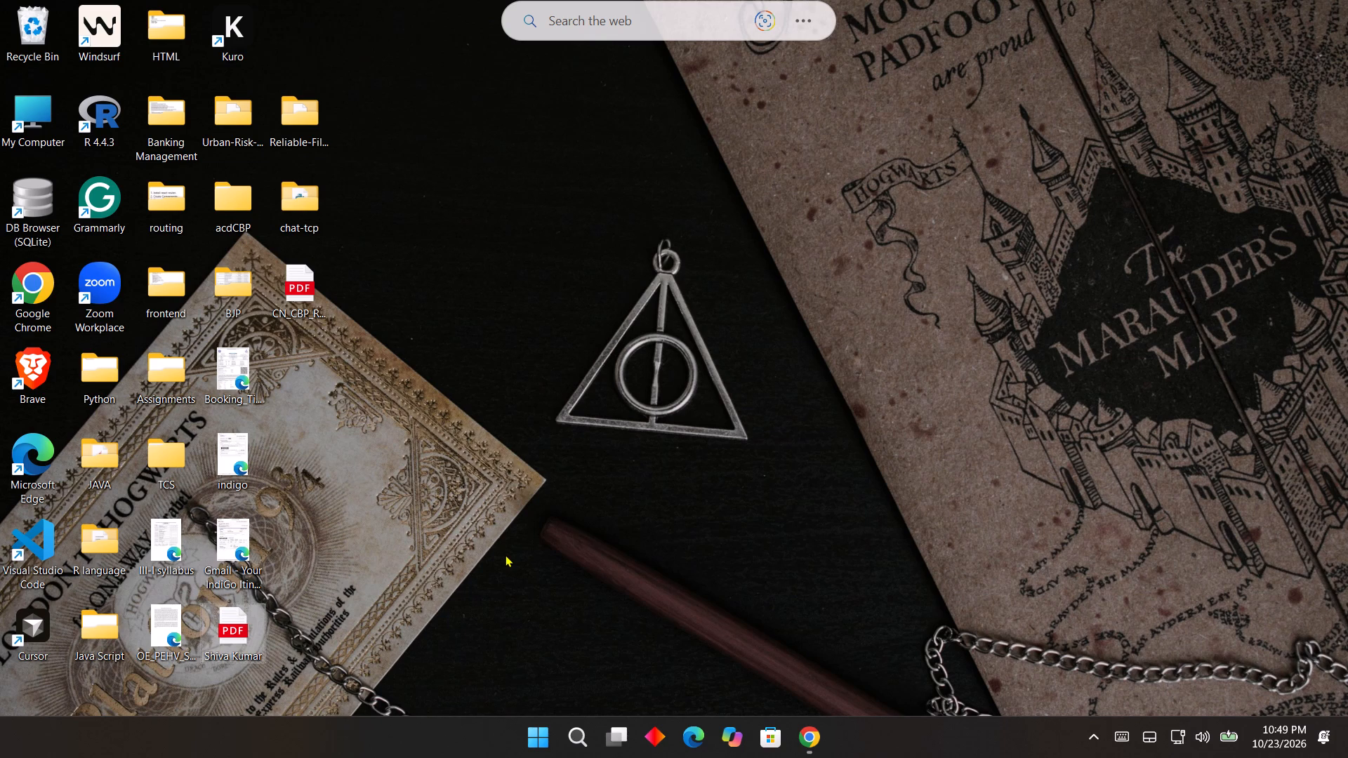
Regroup desktop icons: Reliable-File-Transfer-UDP and chat-tcp below BJP, the booking ticket under the Gmail file, indigo and the report PDF in the fifth column.
click(236, 476)
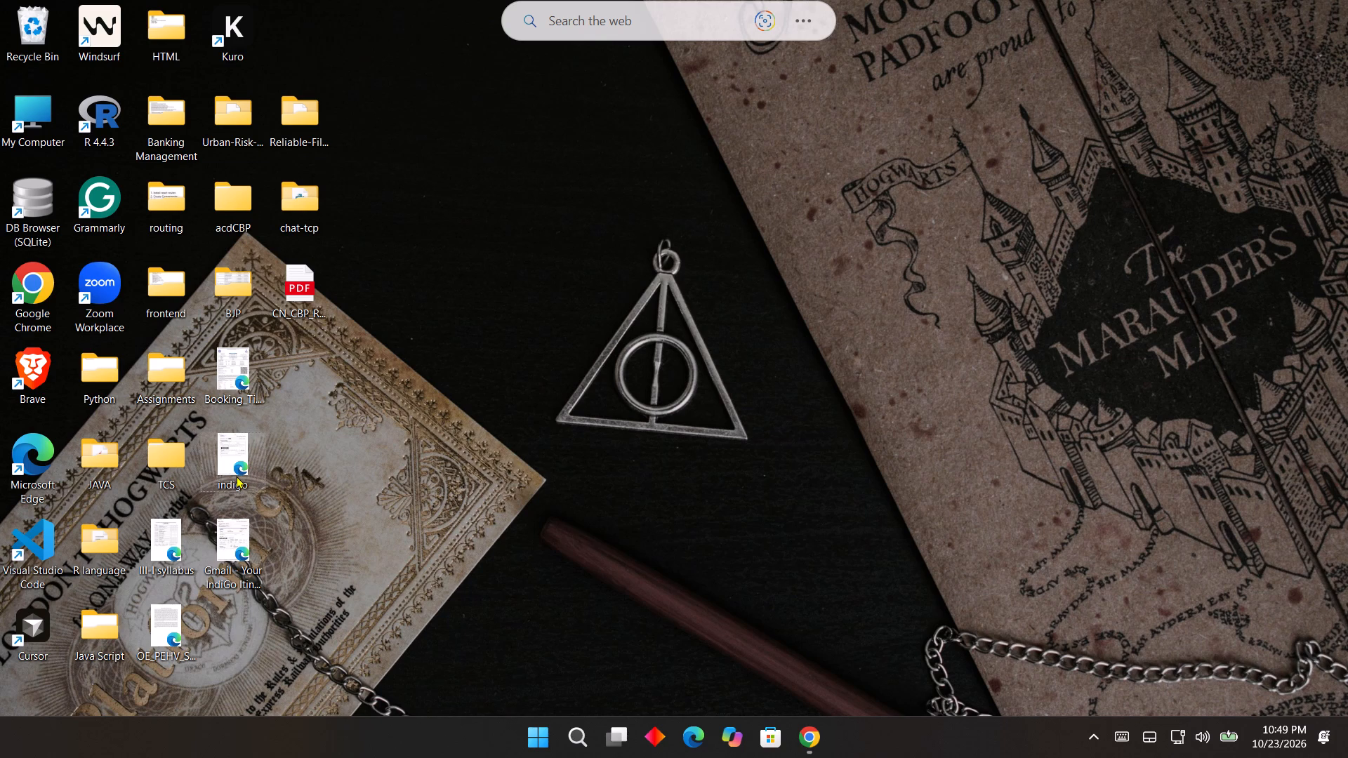
click(439, 409)
drag(228, 377, 260, 632)
drag(223, 463, 319, 66)
drag(311, 110, 265, 331)
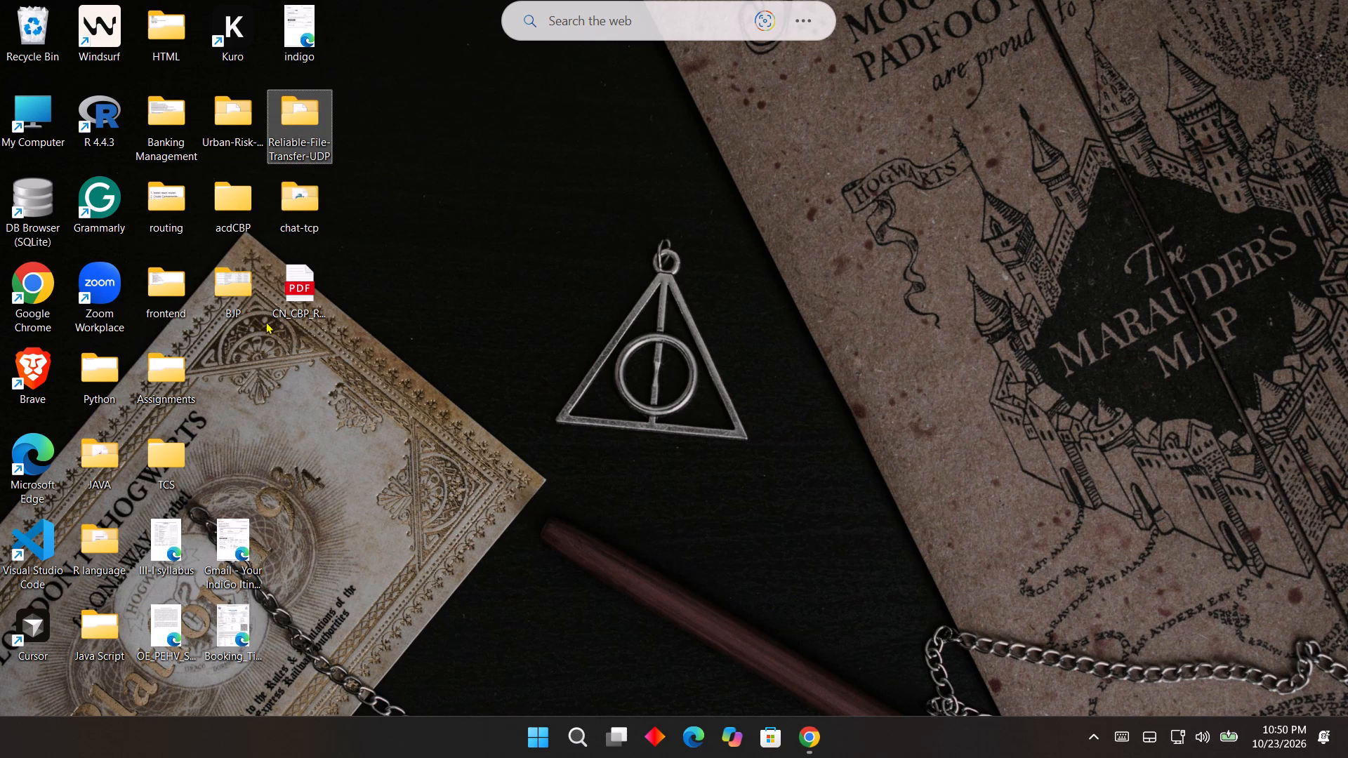
drag(296, 196, 236, 460)
drag(293, 281, 290, 181)
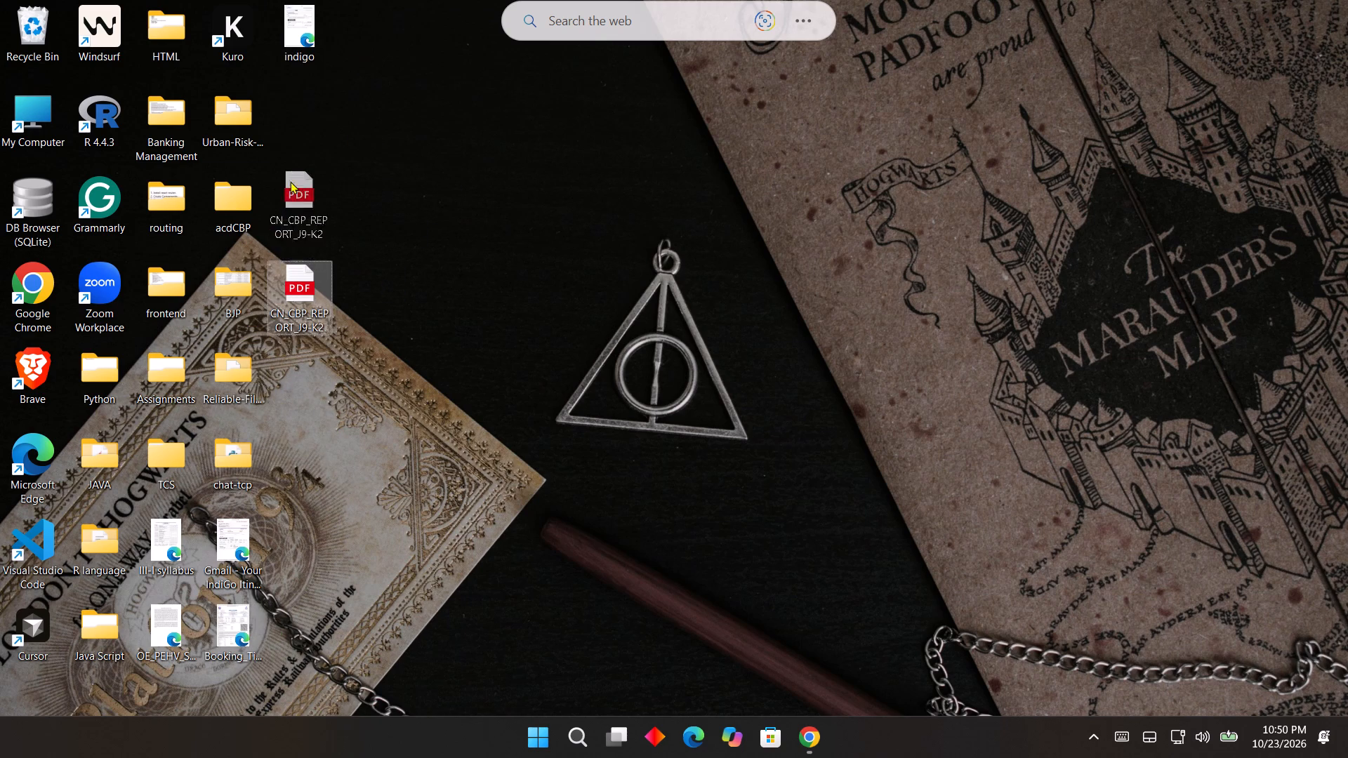
drag(290, 181, 287, 114)
click(371, 140)
Refresh the desktop.
right_click(426, 124)
click(481, 195)
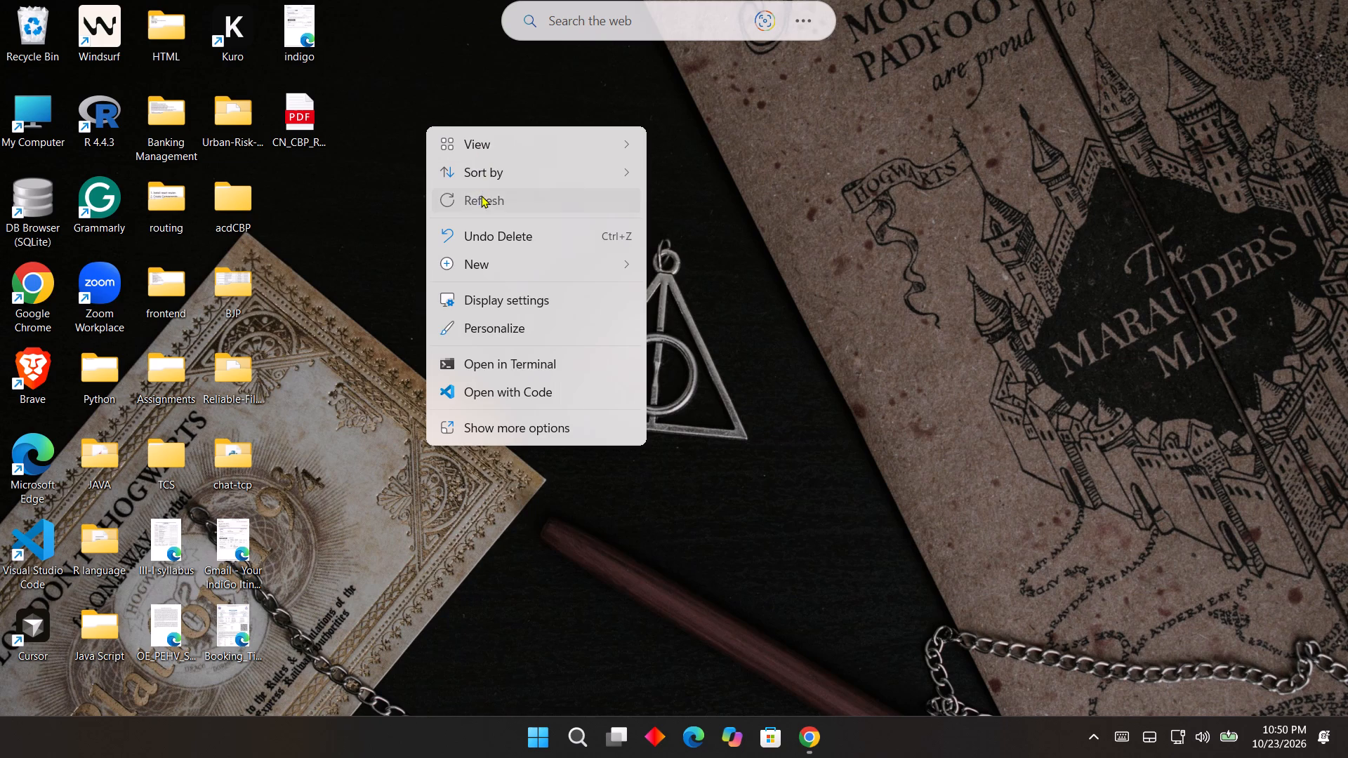
Delete everything in the user's %temp% folder, skipping all files in use, and close the folder.
key(super+r)
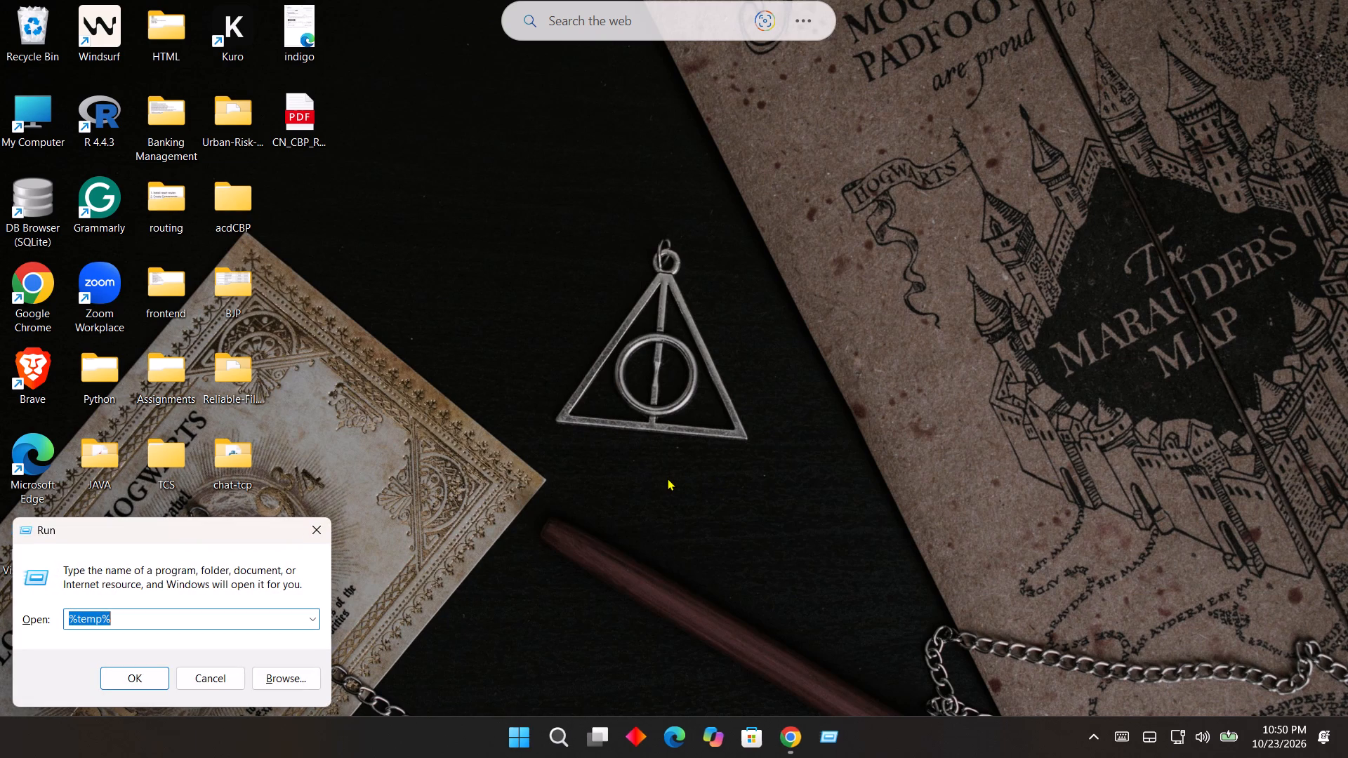
key(Return)
drag(278, 157, 311, 168)
drag(290, 154, 454, 724)
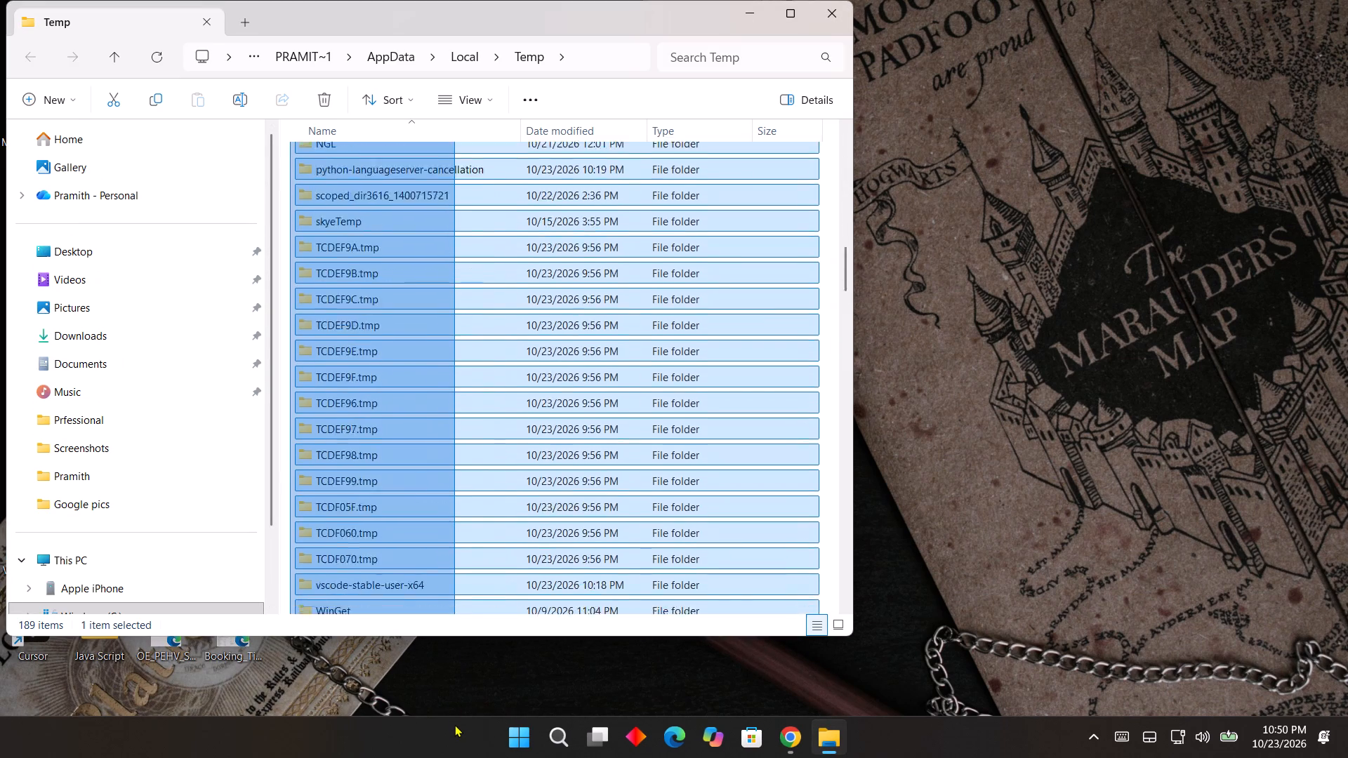
drag(454, 724, 451, 733)
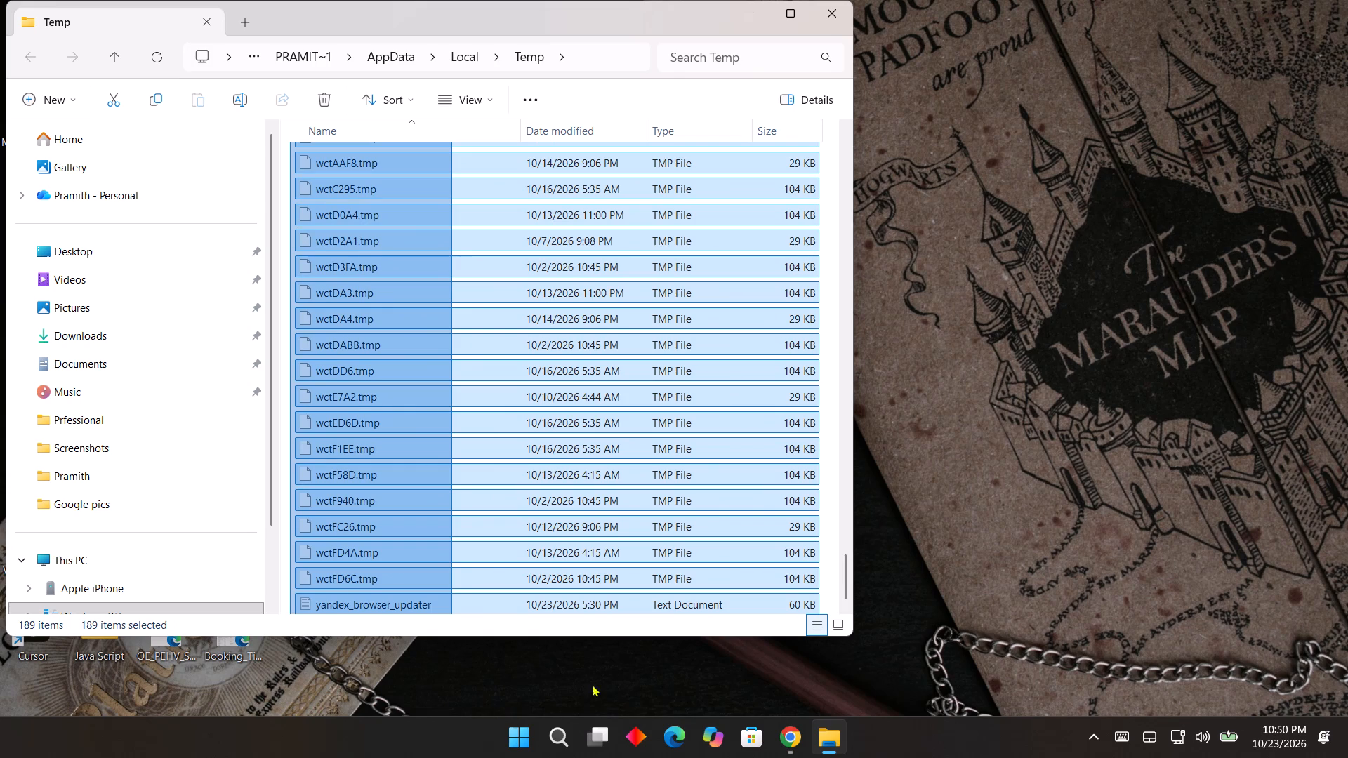
key(Delete)
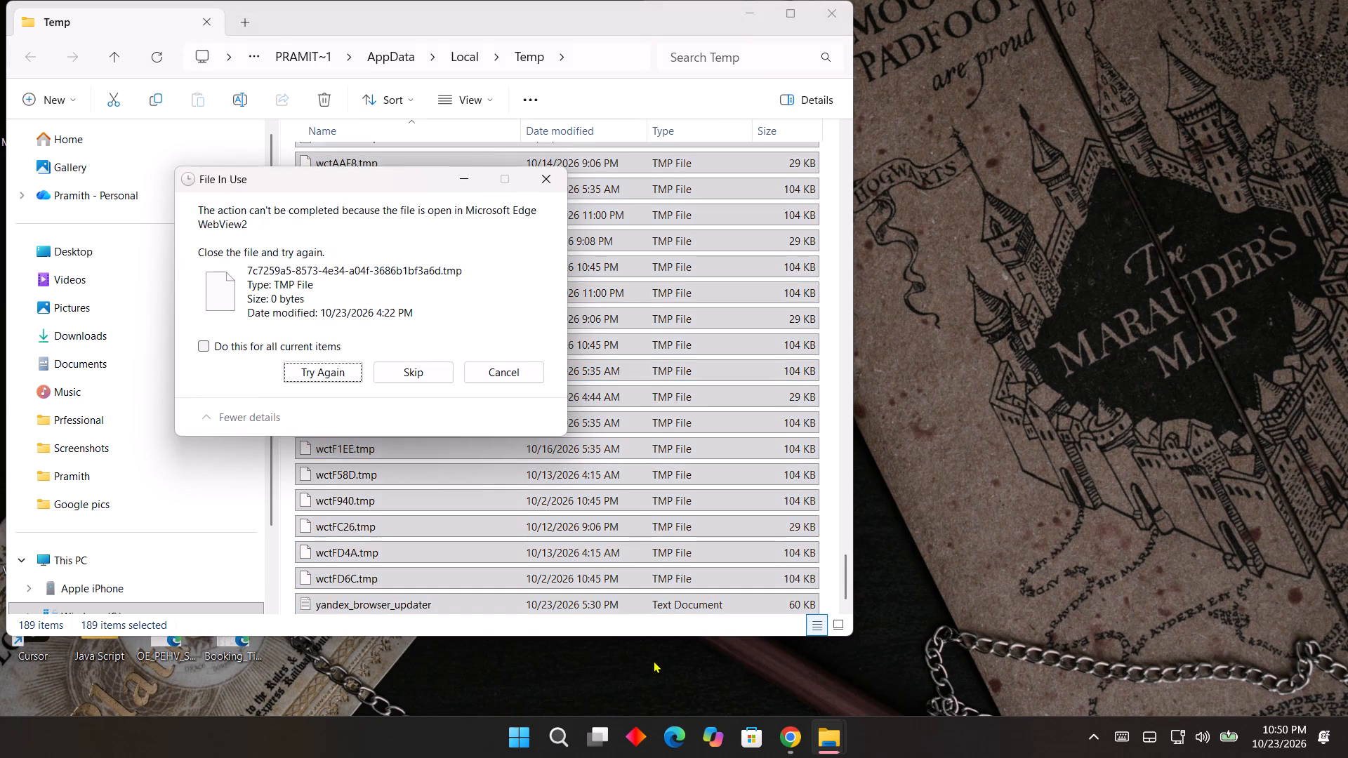
click(291, 340)
click(424, 373)
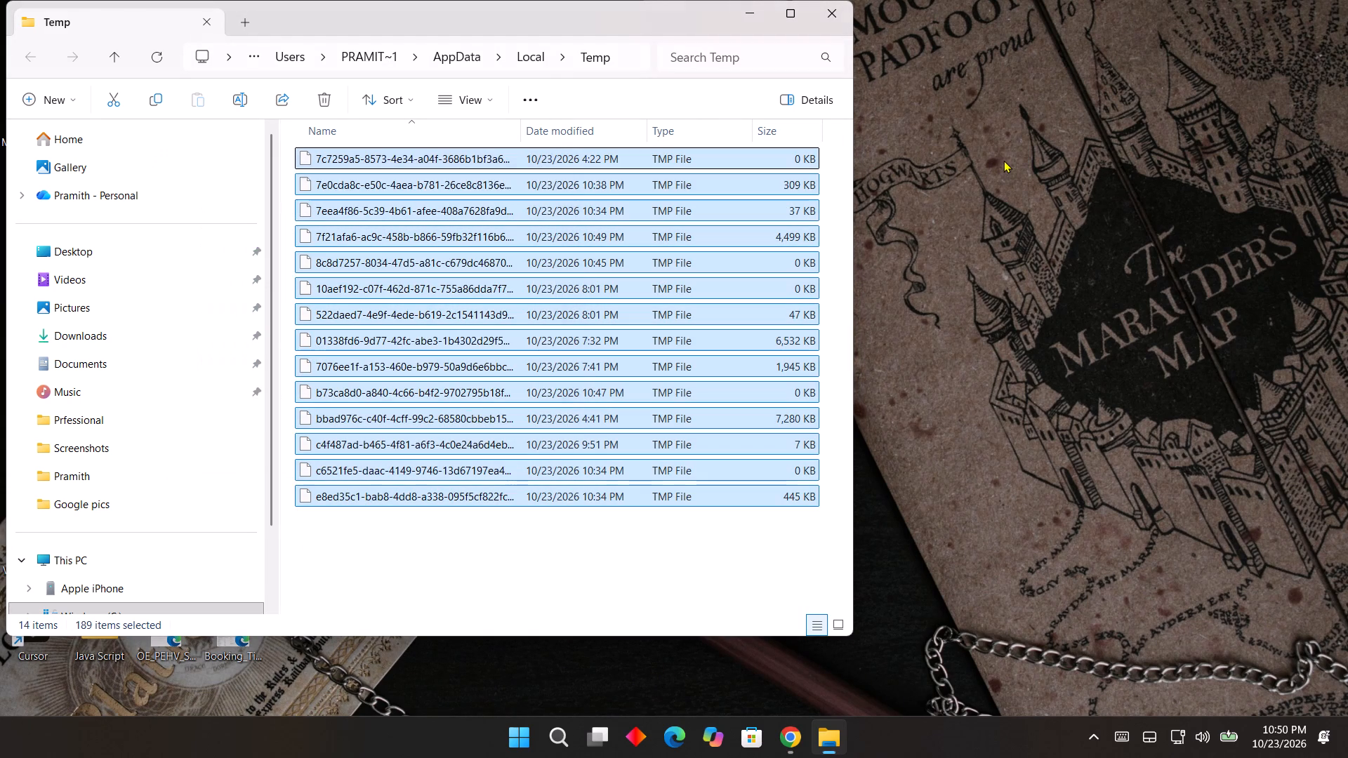
click(835, 17)
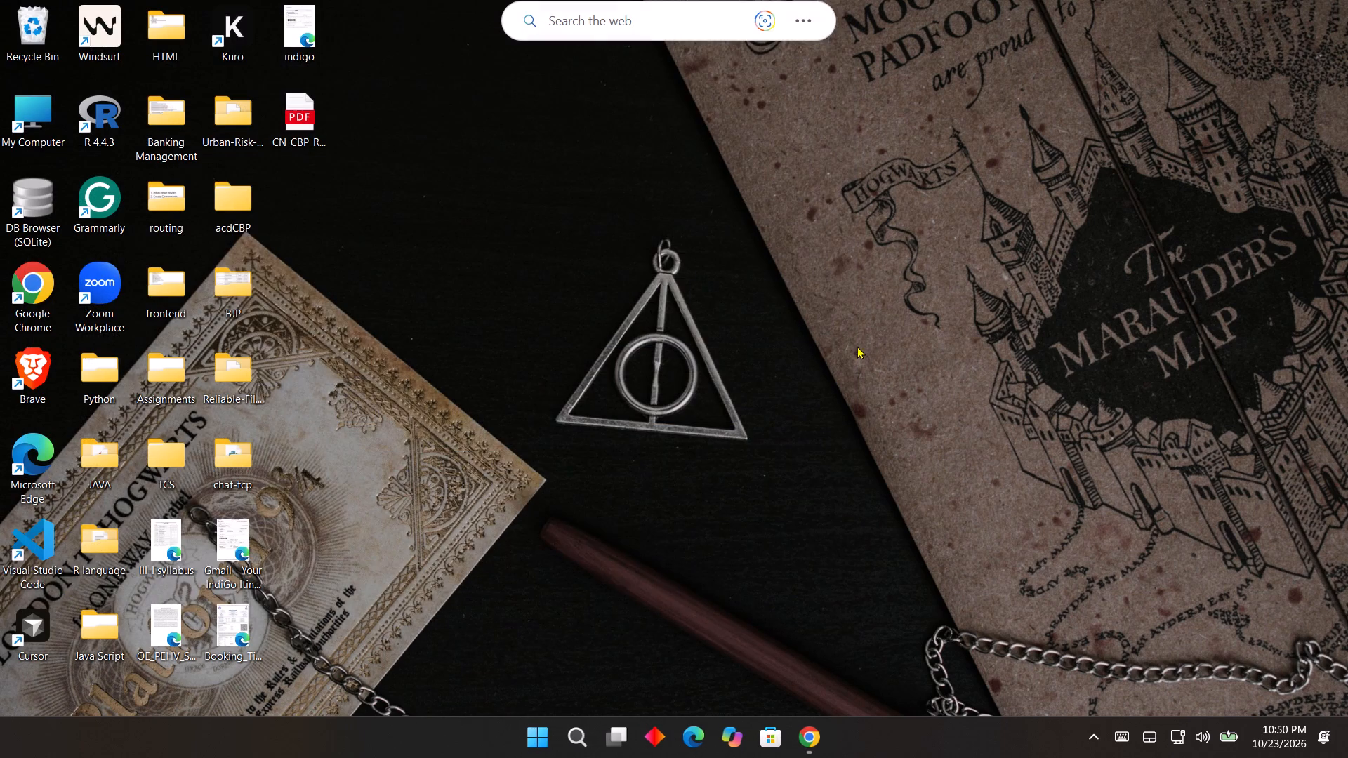
Delete everything in the Windows temp folder, skipping all items in use and granting administrator permission for the protected ones, and close it.
key(super+r)
key(Right)
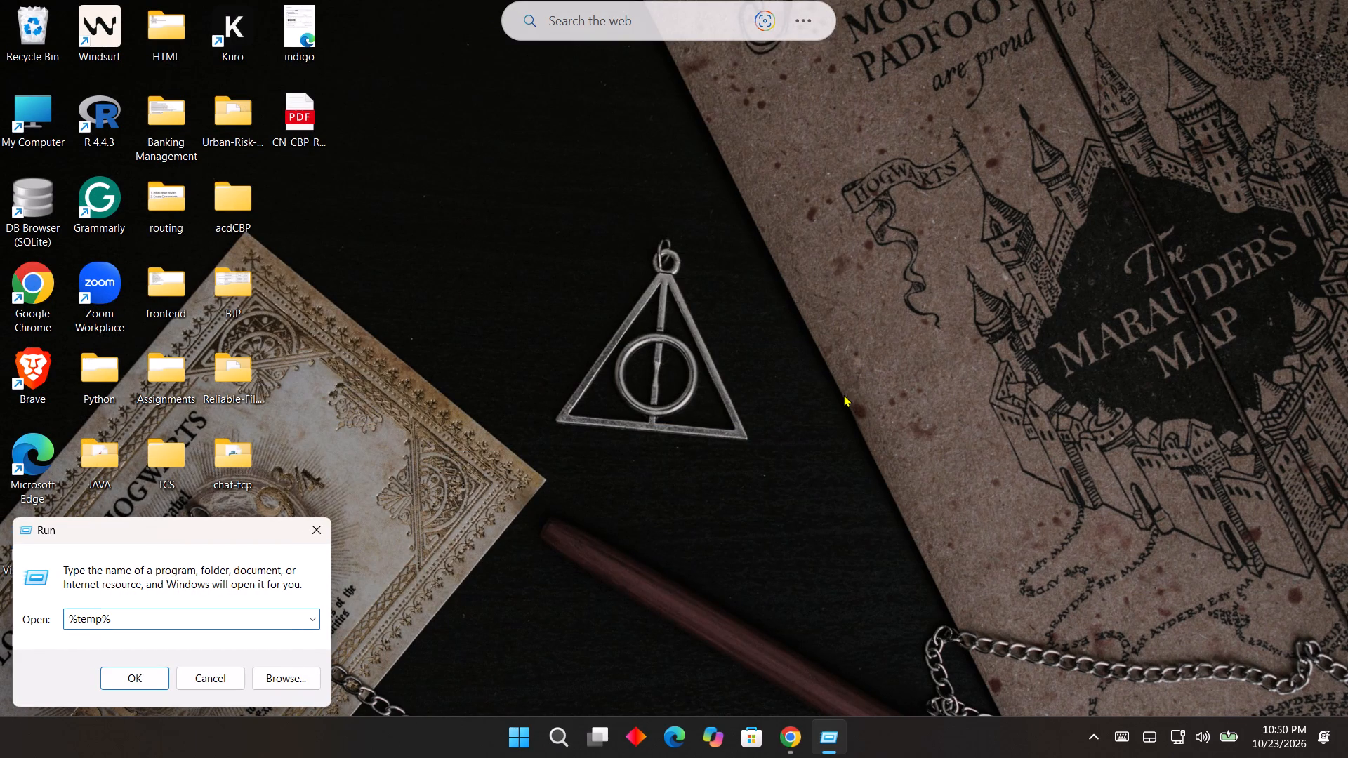
key(BackSpace)
key(Left)
key(Left)
key(Left)
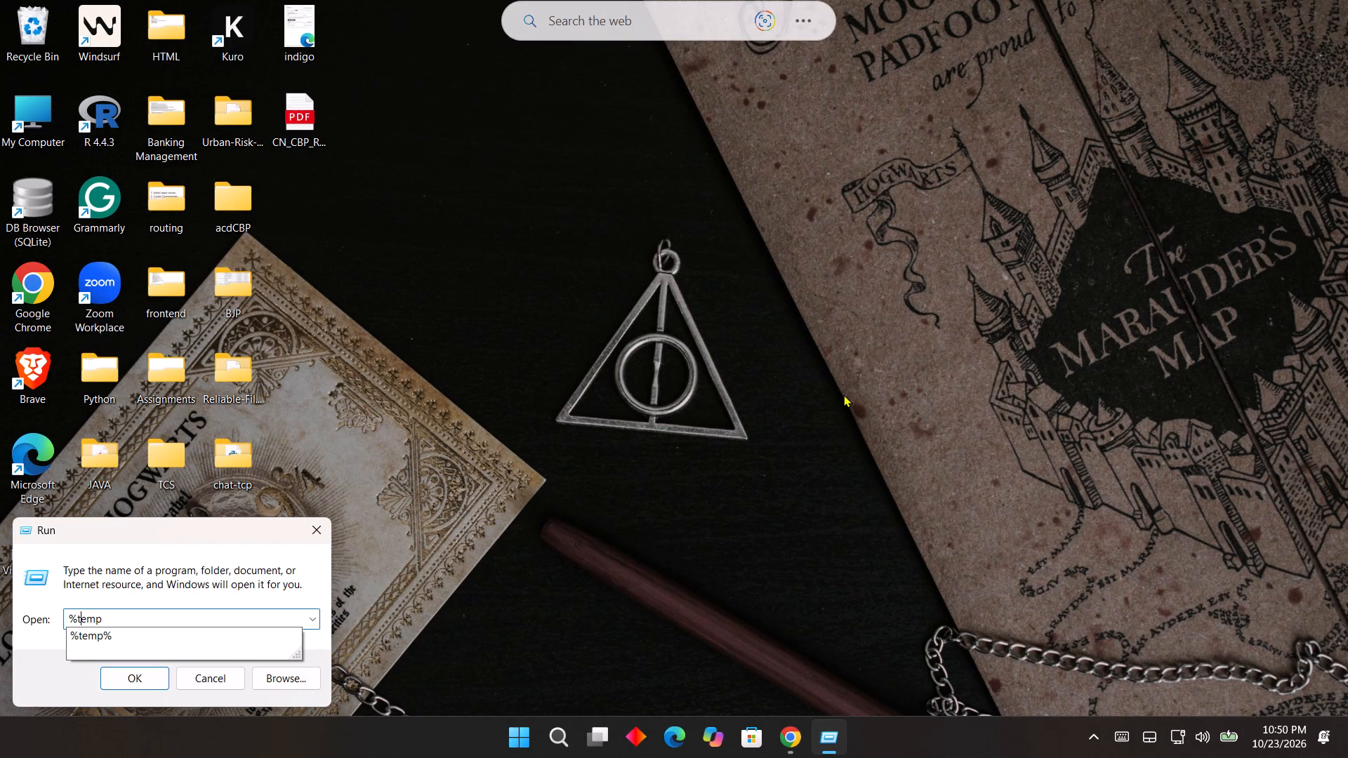
key(Left)
key(BackSpace)
key(Return)
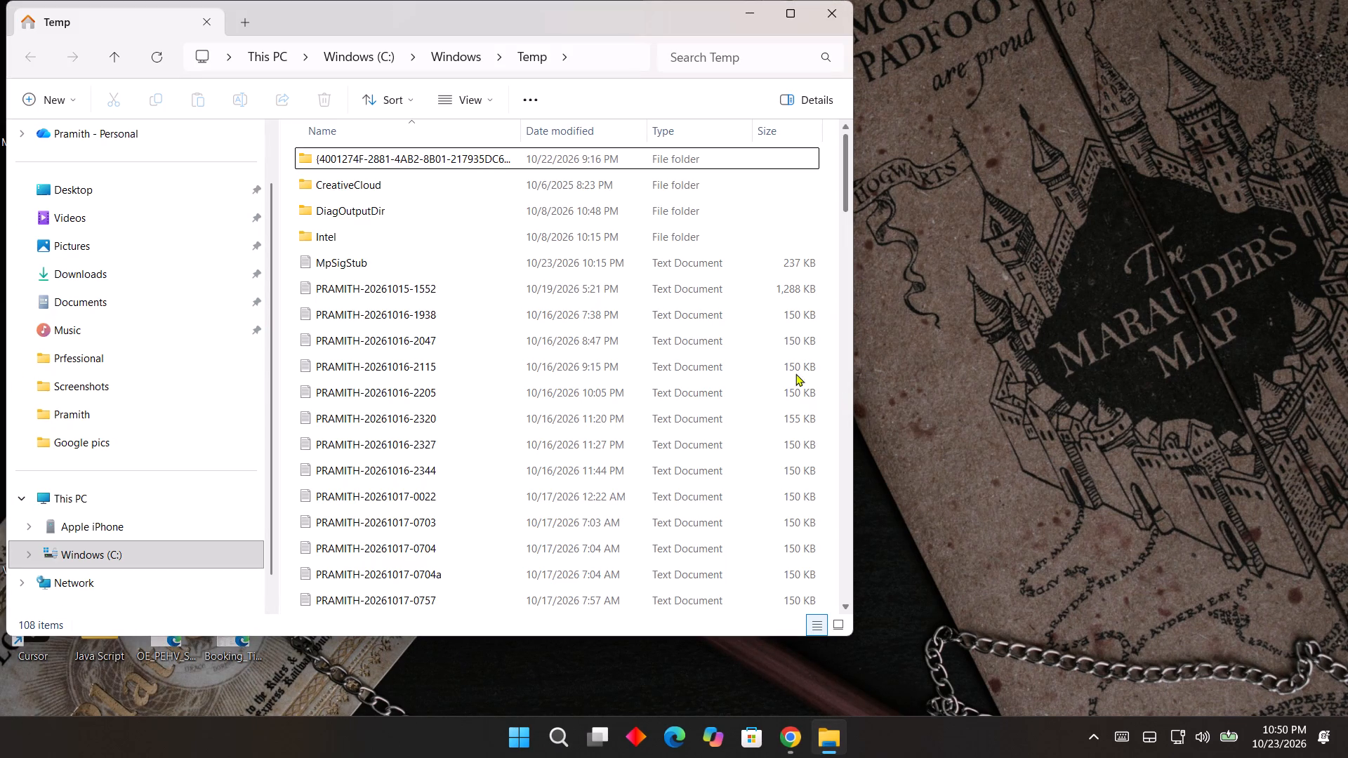
drag(288, 156, 384, 757)
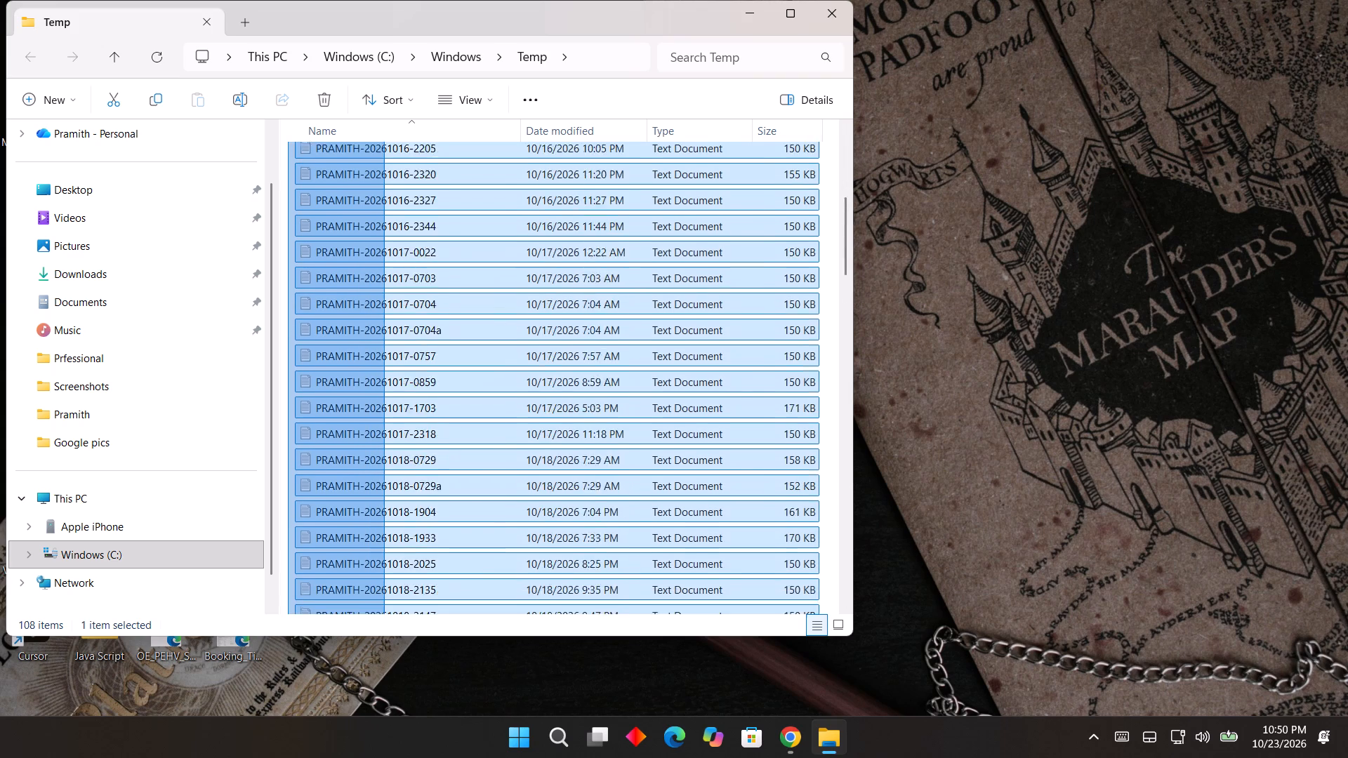
drag(384, 757, 379, 702)
click(331, 93)
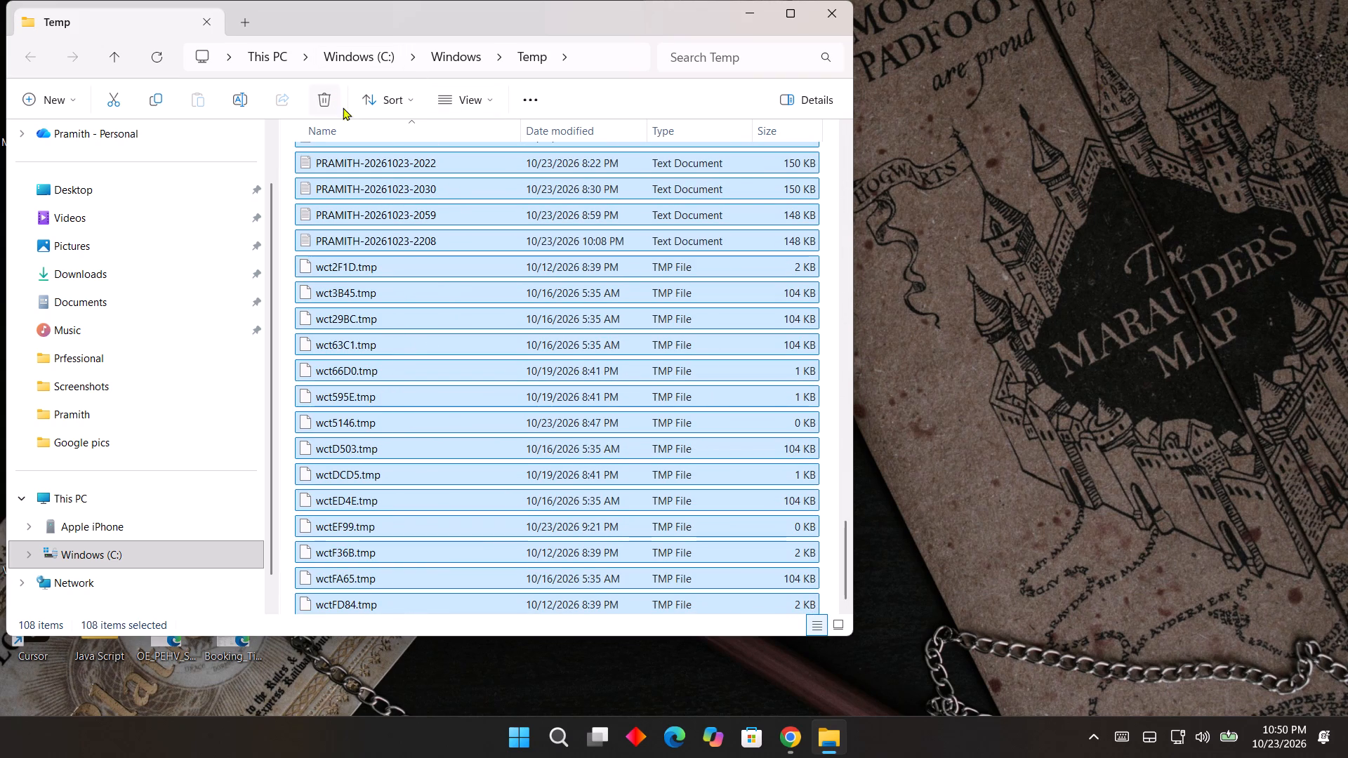
click(606, 335)
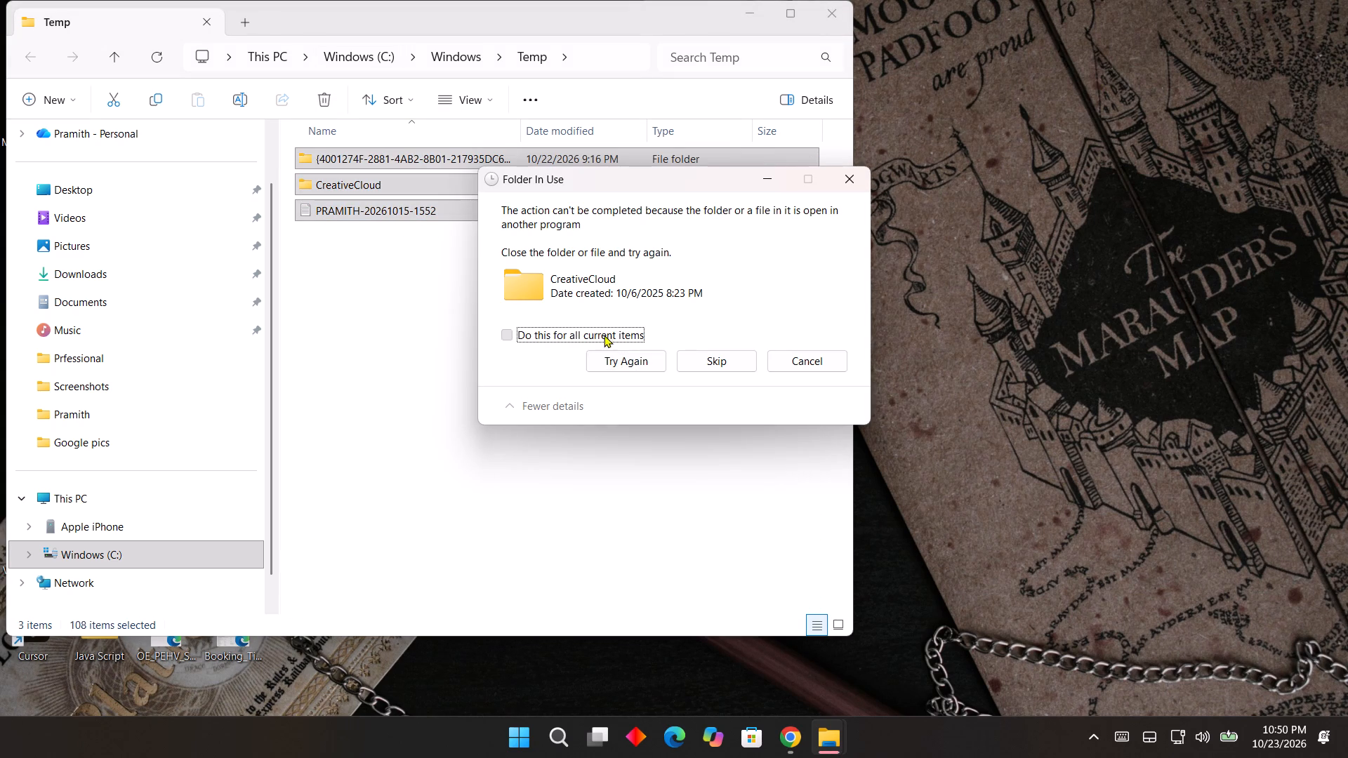
click(690, 365)
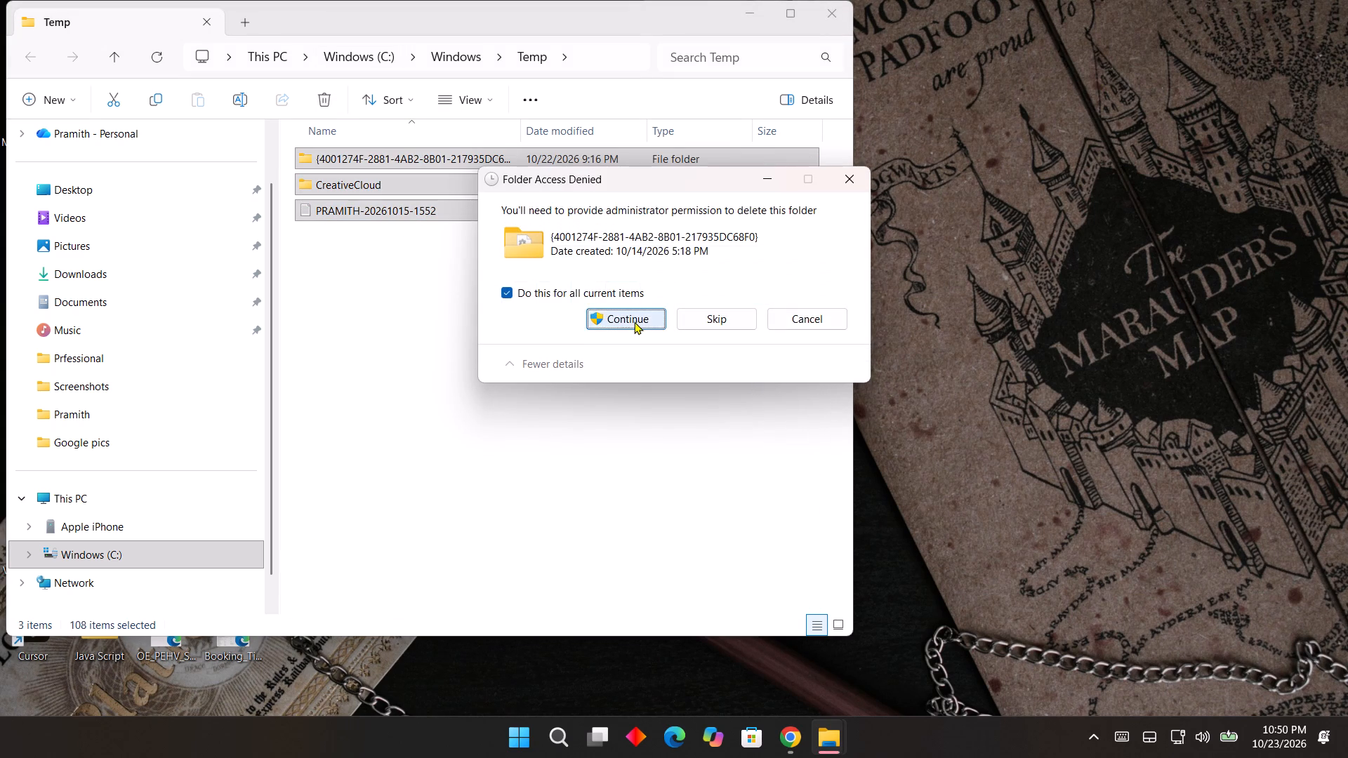
click(634, 321)
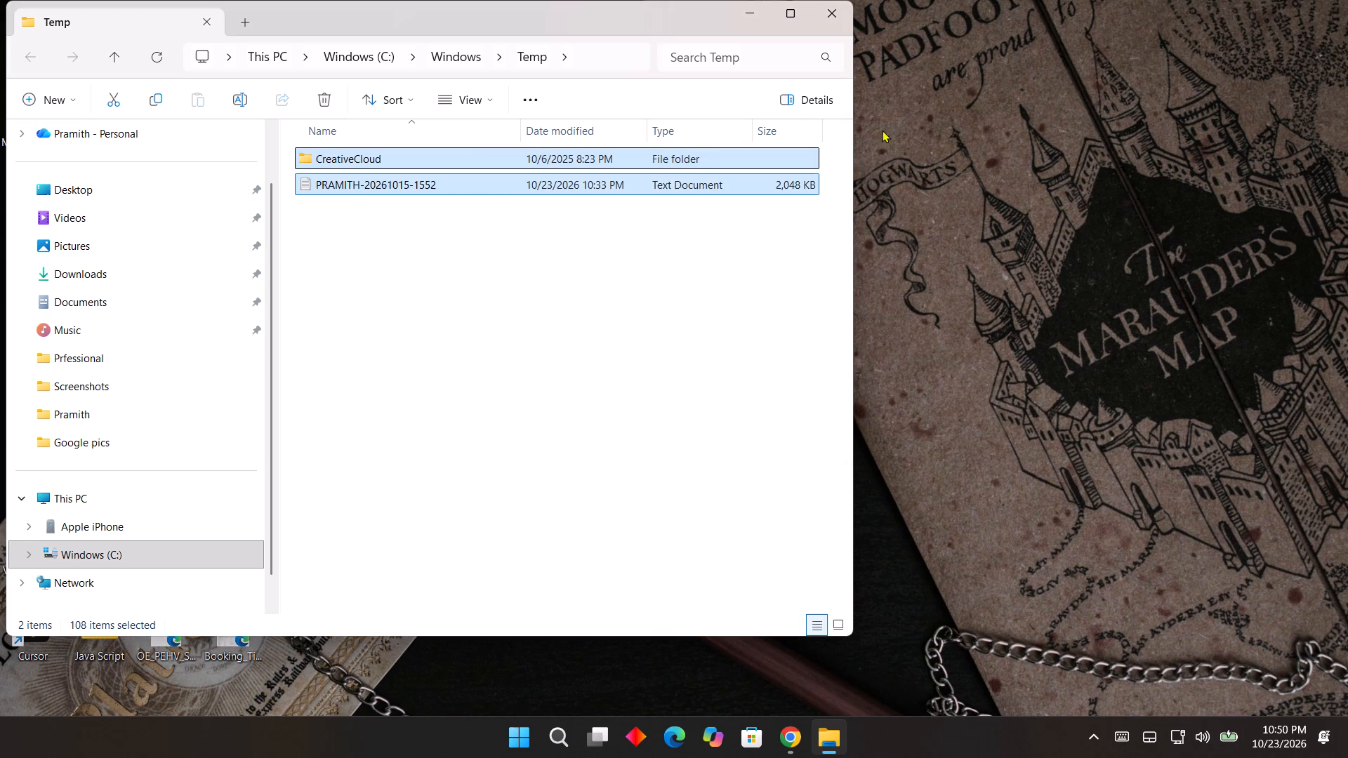
click(833, 13)
Refresh the desktop twice.
right_click(830, 229)
click(887, 307)
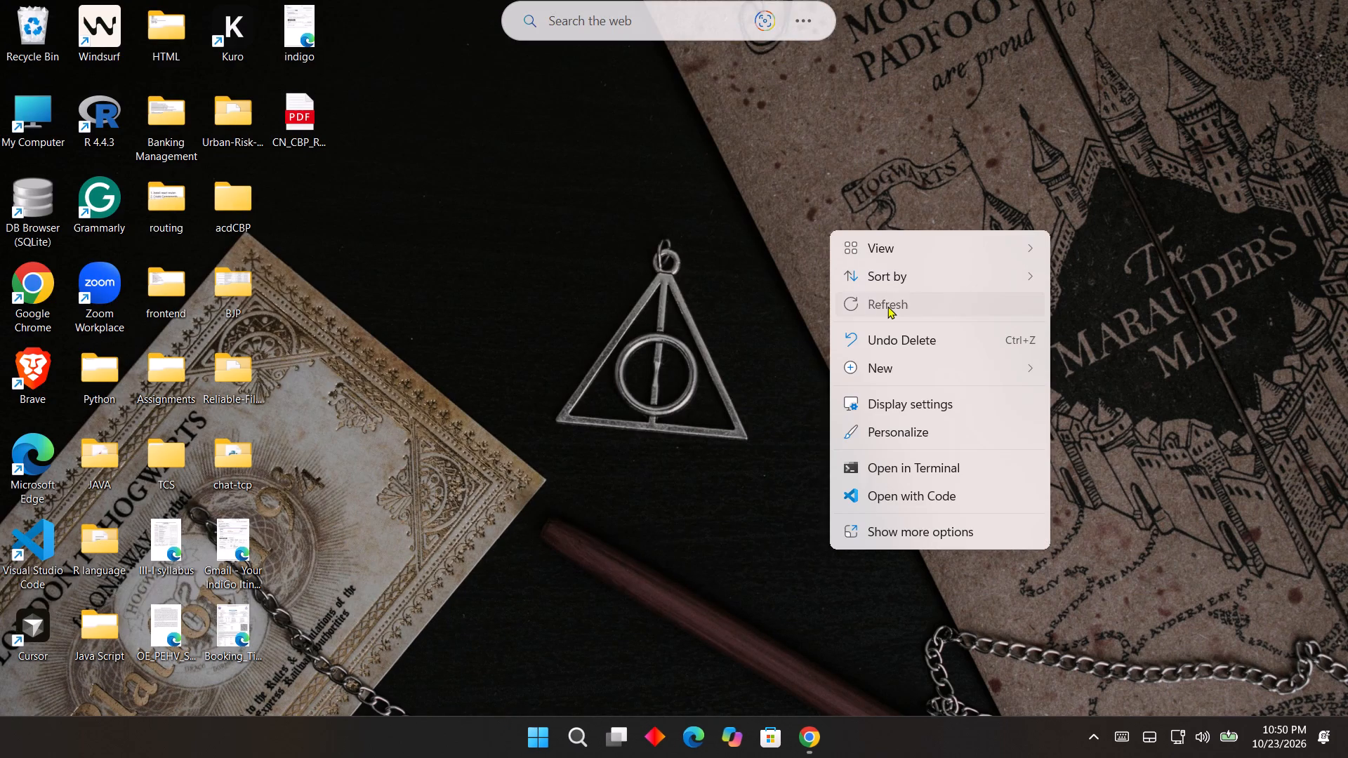
right_drag(882, 296, 875, 289)
click(933, 372)
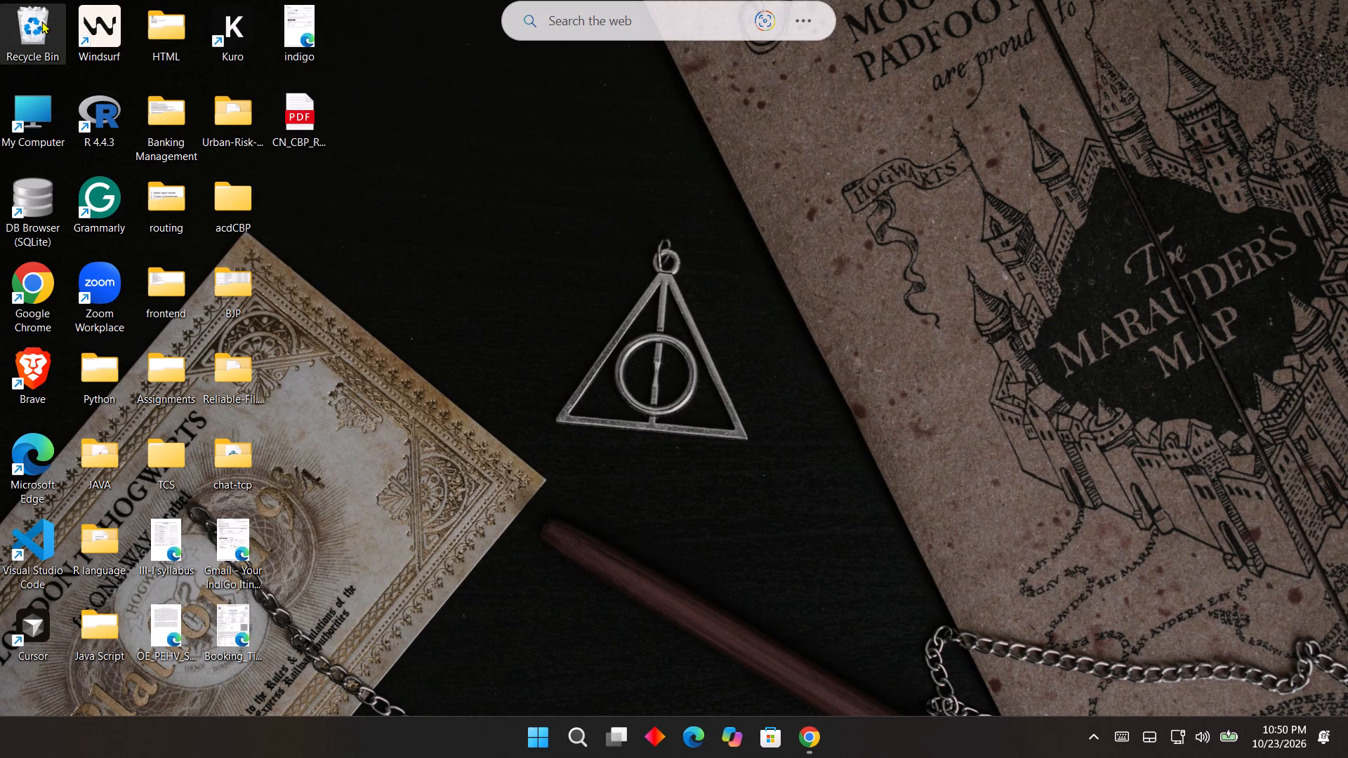
Empty the Recycle Bin, granting administrator permission for all protected files.
right_click(41, 21)
click(119, 126)
click(718, 378)
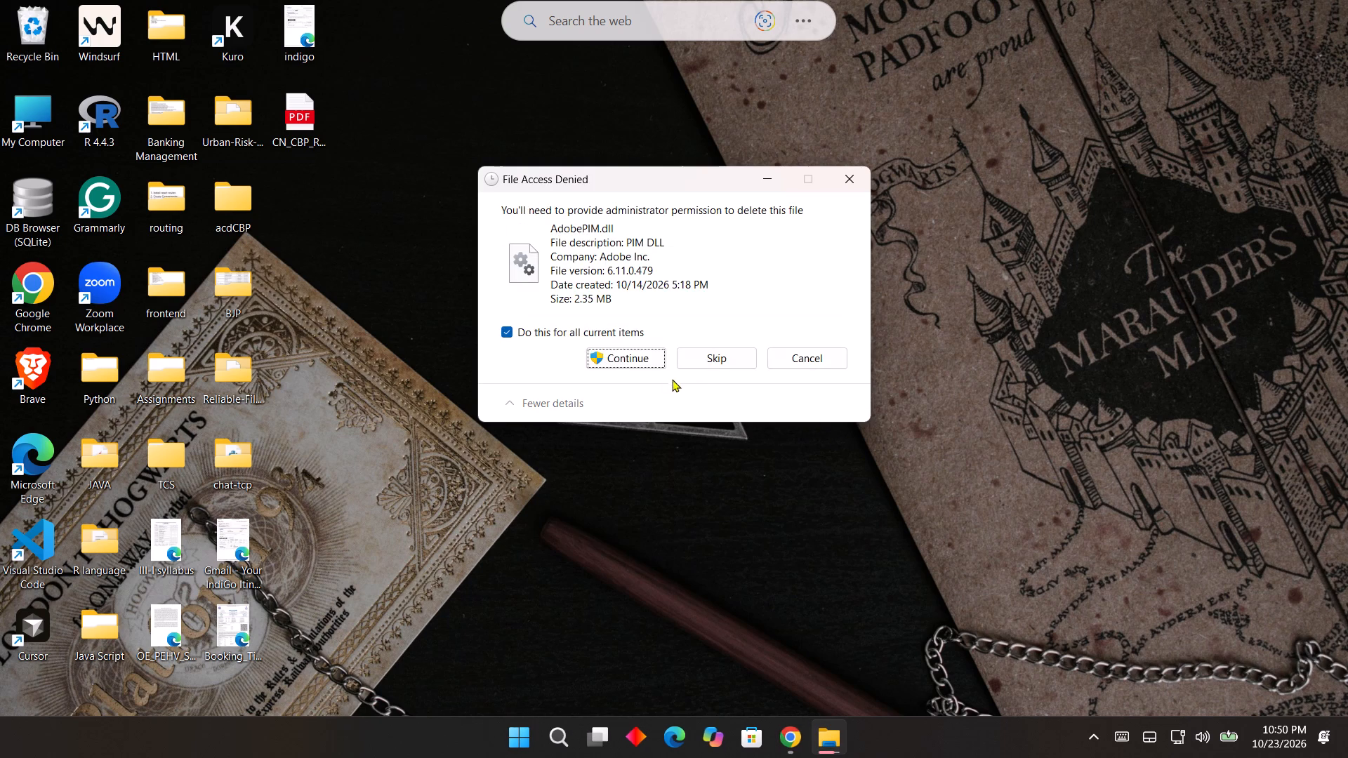
click(602, 355)
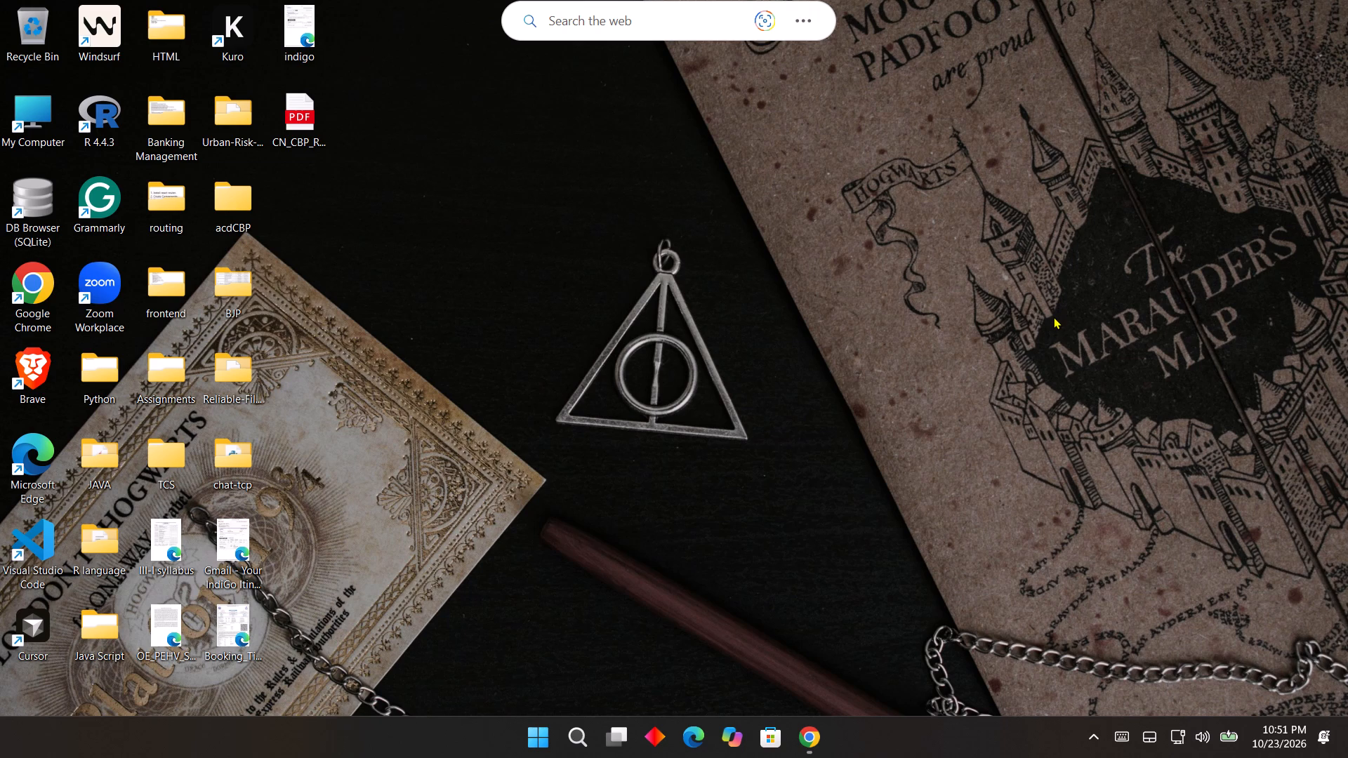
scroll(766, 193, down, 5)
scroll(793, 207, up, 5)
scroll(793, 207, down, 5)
Switch to the virtual desktop Desktop 3.
key(ctrl+super+Right)
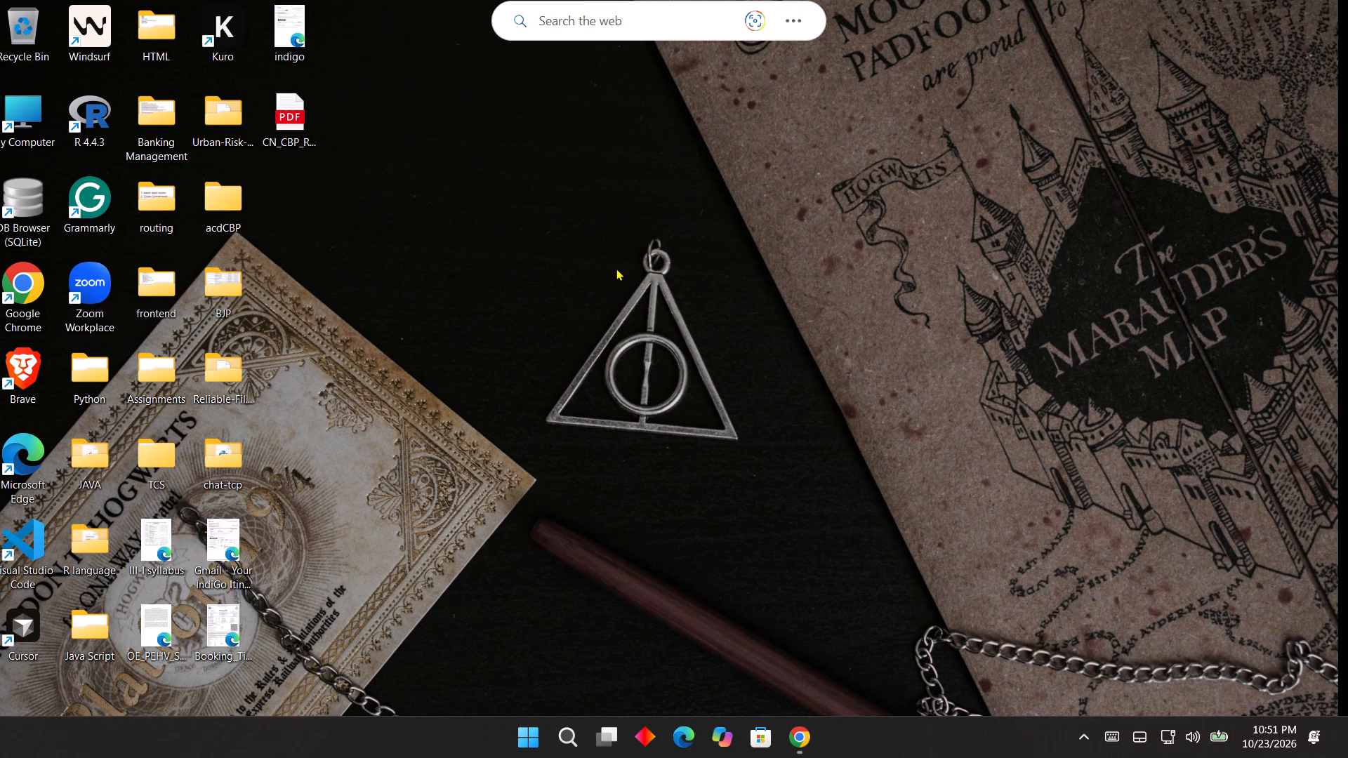
key(ctrl+super+Right)
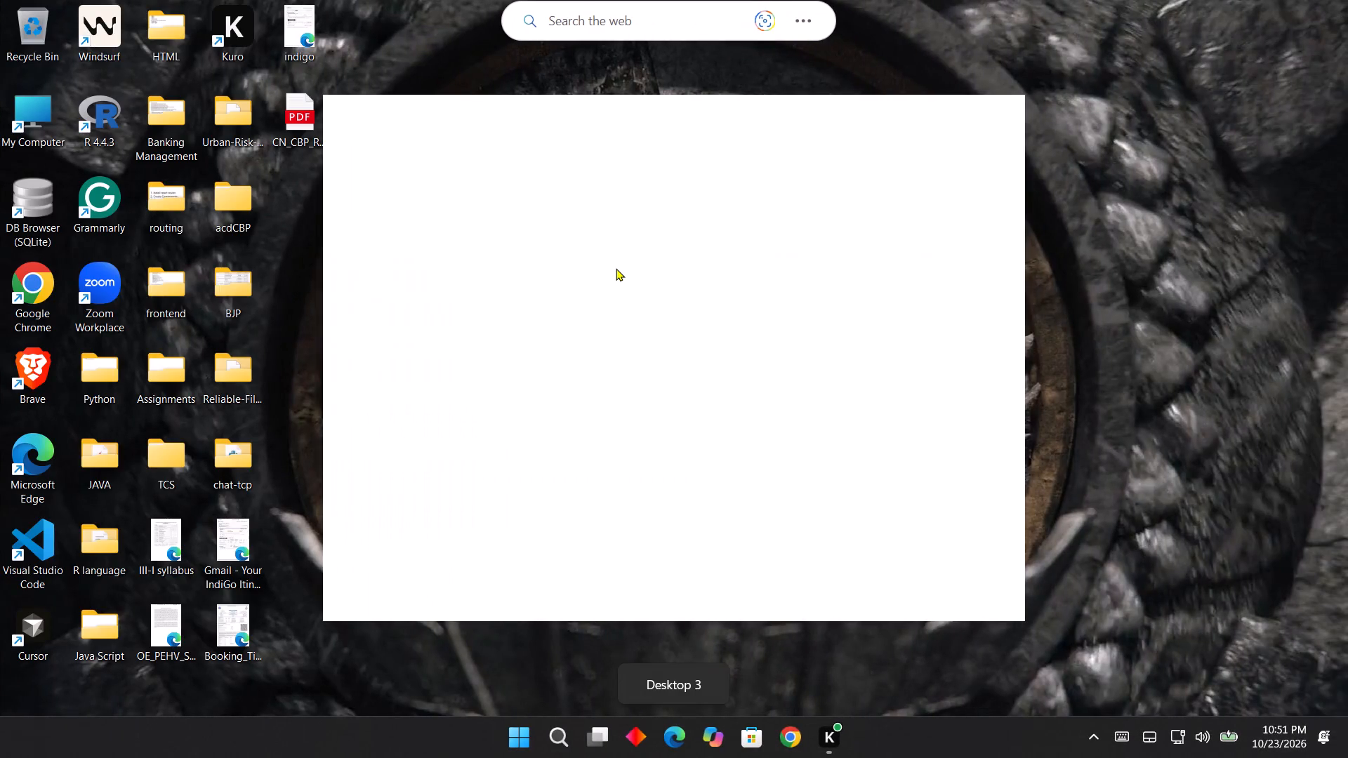